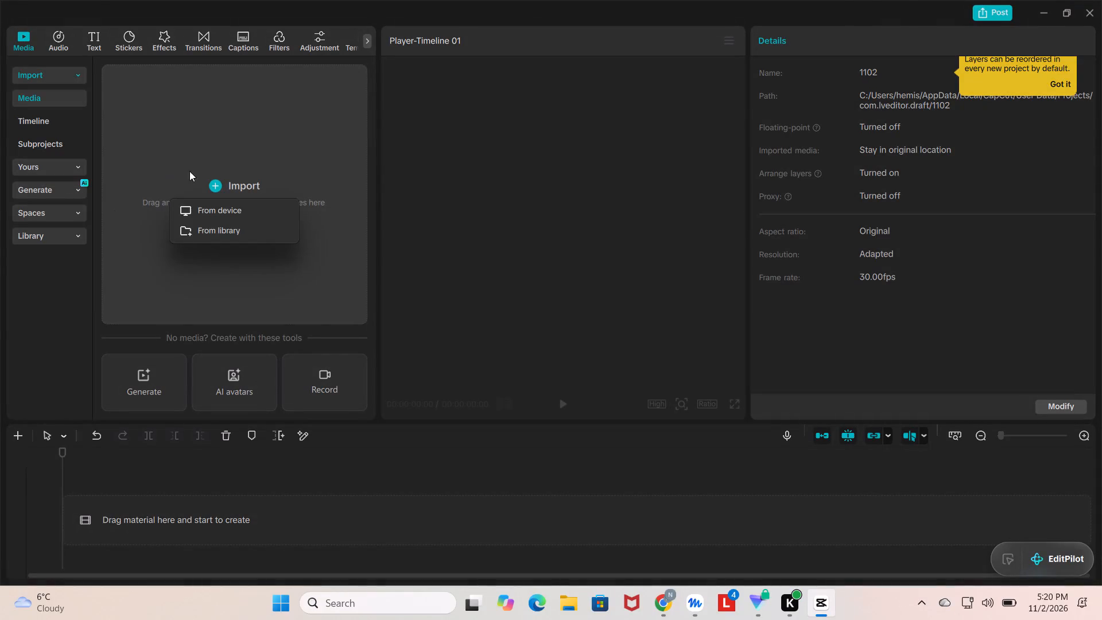
Import the TopPlaysFinalists102726_16x9 video from the device's mw4 multiplayer folder and place it at the start of the timeline.
click(203, 211)
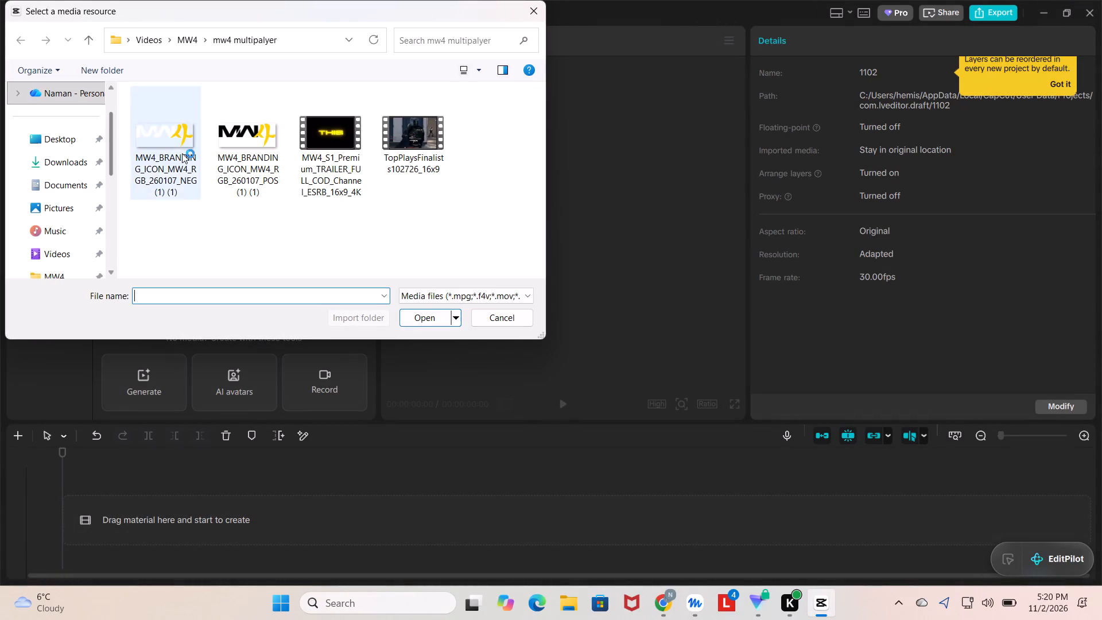
double_click(419, 157)
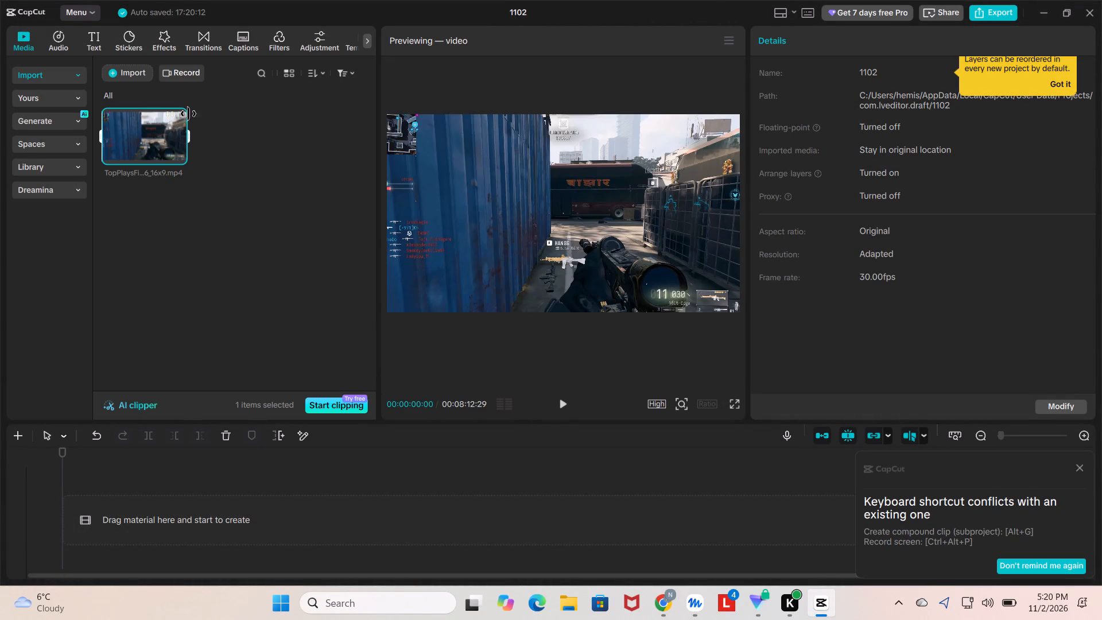
drag(134, 133, 135, 523)
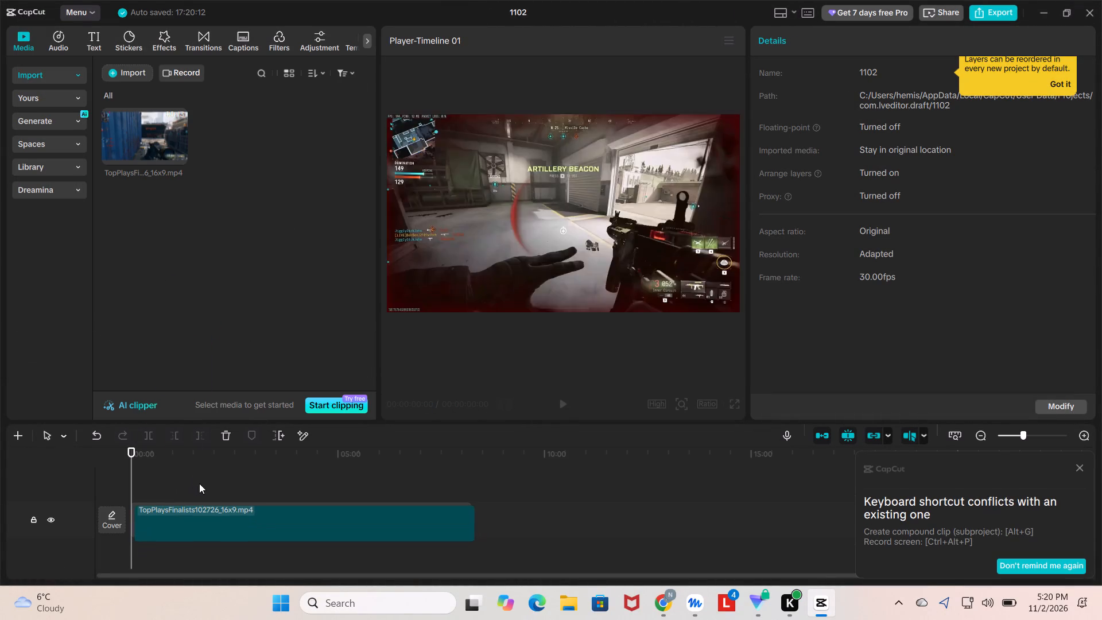
Set the project's aspect ratio to 9:16.
ctrl+scroll(208, 496, up, 18)
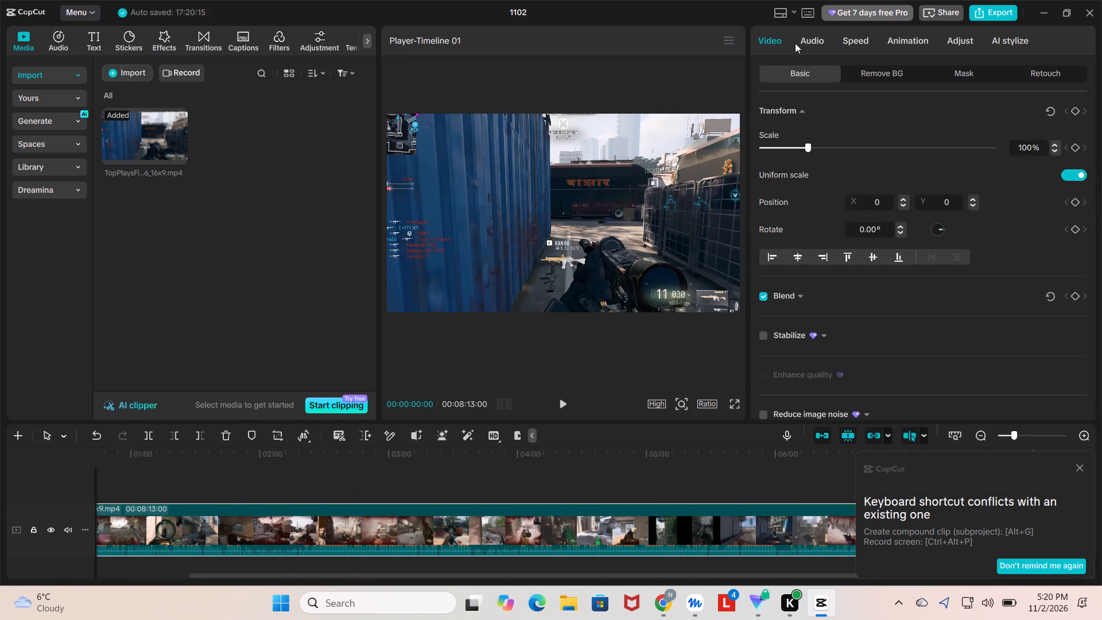
scroll(460, 603, up, 2)
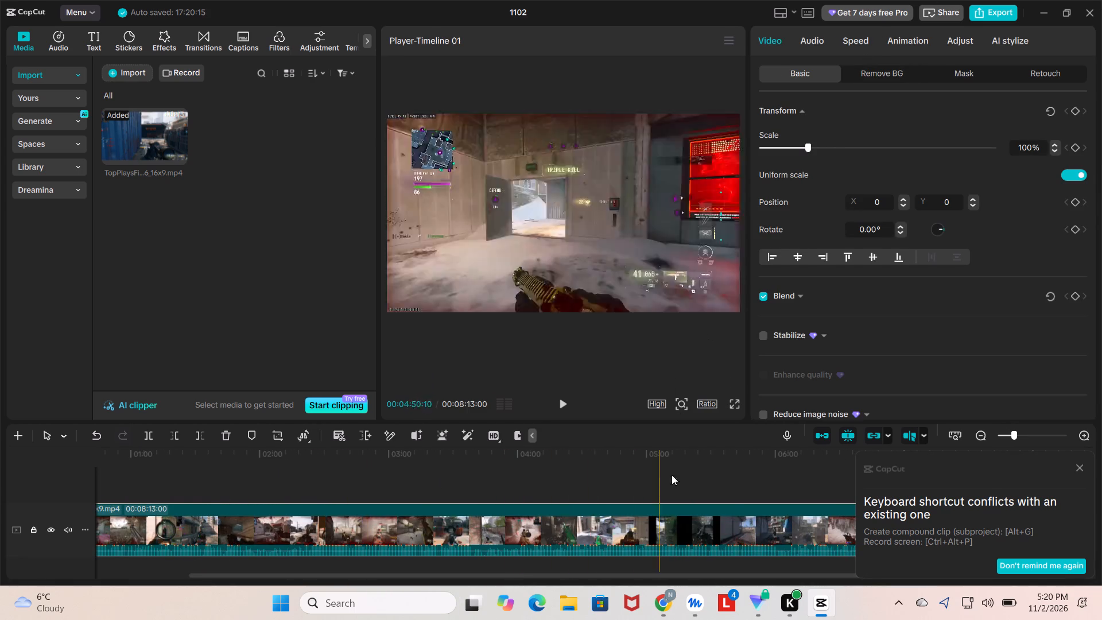
click(704, 403)
click(736, 506)
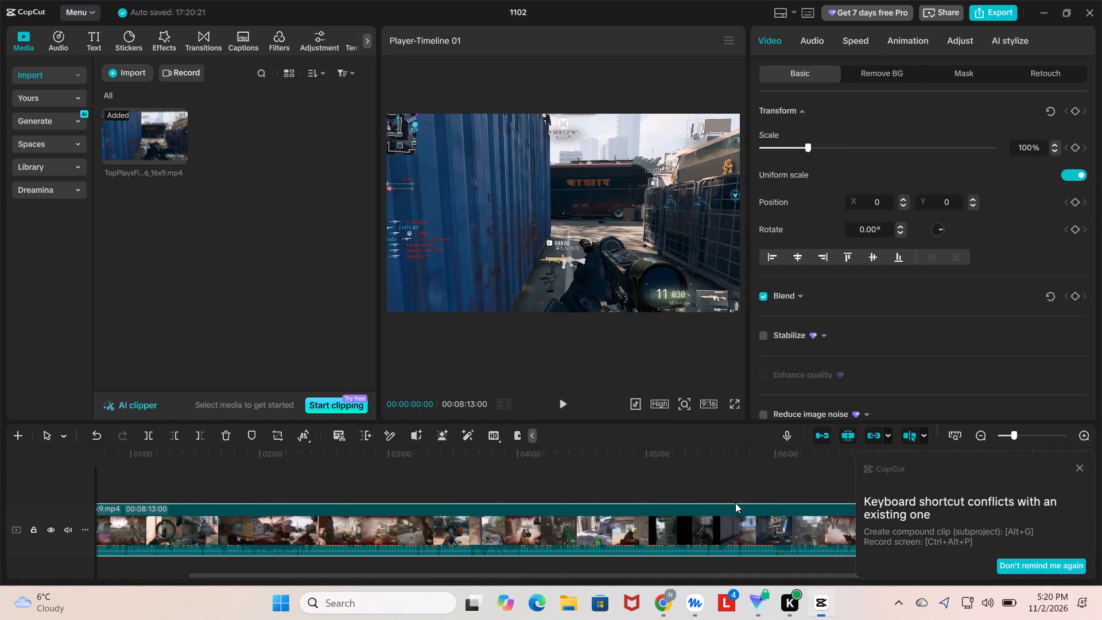
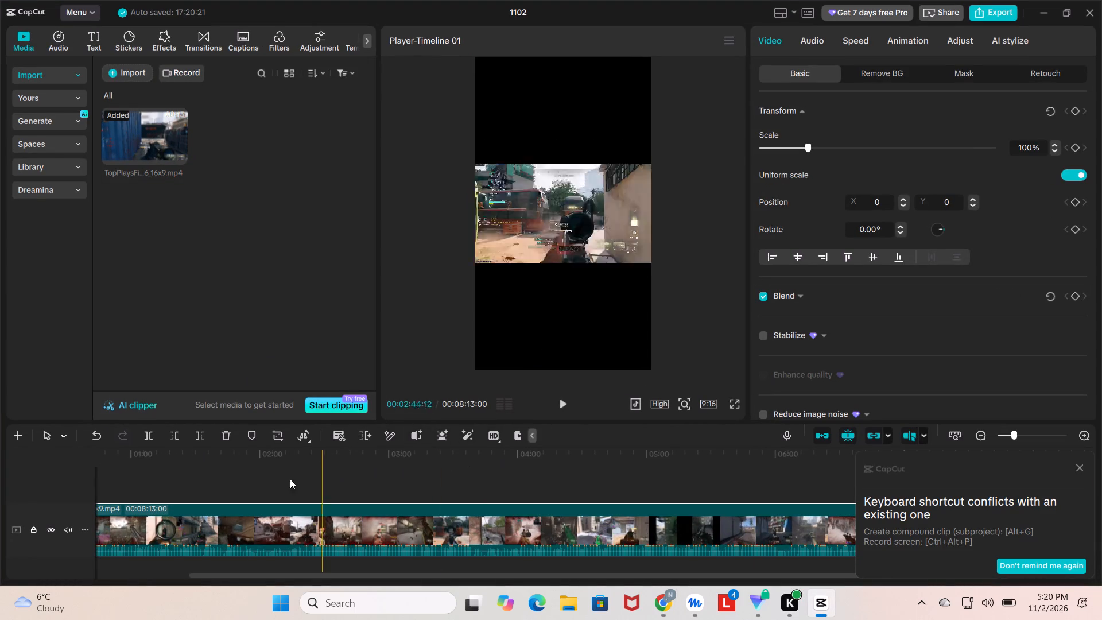
drag(216, 481, 40, 471)
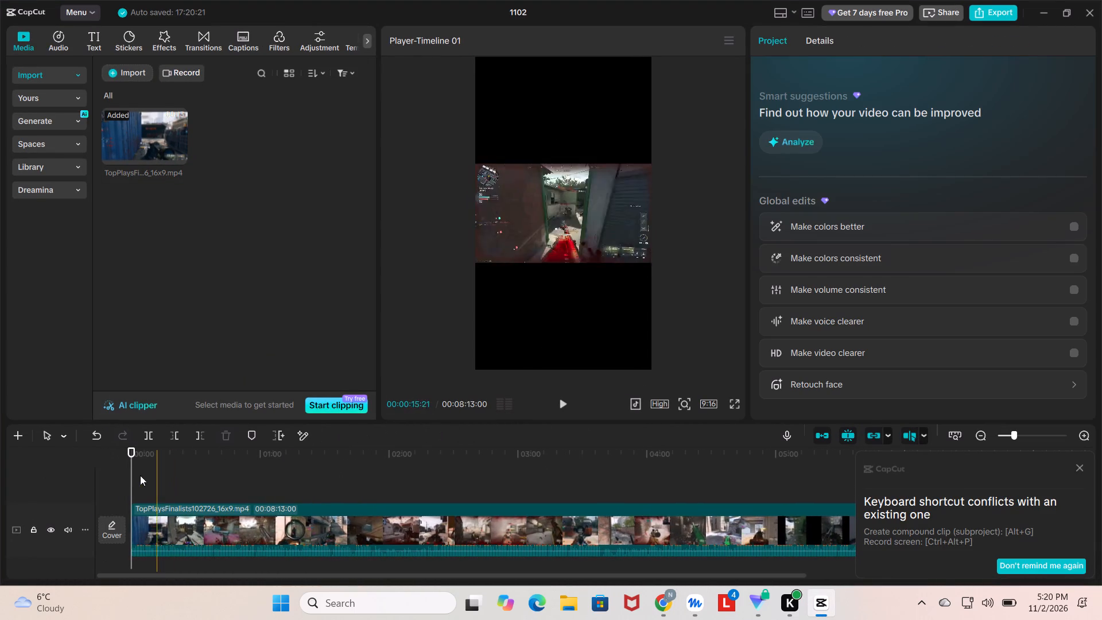
drag(130, 477, 245, 467)
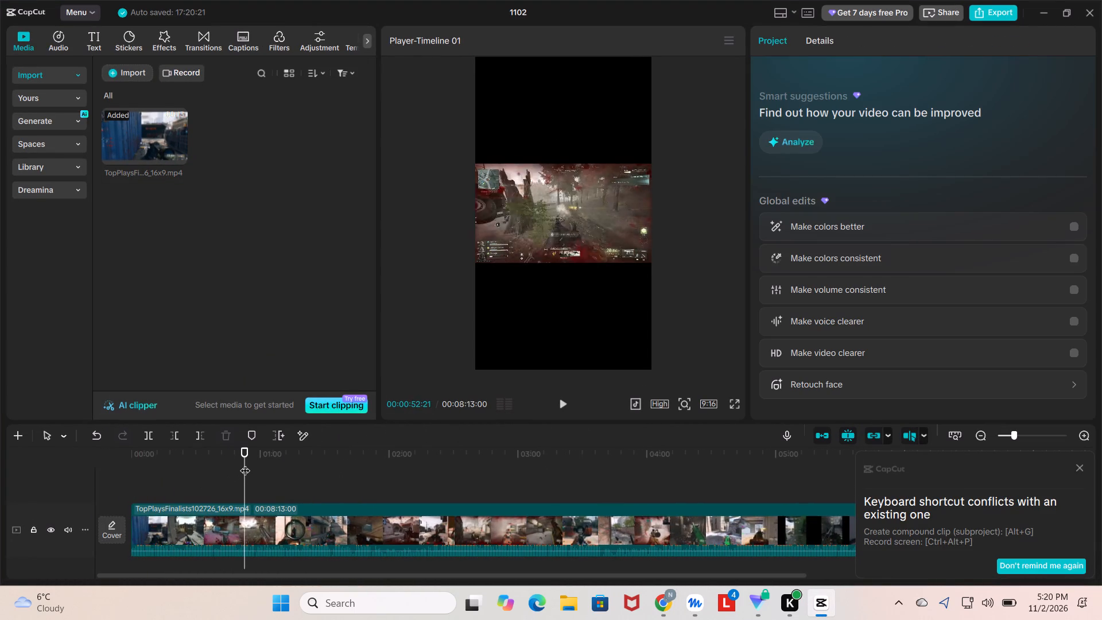
drag(245, 464, 259, 467)
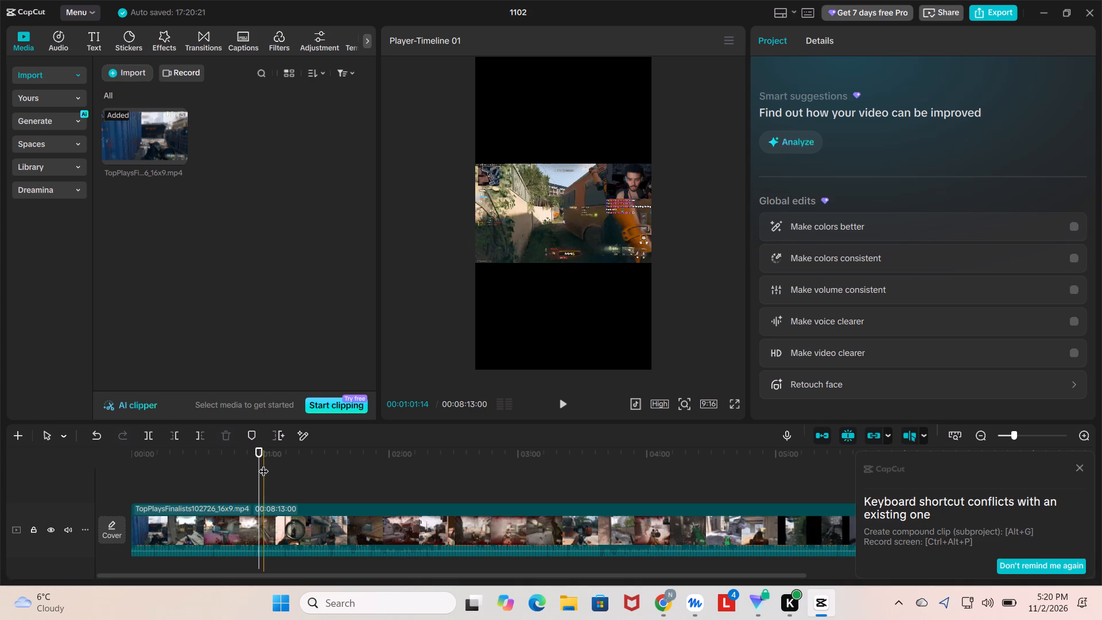
key(Left)
key(Left)
key(Left)
key(Left)
key(Left)
key(Left)
key(Left)
key(Left)
key(Left)
key(Left)
key(Left)
key(Left)
key(Left)
key(Left)
key(Left)
key(Left)
key(Left)
key(Left)
key(Left)
key(Left)
key(Left)
key(Left)
key(Left)
key(Left)
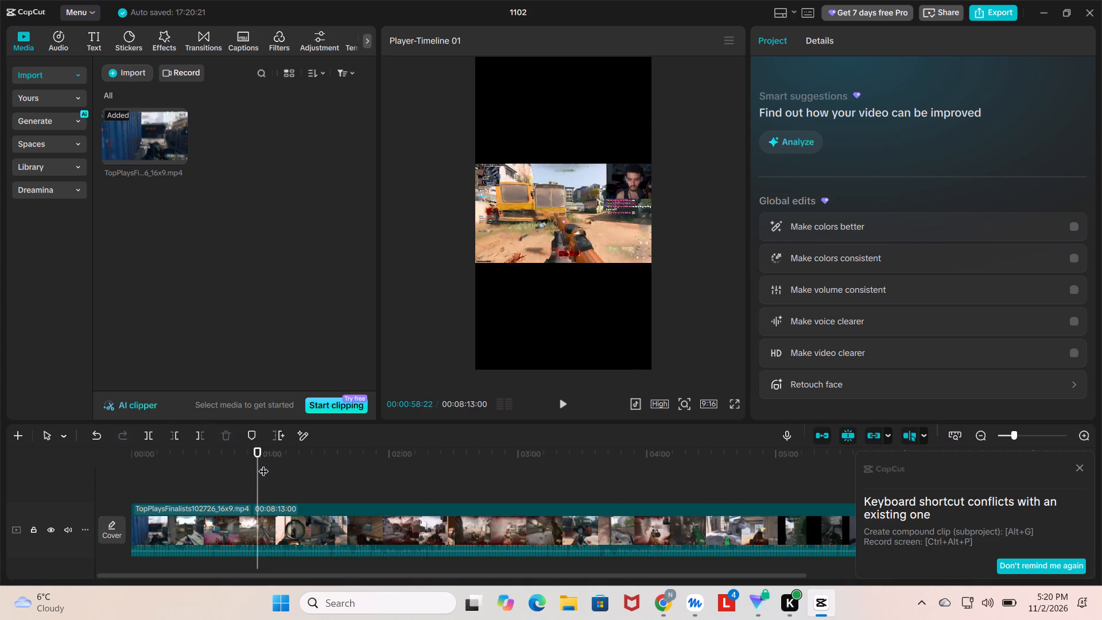
key(Left)
key(Left)
key(Left)
key(Left)
key(Left)
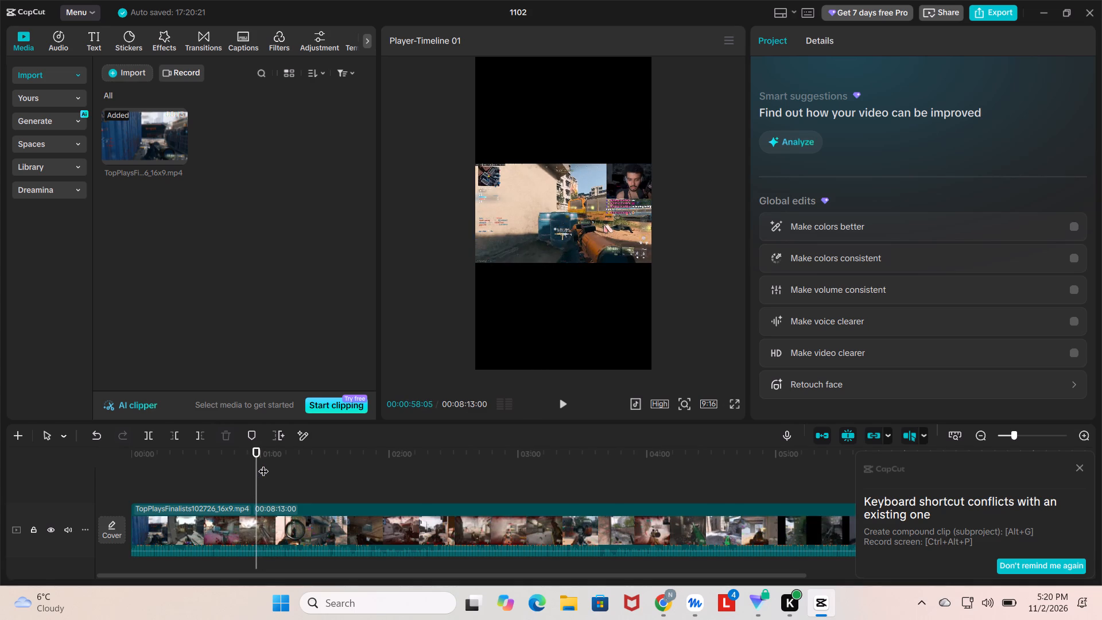
key(Left)
key(Left)
key(Left)
key(space)
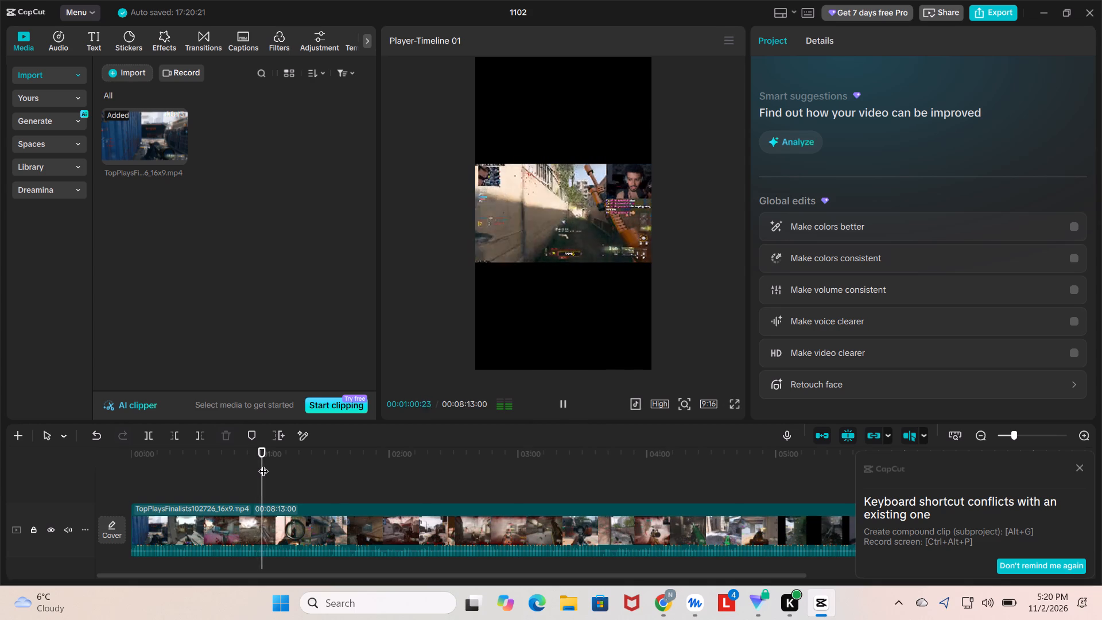
key(Left)
key(Left)
key(Left)
key(Left)
key(Left)
key(Left)
key(Left)
key(Left)
key(Left)
key(Left)
key(Left)
key(Left)
key(Left)
key(Left)
key(Left)
key(Left)
key(Left)
key(Left)
key(Left)
key(Left)
key(Left)
key(Left)
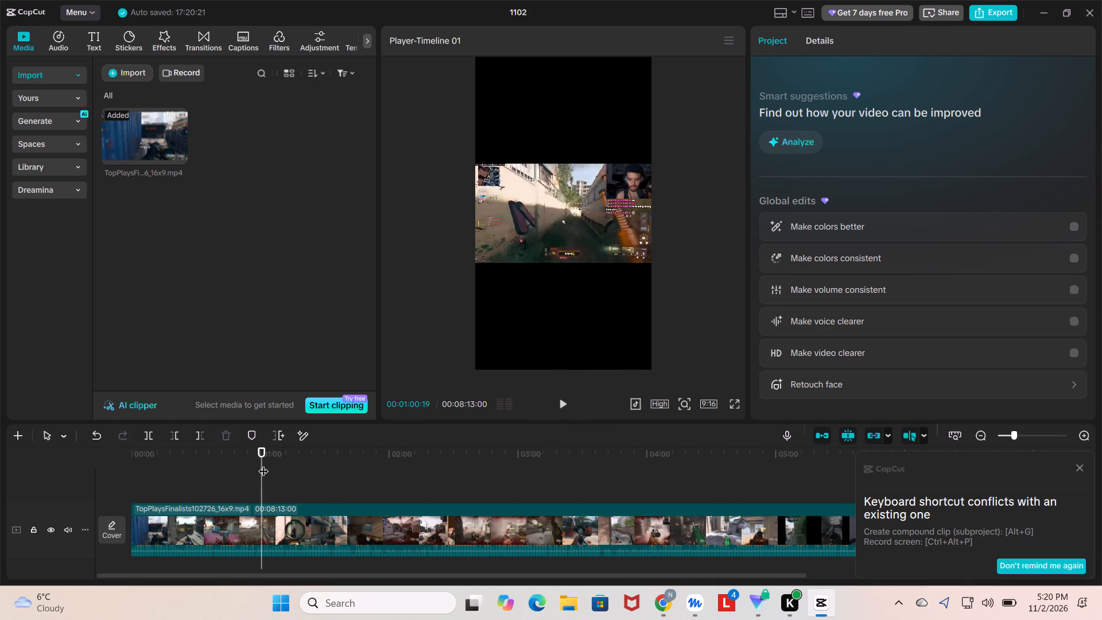
key(Left)
key(Left)
key(Left)
key(Left)
key(Left)
key(Left)
key(Left)
key(Left)
key(Left)
key(Left)
key(Left)
key(Left)
key(Left)
key(Left)
key(Left)
key(Left)
key(Left)
key(Left)
key(Left)
key(Left)
key(Left)
key(Left)
key(Left)
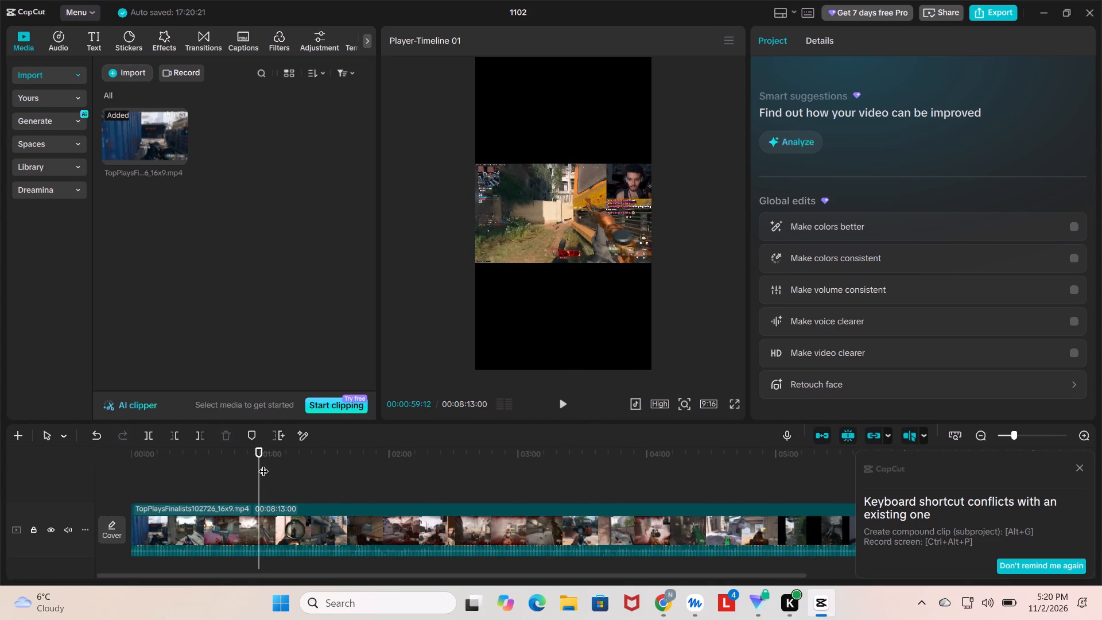
key(Left)
key(Left)
key(Left)
key(Left)
key(Left)
key(Left)
key(Left)
key(Left)
key(Left)
key(Left)
key(Left)
key(Left)
key(Left)
key(Left)
key(Left)
key(Left)
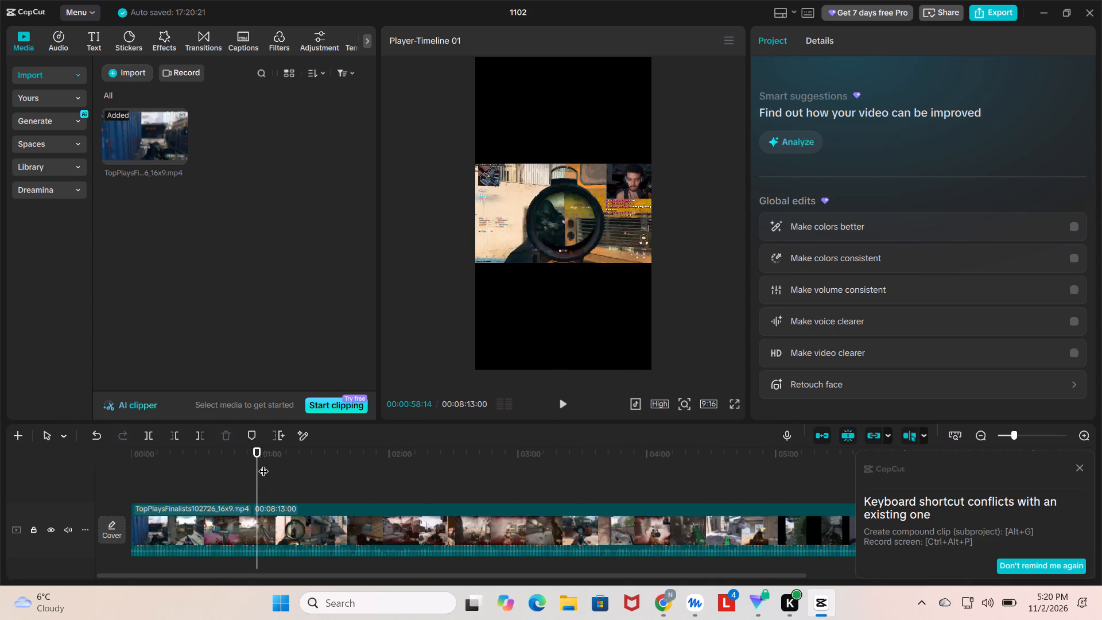
key(Left)
key(Left)
key(Left)
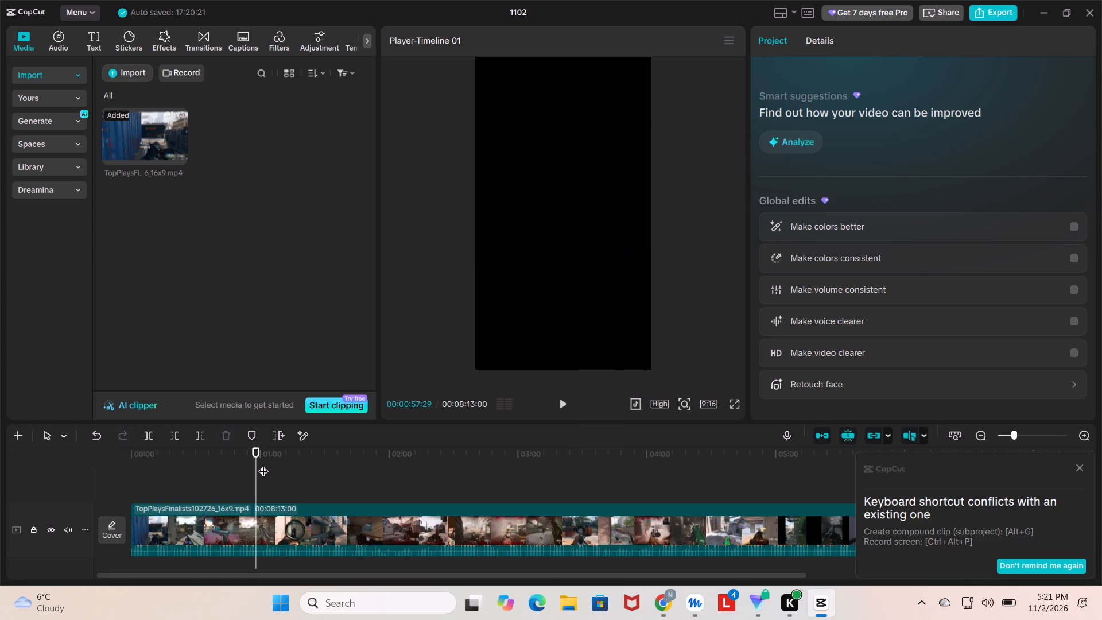
key(Right)
key(ctrl+v)
key(ctrl+b)
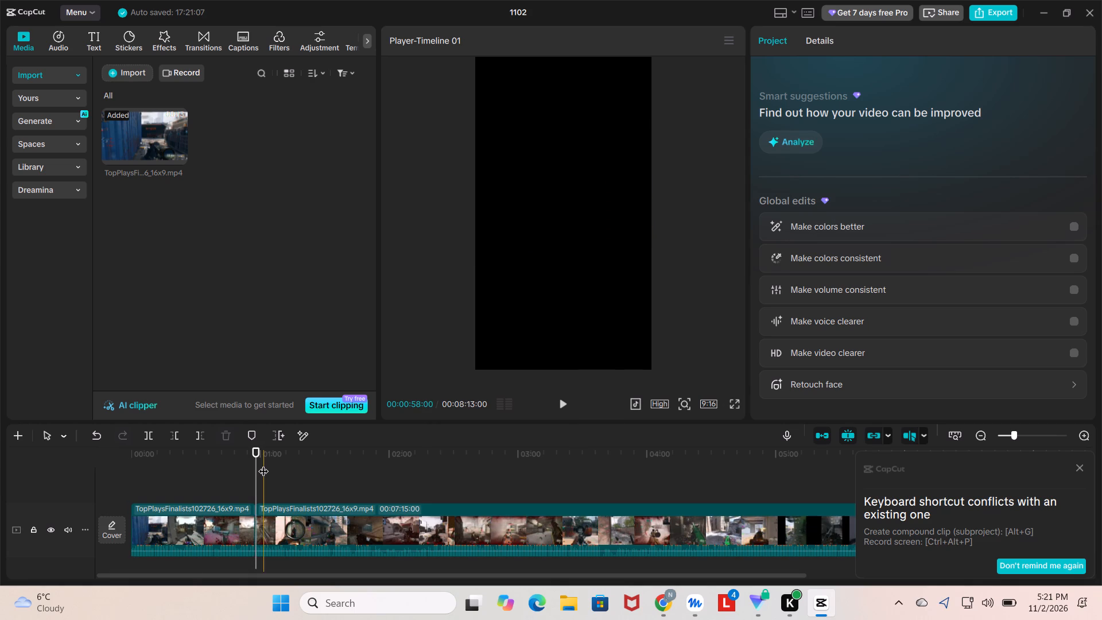
Split the footage again eight frames past the first cut, at 00:00:58:08.
click(191, 572)
click(212, 546)
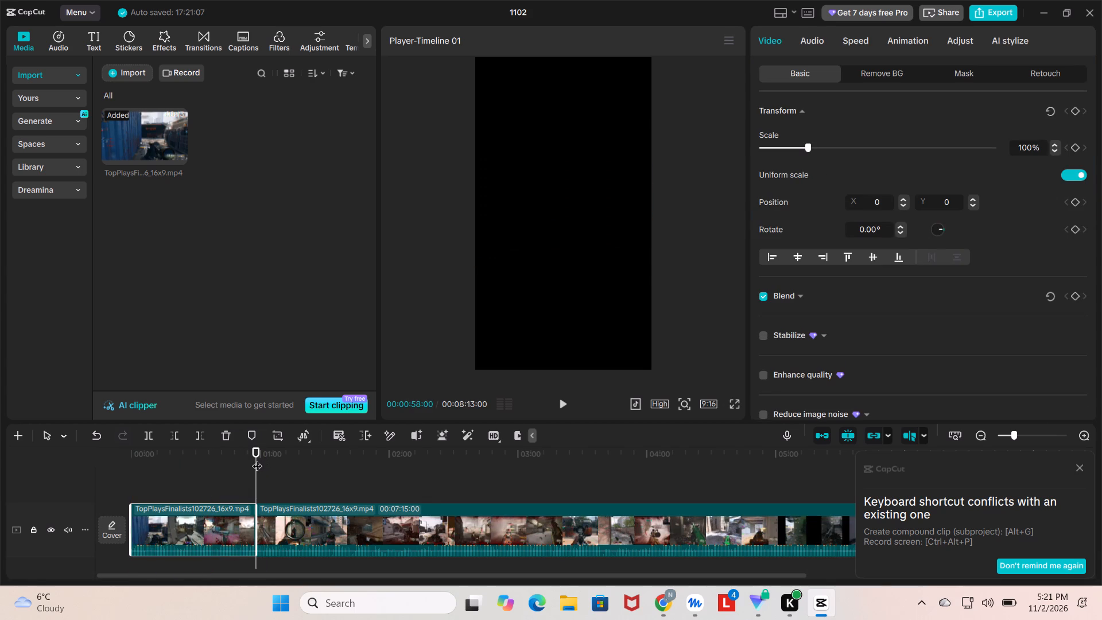
key(Right)
key(Right)
key(Right)
key(Right)
key(Right)
key(Right)
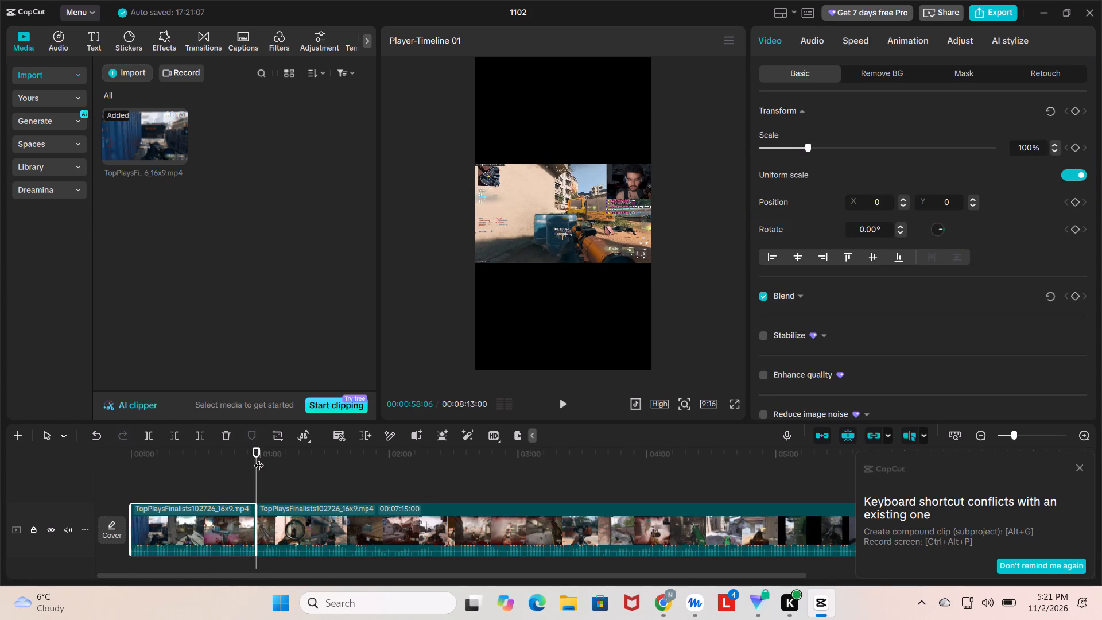
key(Right)
key(Right)
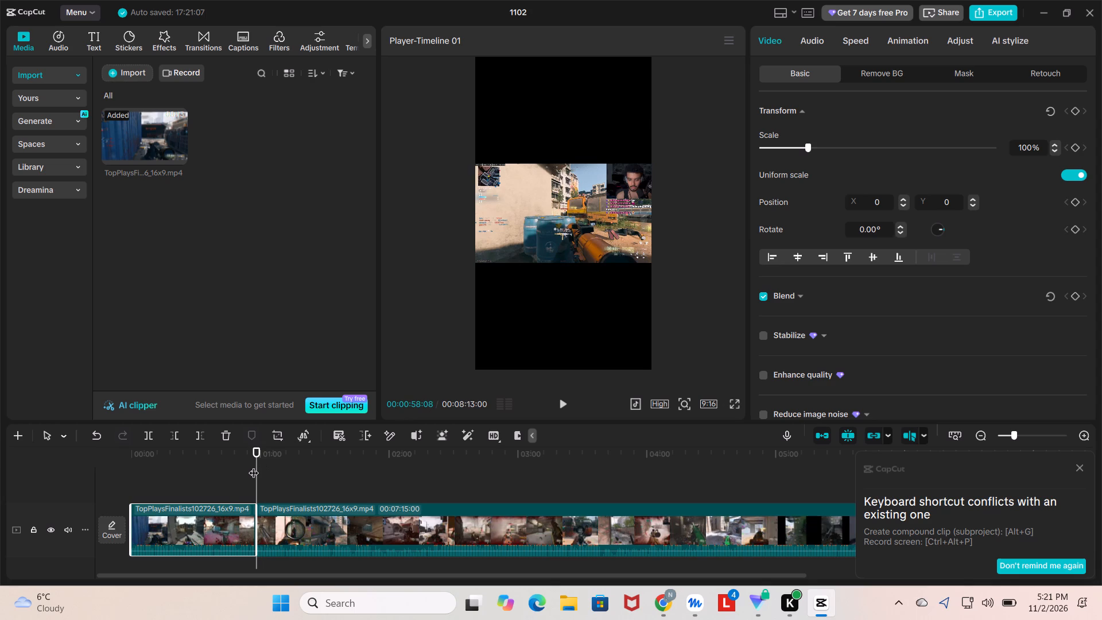
key(ctrl+b)
Delete the 58-second segment before the first cut so the remaining footage starts the timeline.
click(219, 520)
ctrl+scroll(222, 514, up, 6)
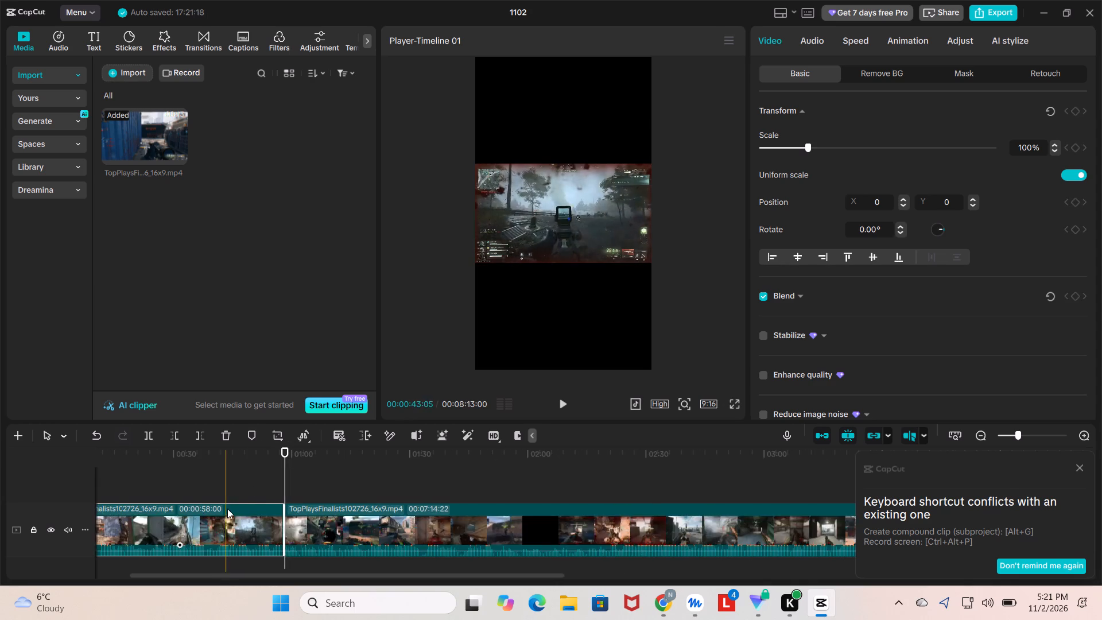
ctrl+scroll(234, 503, up, 3)
click(253, 533)
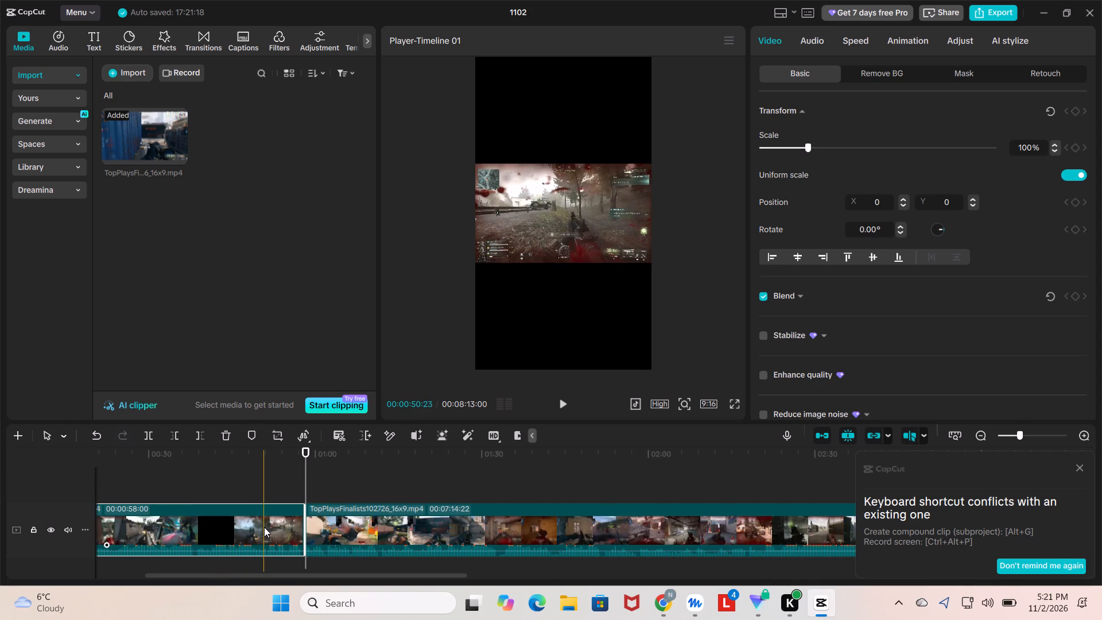
key(BackSpace)
Play the trimmed footage from the beginning to review the opening and locate where the sniper moment ends.
drag(307, 480, 0, 475)
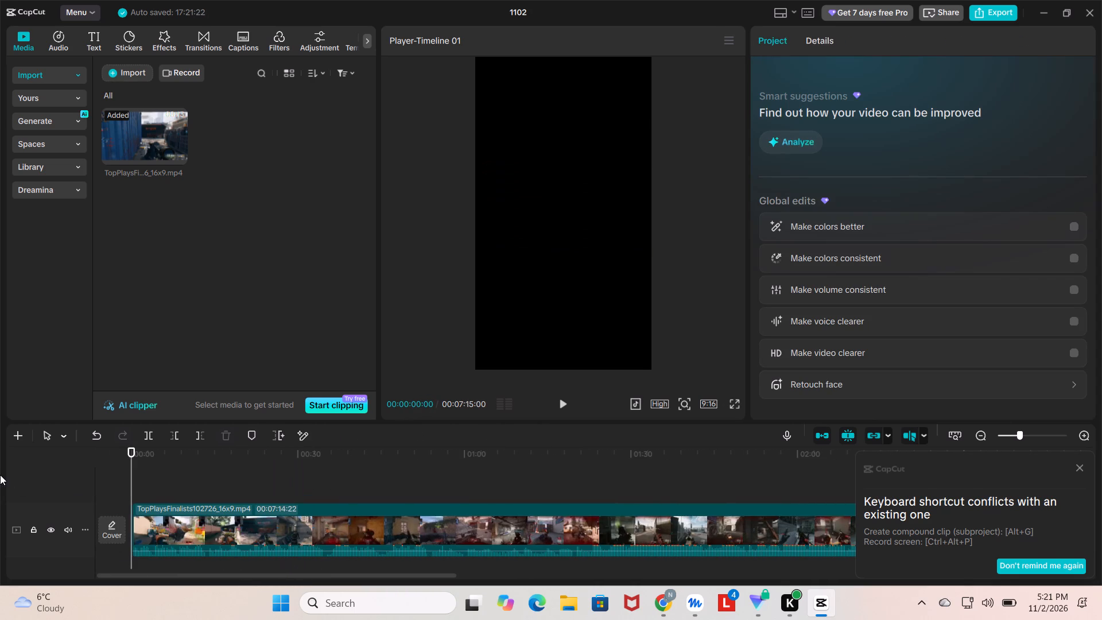
key(space)
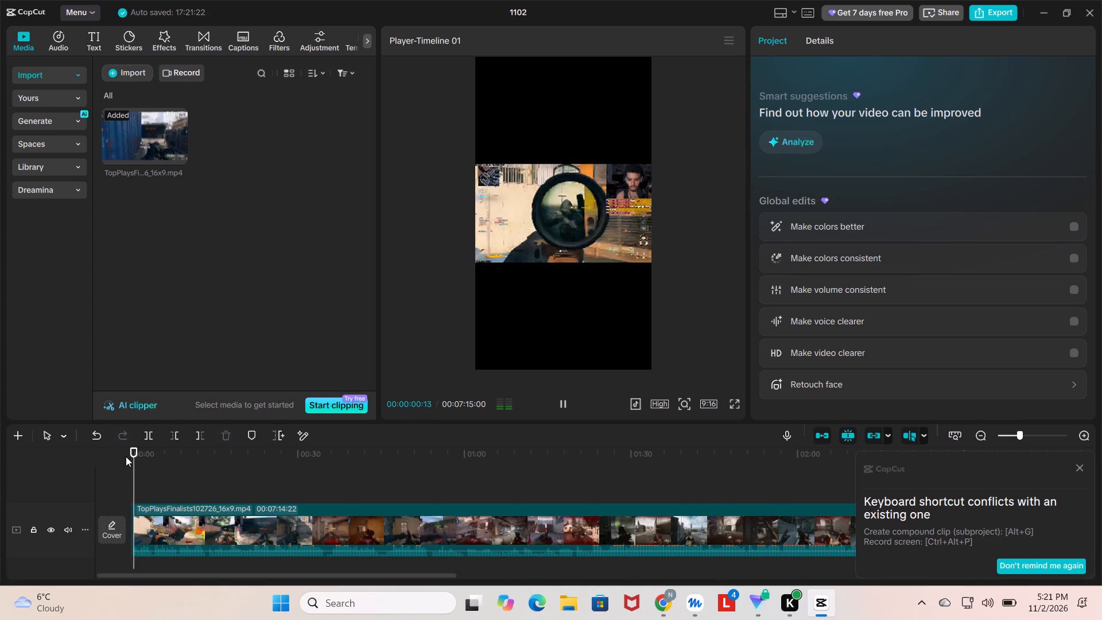
key(space)
key(space)
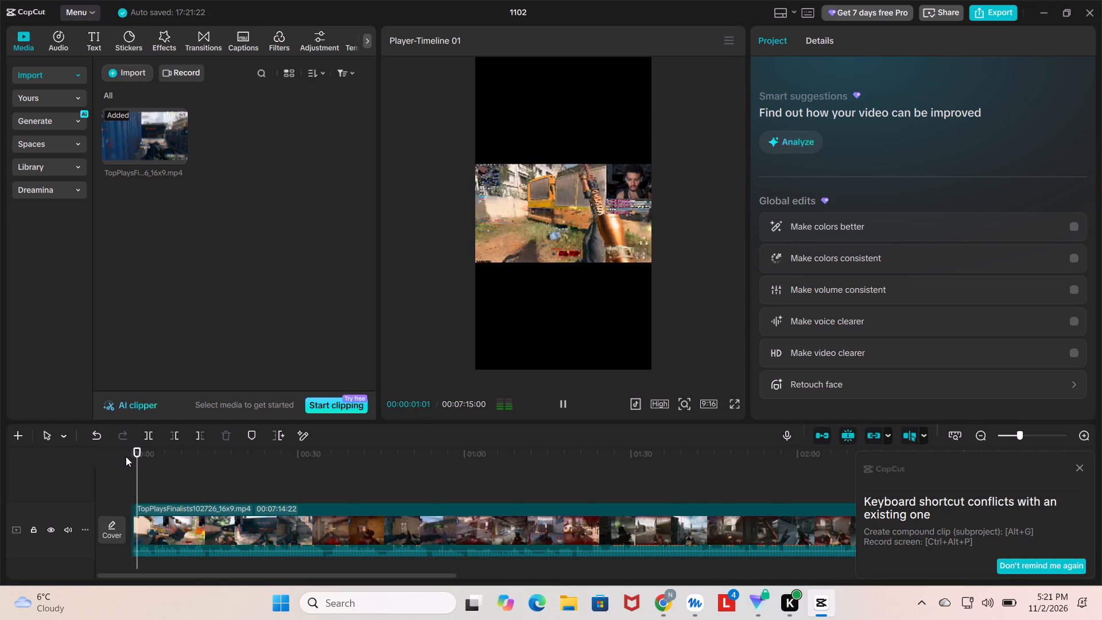
key(space)
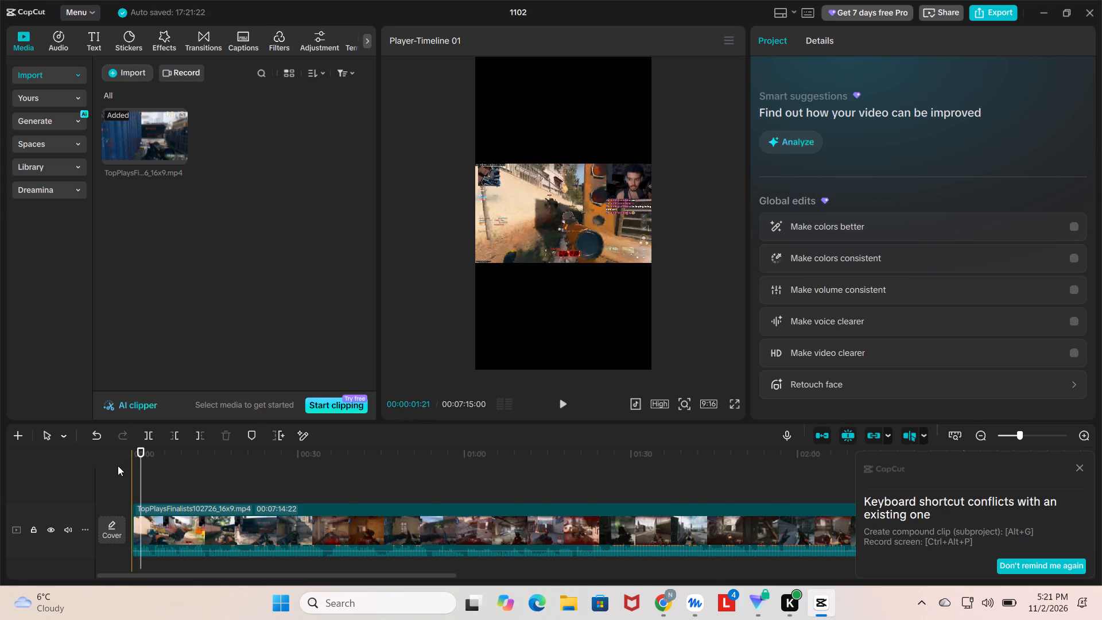
key(Left)
key(Left)
key(Left)
key(Left)
key(Left)
key(Left)
key(Left)
key(Left)
key(Left)
key(Left)
key(Left)
key(Left)
key(space)
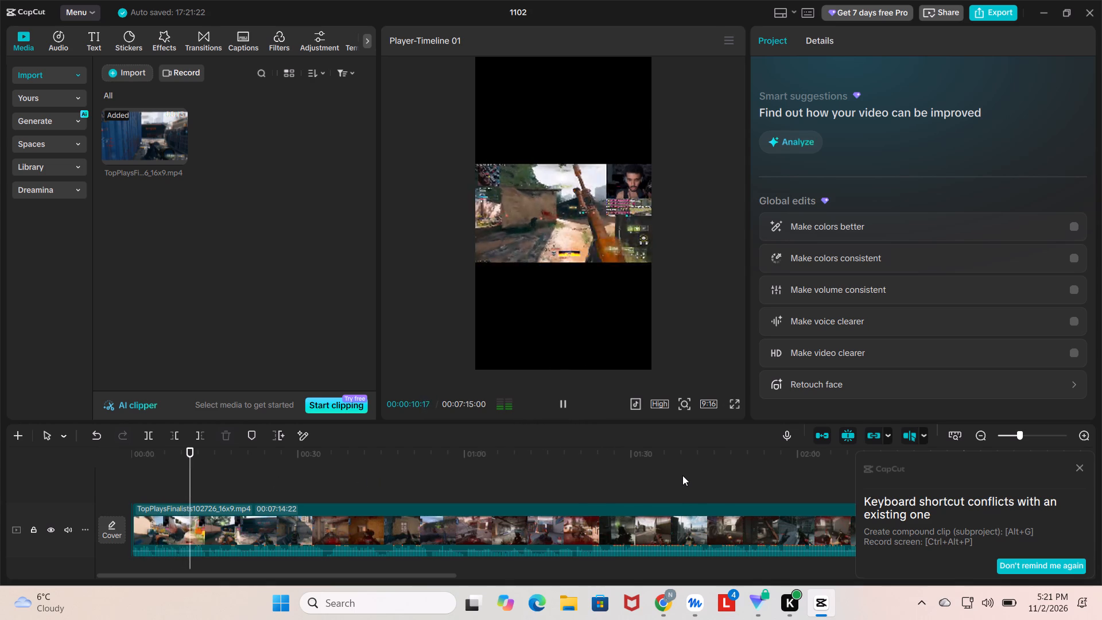
key(space)
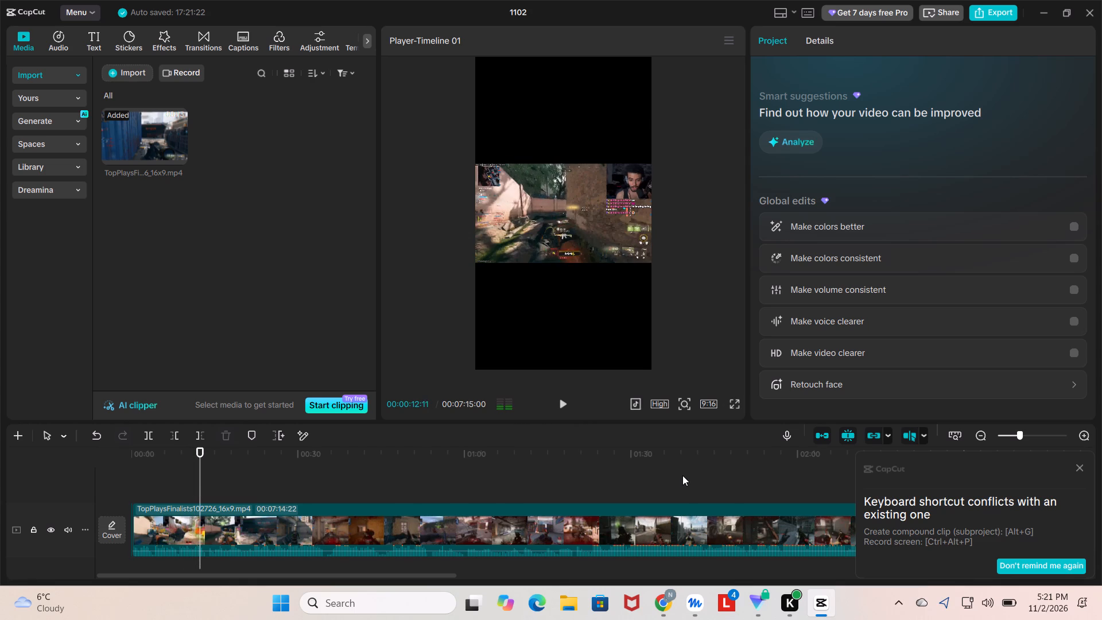
key(space)
key(space)
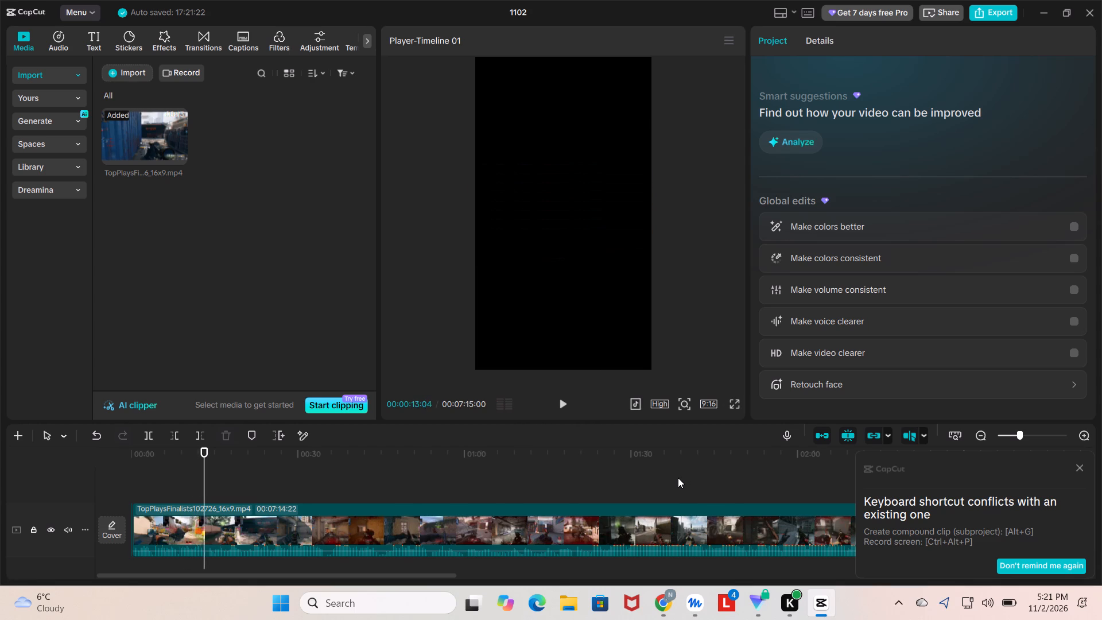
key(Left)
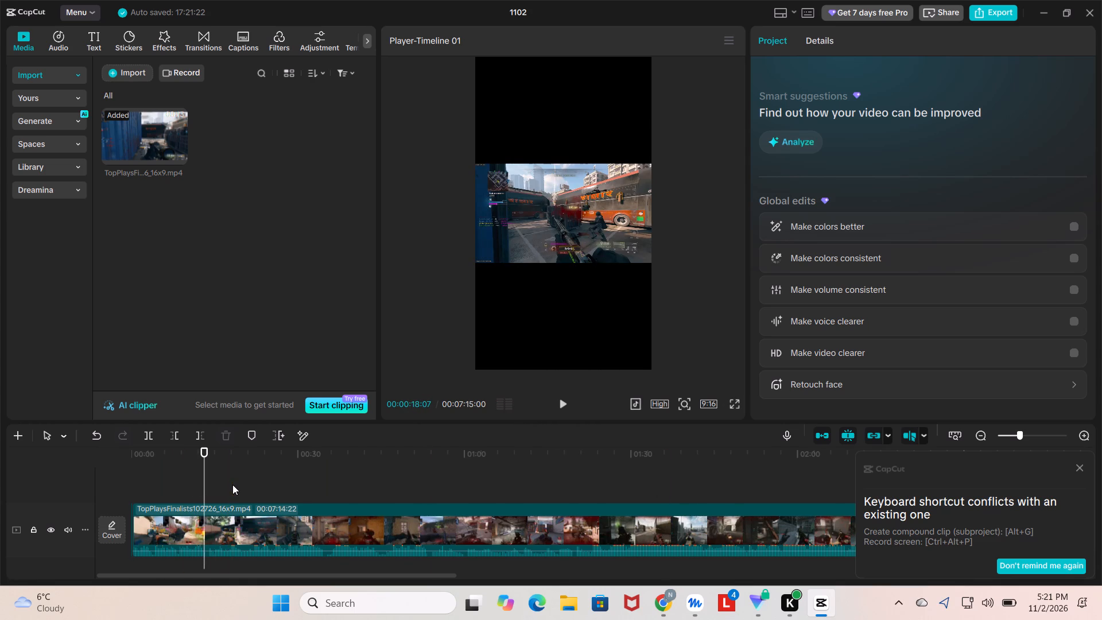
drag(230, 471, 227, 471)
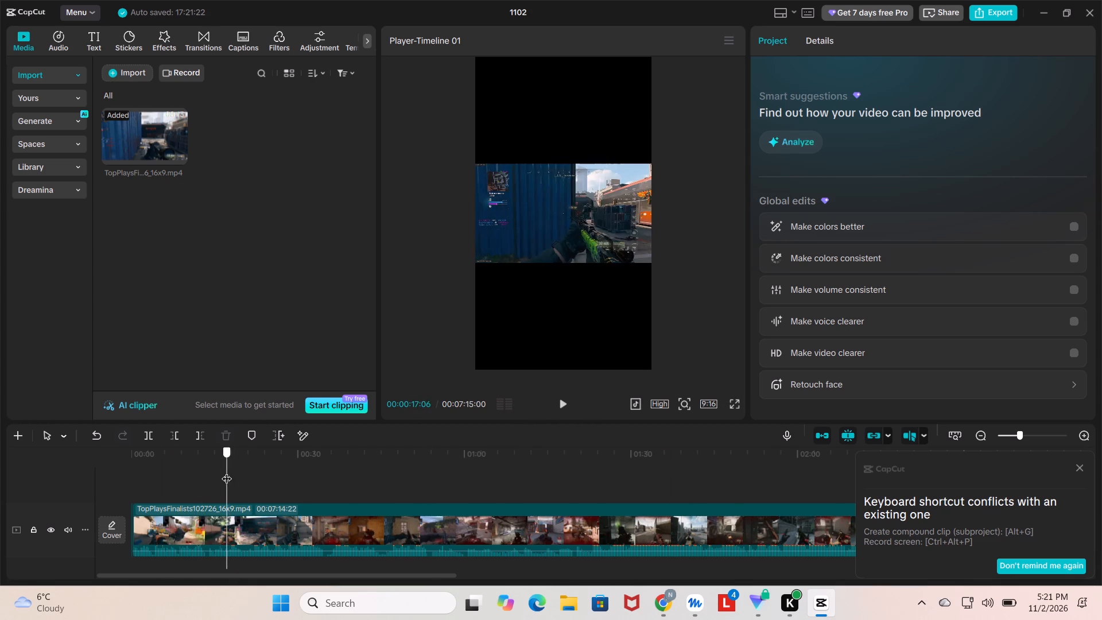
drag(227, 471, 201, 481)
key(space)
key(space)
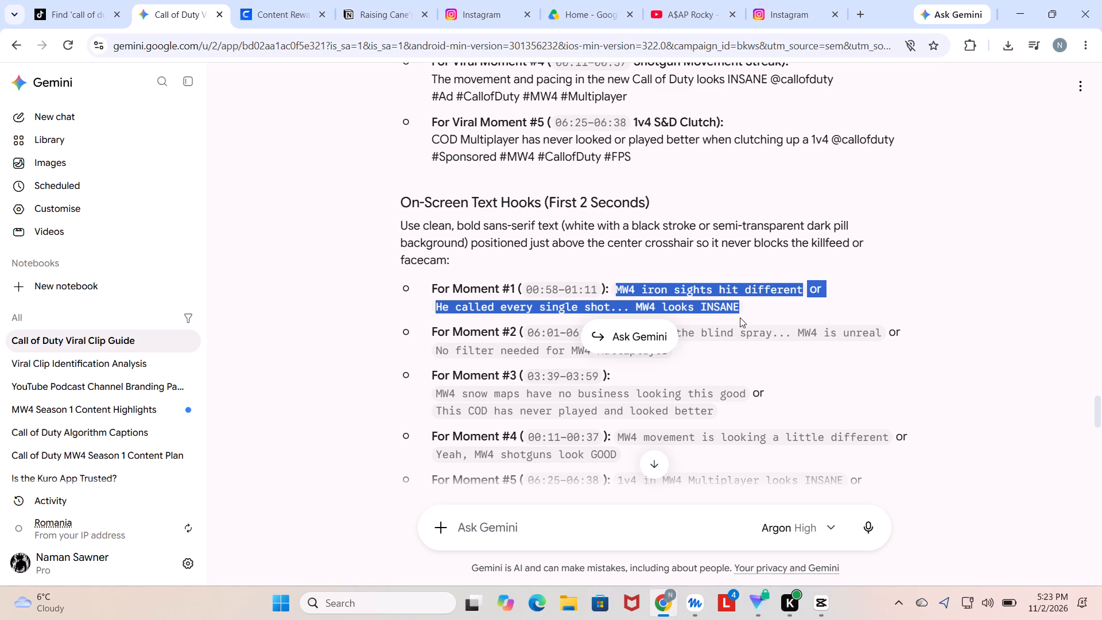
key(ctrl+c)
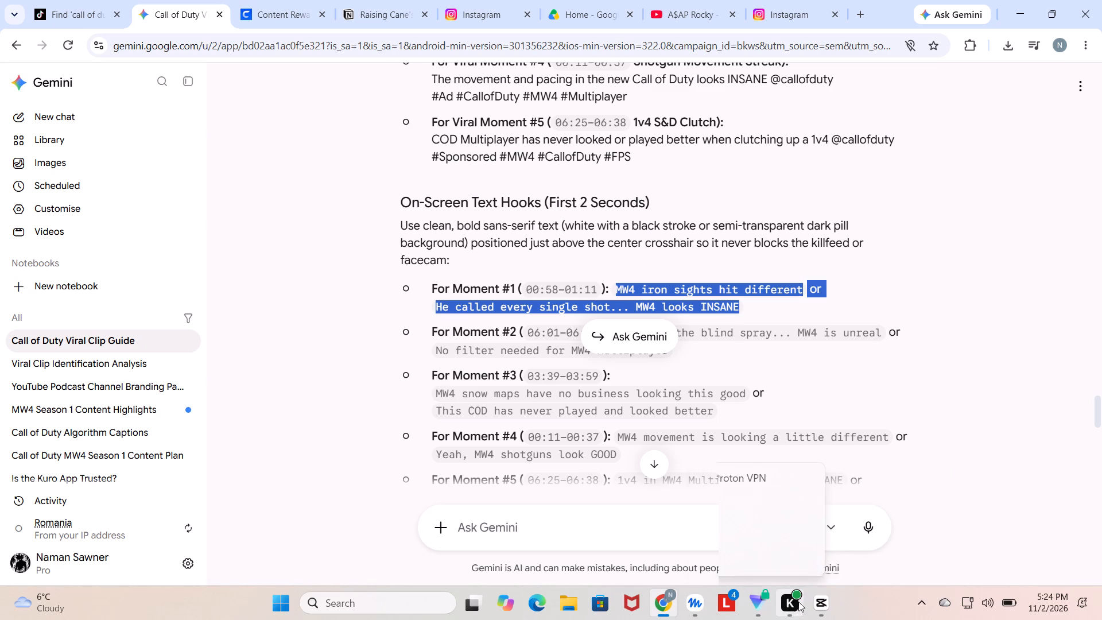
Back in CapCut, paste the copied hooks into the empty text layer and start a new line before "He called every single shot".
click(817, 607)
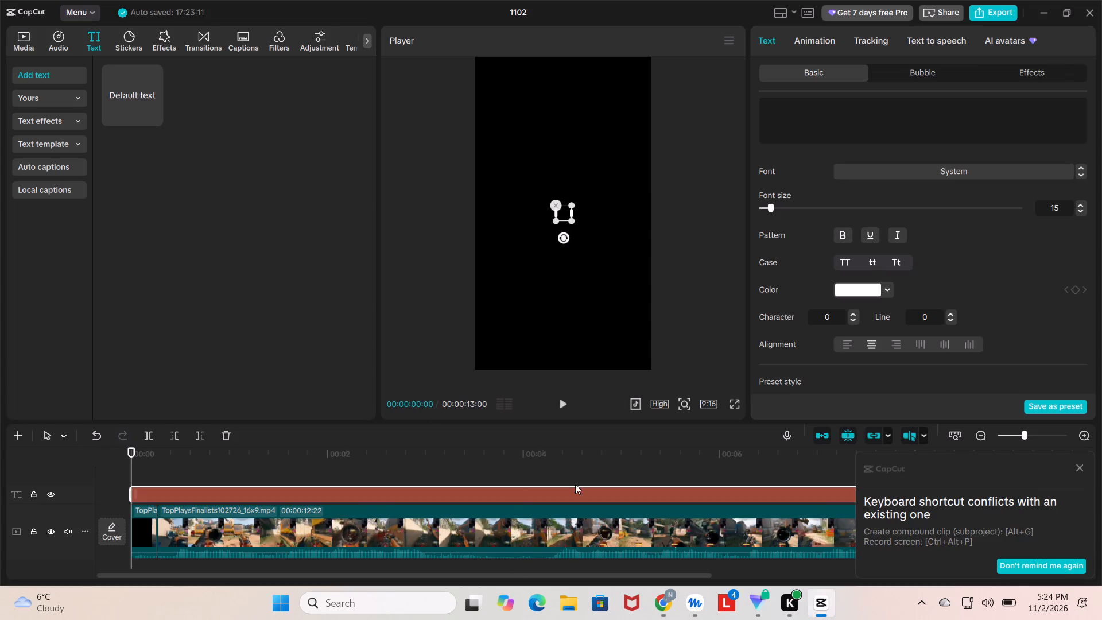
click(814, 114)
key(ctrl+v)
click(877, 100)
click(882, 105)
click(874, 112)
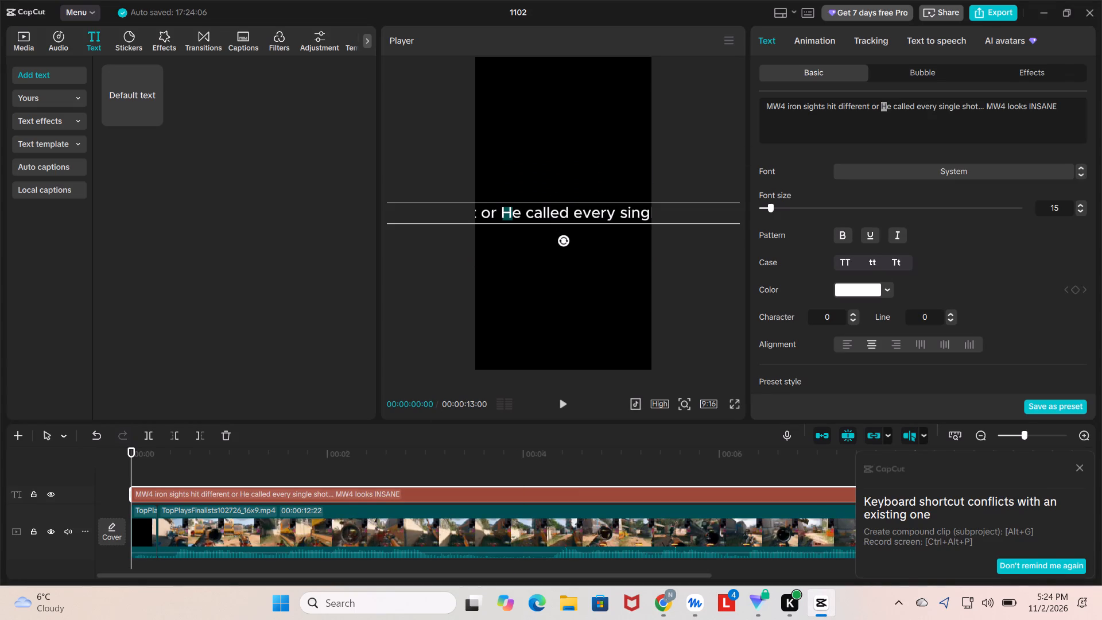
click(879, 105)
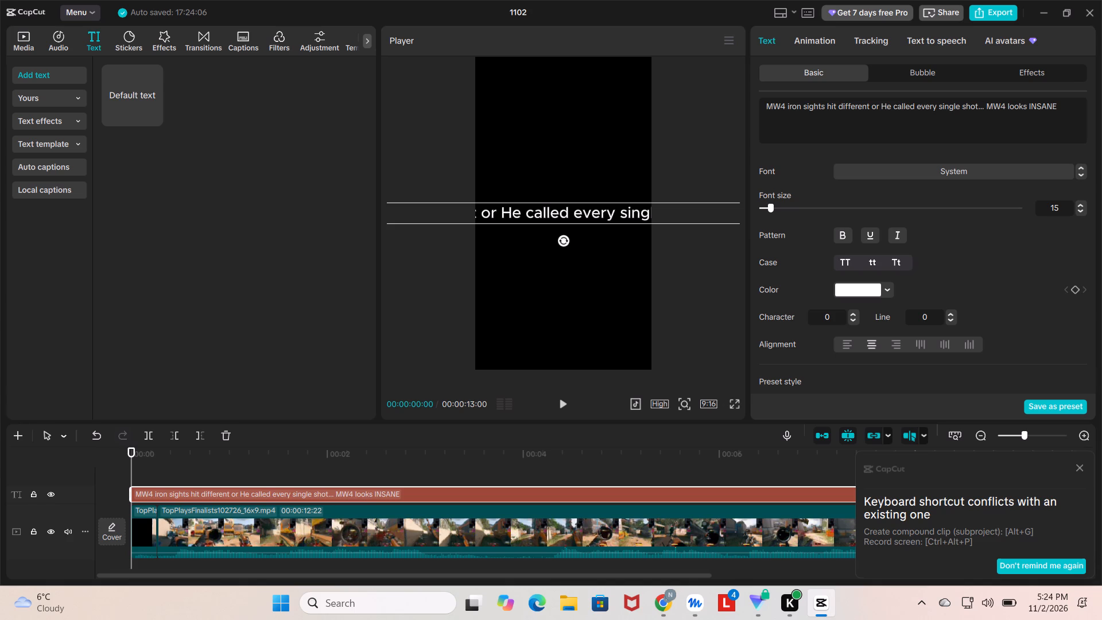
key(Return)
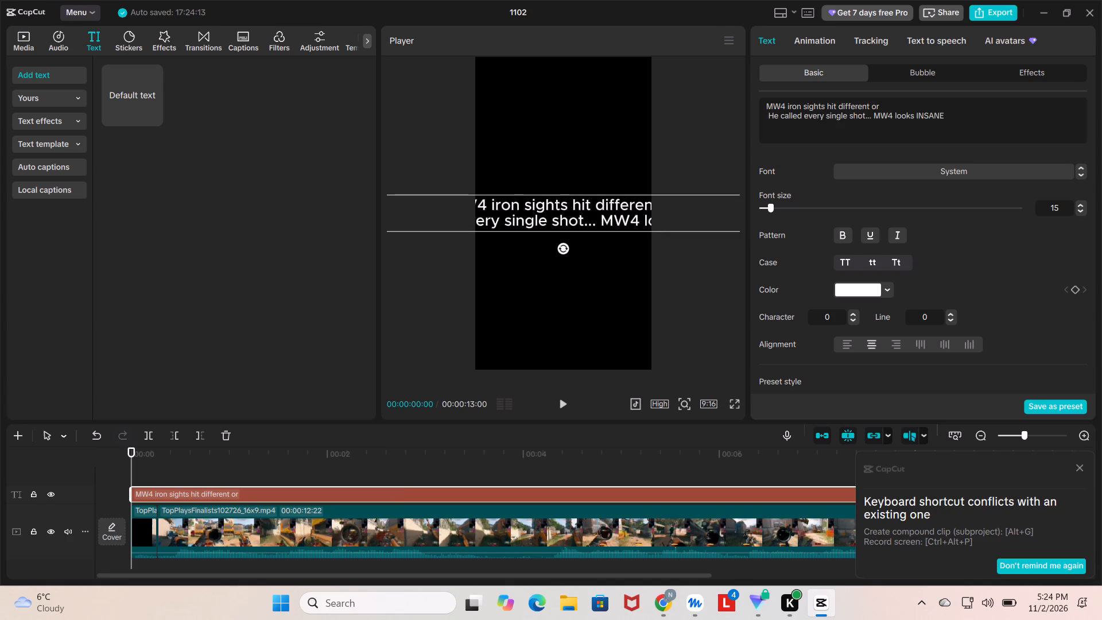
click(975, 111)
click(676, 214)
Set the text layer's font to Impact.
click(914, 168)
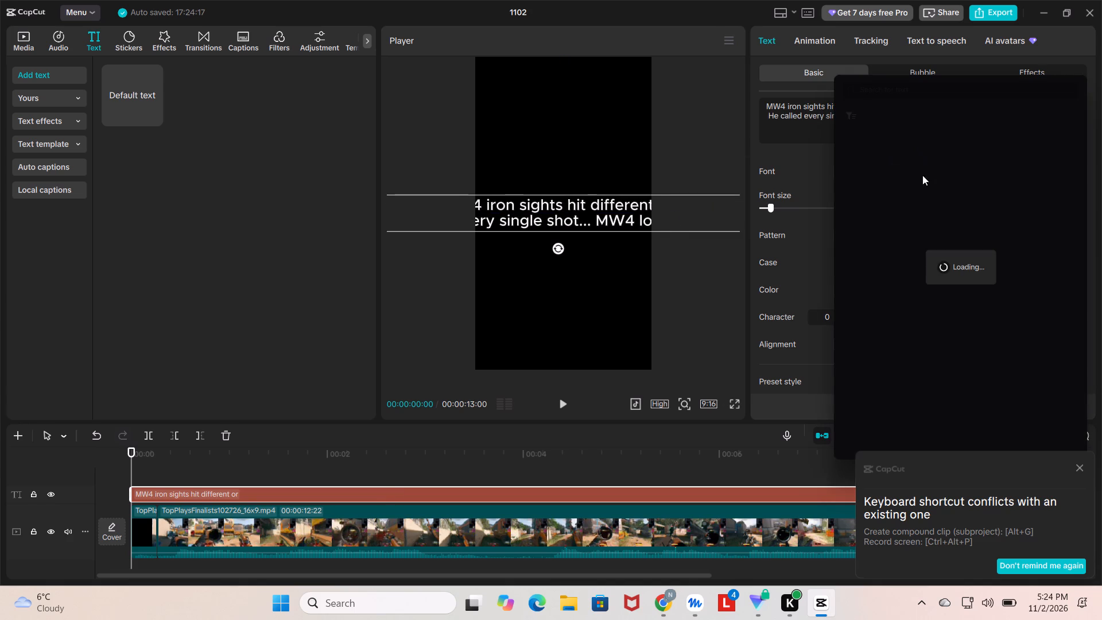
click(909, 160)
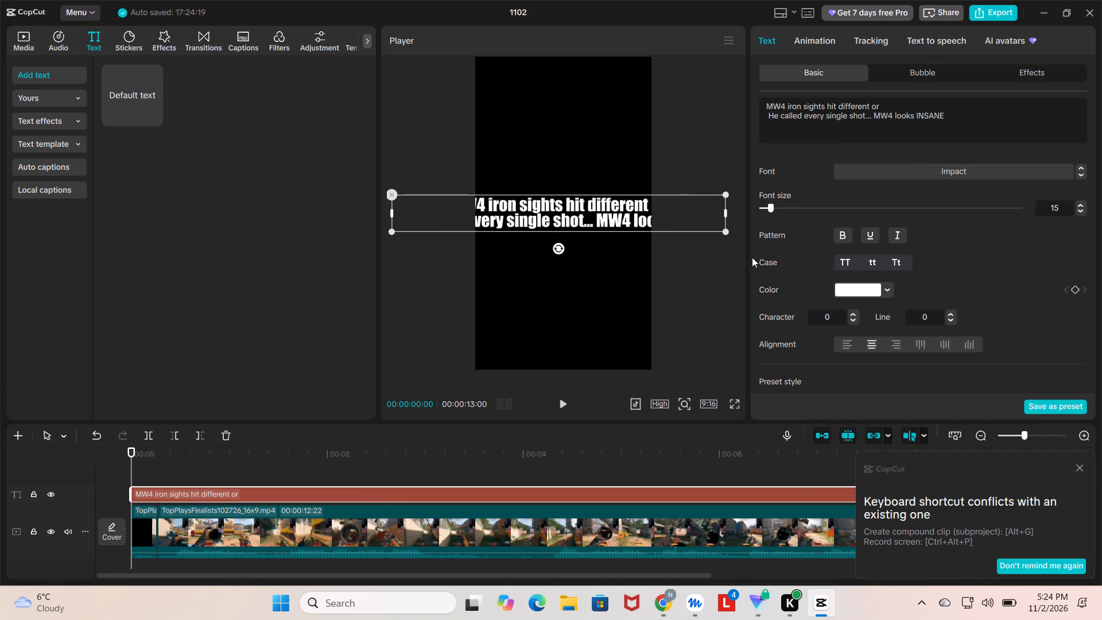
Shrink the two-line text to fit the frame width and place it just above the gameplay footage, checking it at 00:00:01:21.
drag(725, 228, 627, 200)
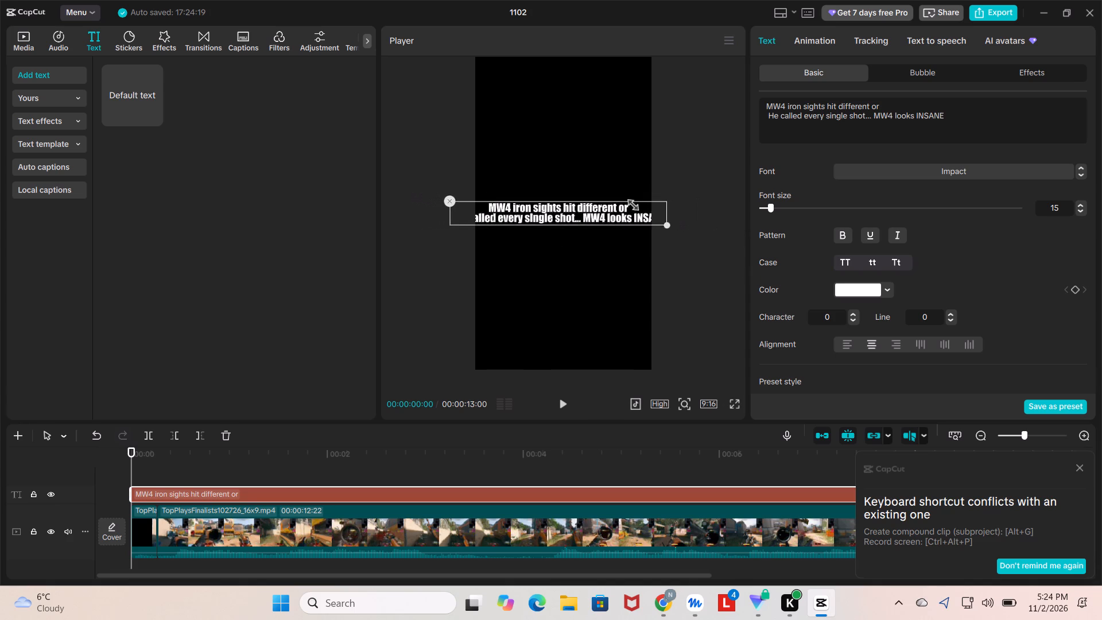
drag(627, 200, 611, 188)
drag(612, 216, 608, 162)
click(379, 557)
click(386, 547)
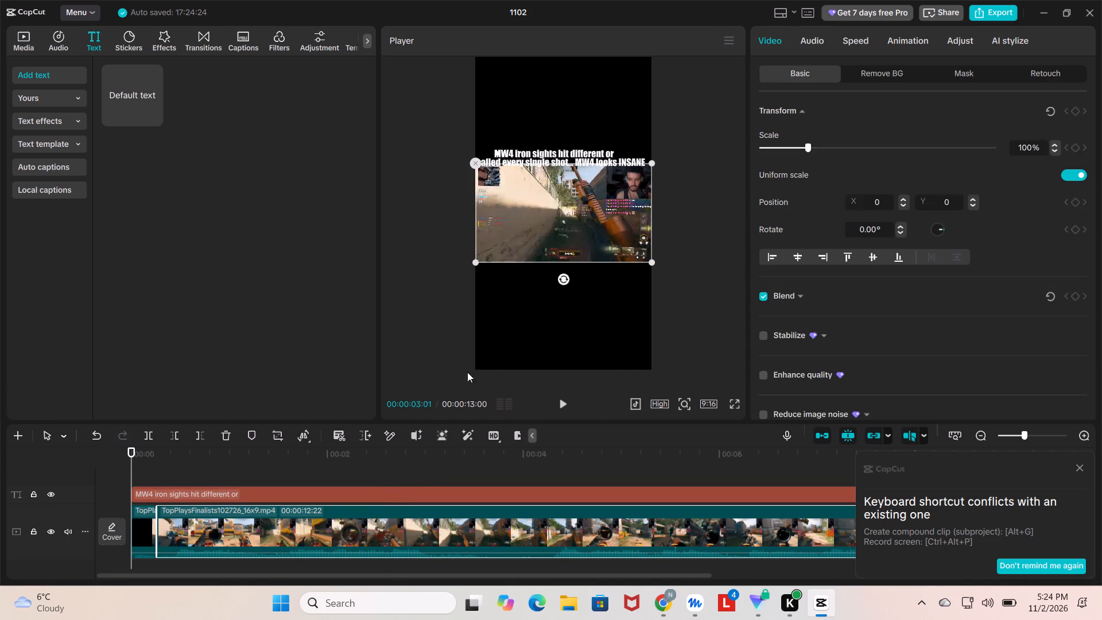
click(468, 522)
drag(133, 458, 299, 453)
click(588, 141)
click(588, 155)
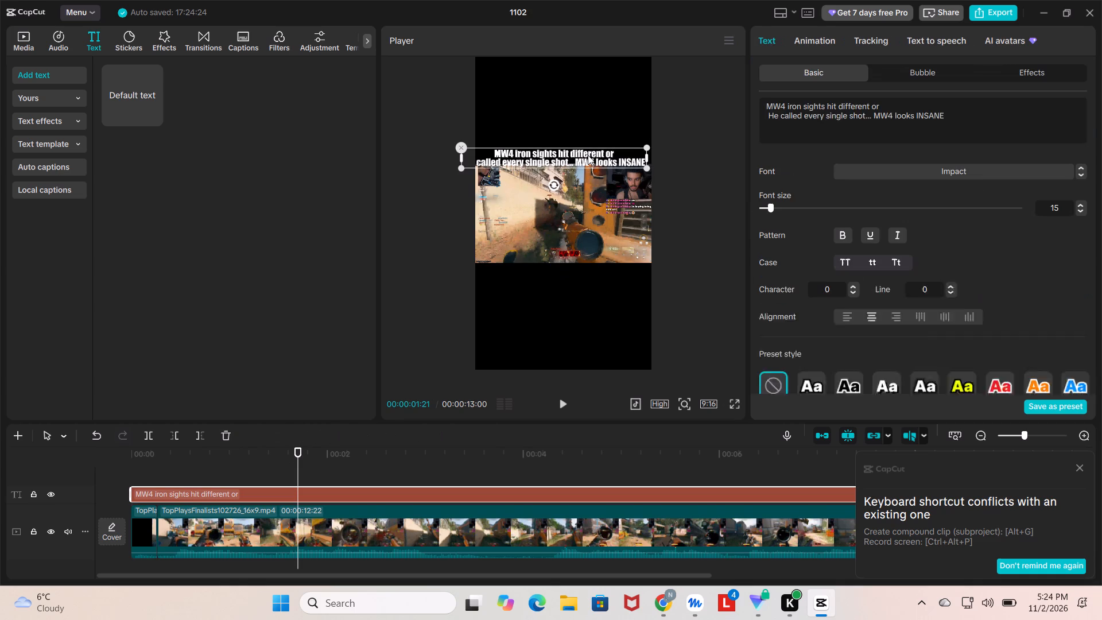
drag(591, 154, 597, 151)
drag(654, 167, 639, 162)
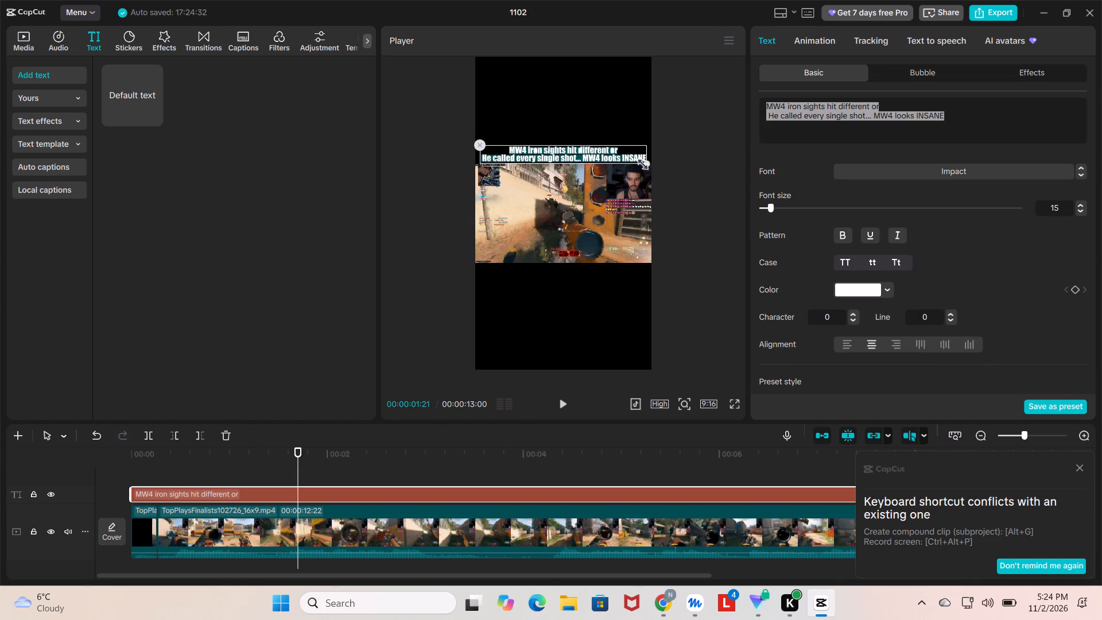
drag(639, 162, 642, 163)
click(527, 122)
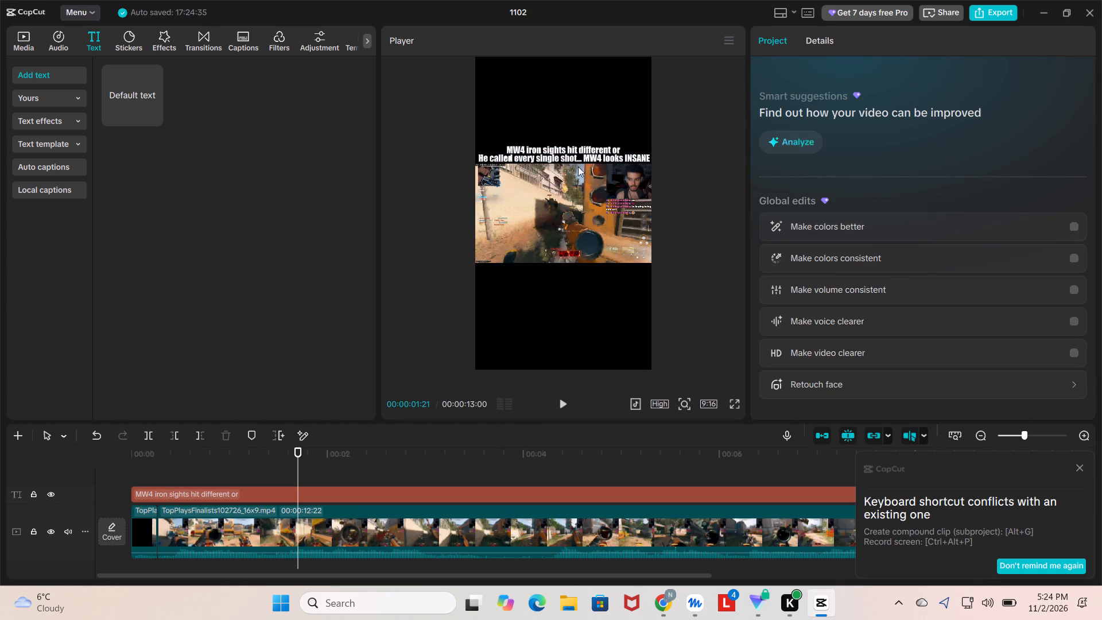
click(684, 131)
Play the video from 00:00:01:21 to about 00:00:04:06 to review the text overlay, and return to the start of the timeline.
key(space)
key(space)
key(space)
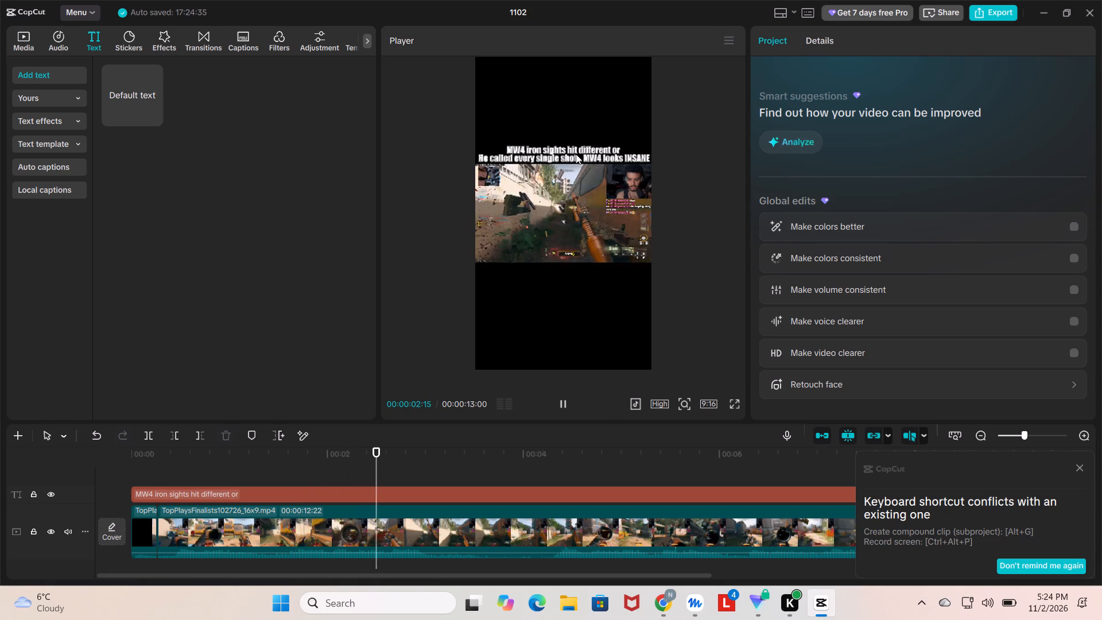
key(space)
key(space)
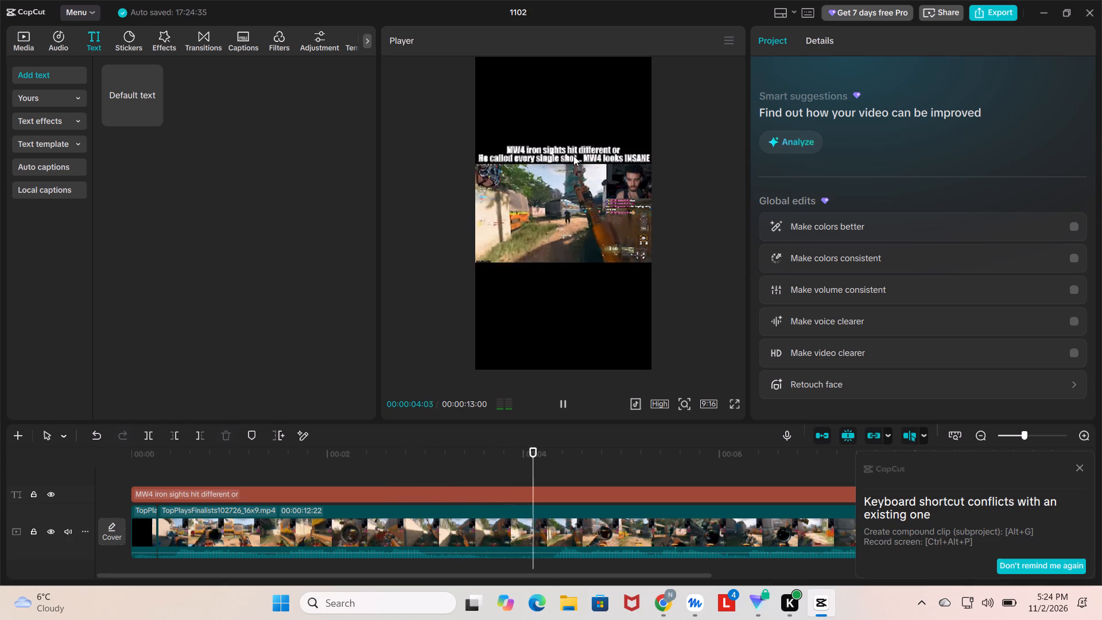
key(space)
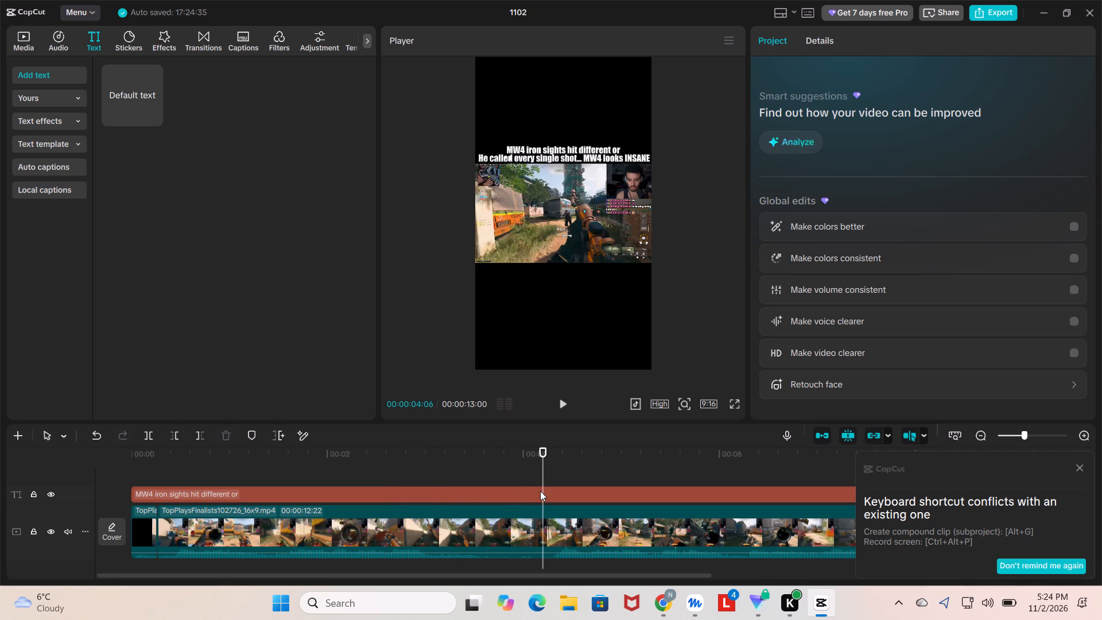
drag(540, 491, 264, 505)
drag(544, 466, 105, 455)
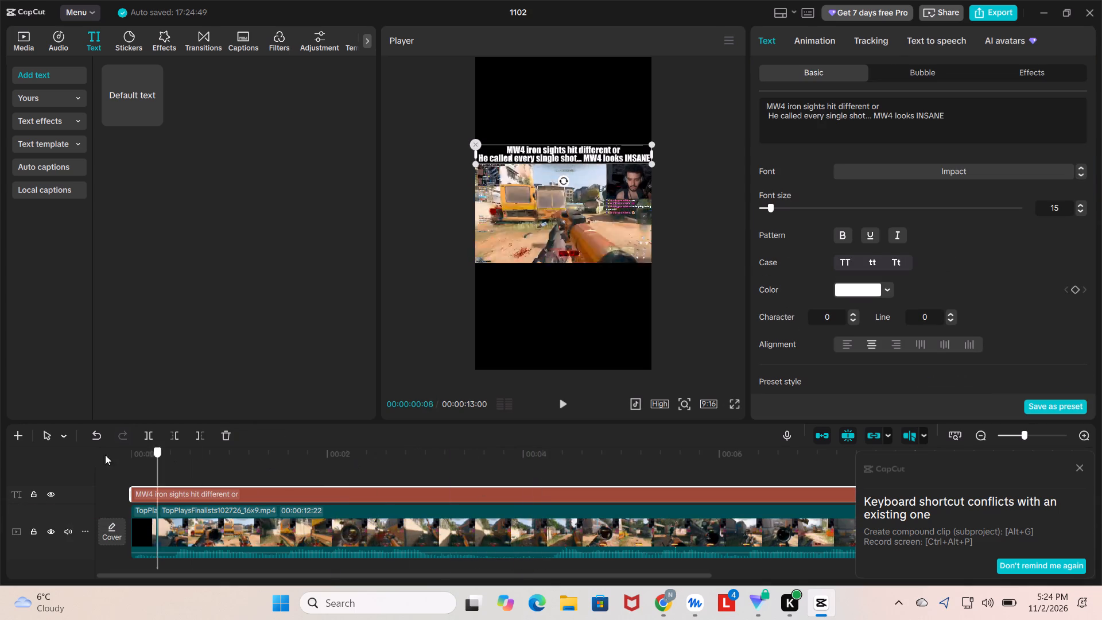
drag(105, 455, 0, 455)
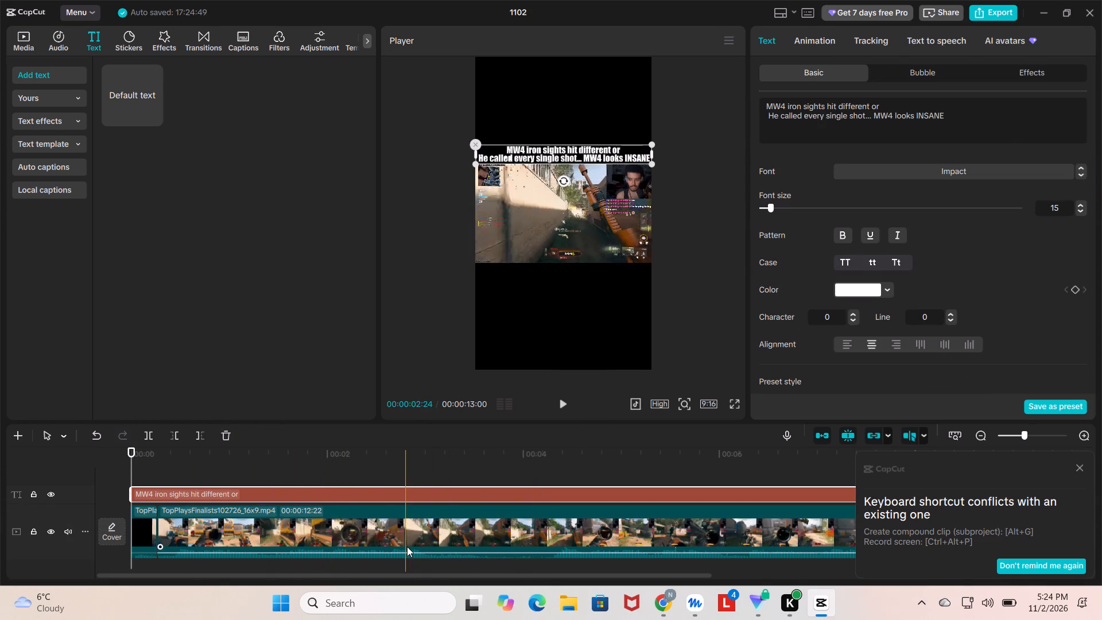
Delete both footage segments from the timeline to clear the current edit.
click(407, 547)
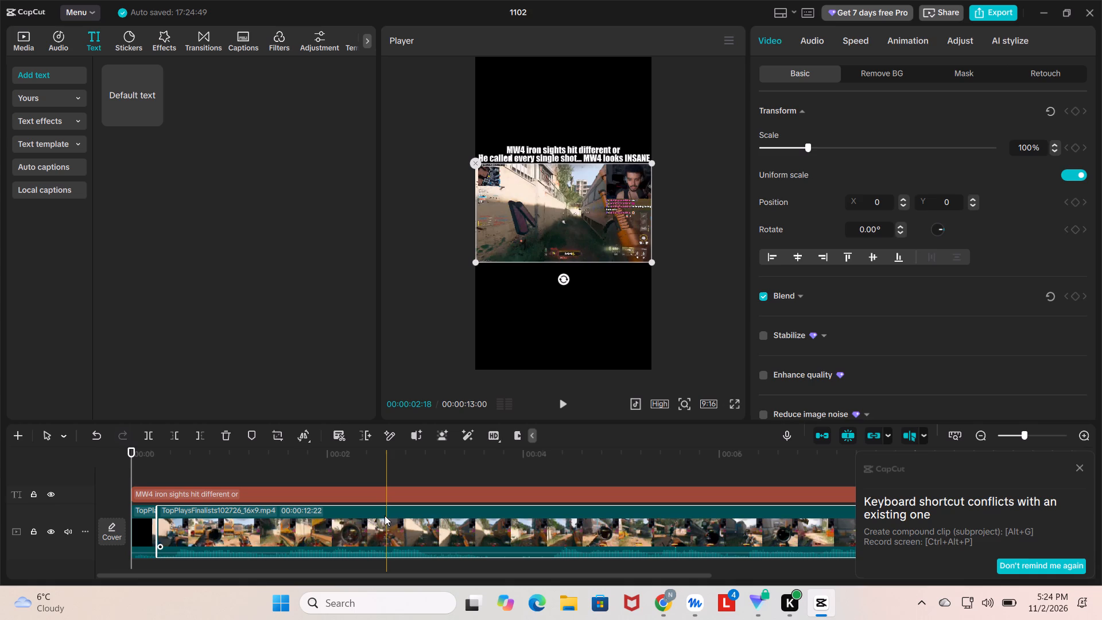
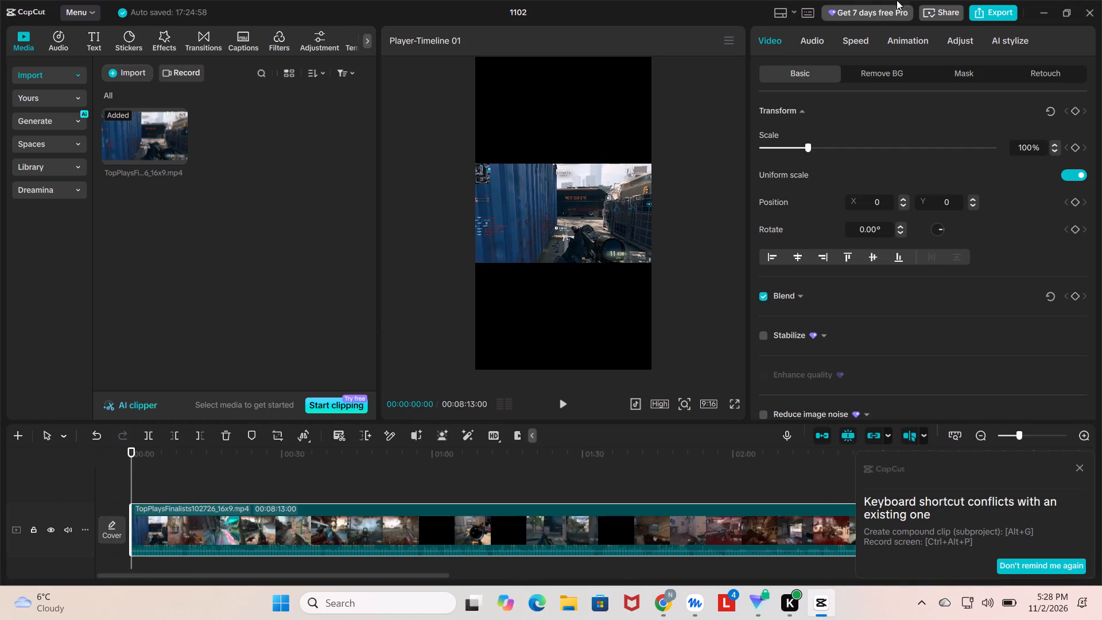
drag(125, 464, 158, 463)
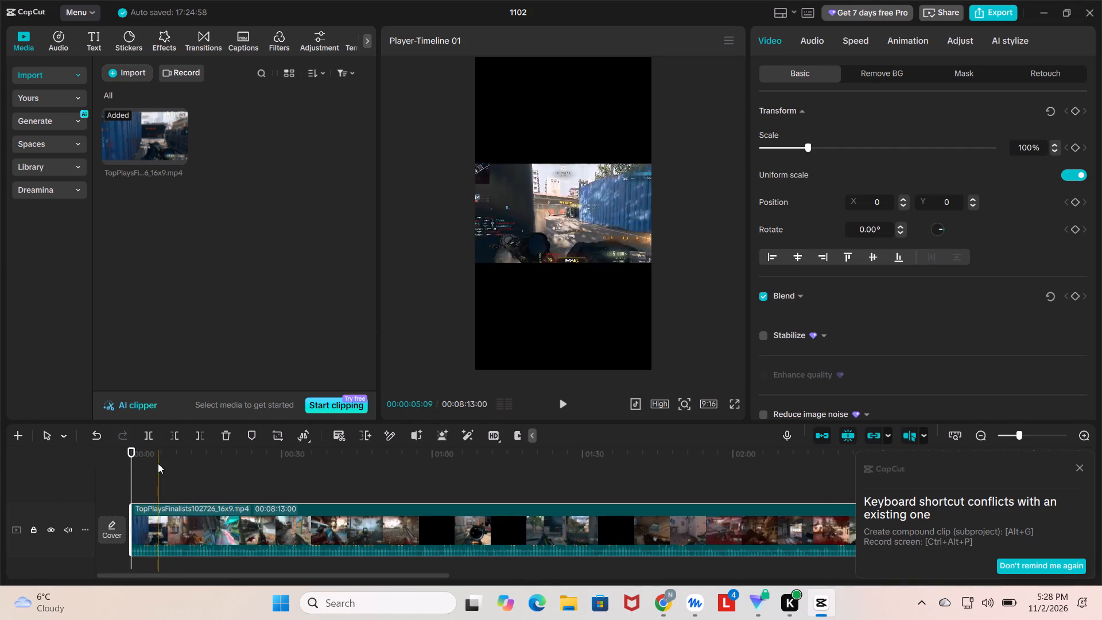
drag(138, 463, 478, 497)
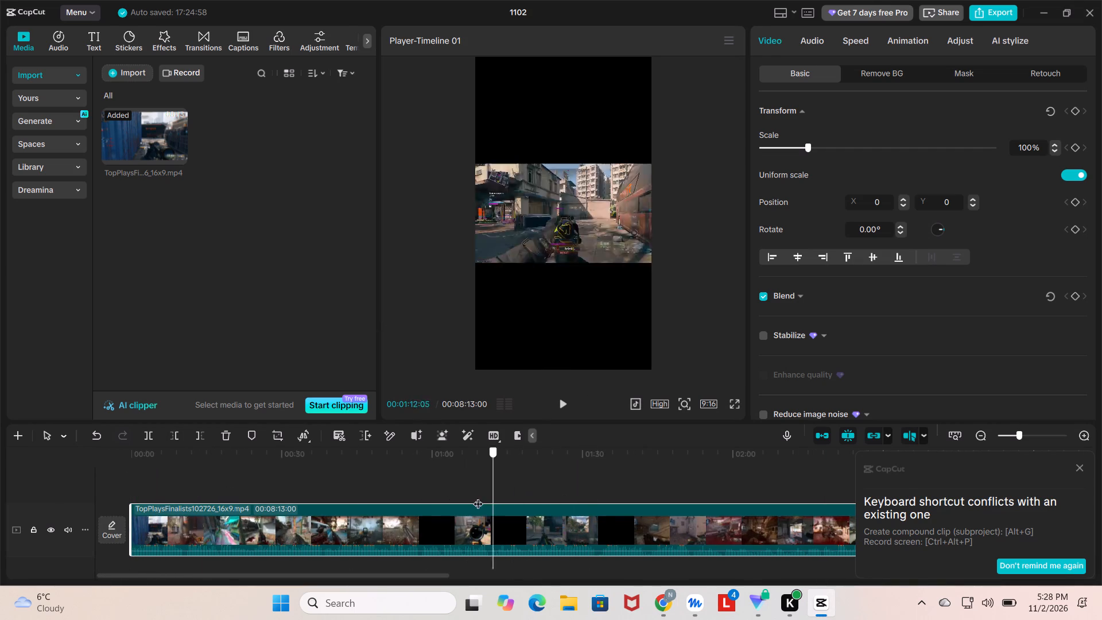
drag(478, 497, 421, 509)
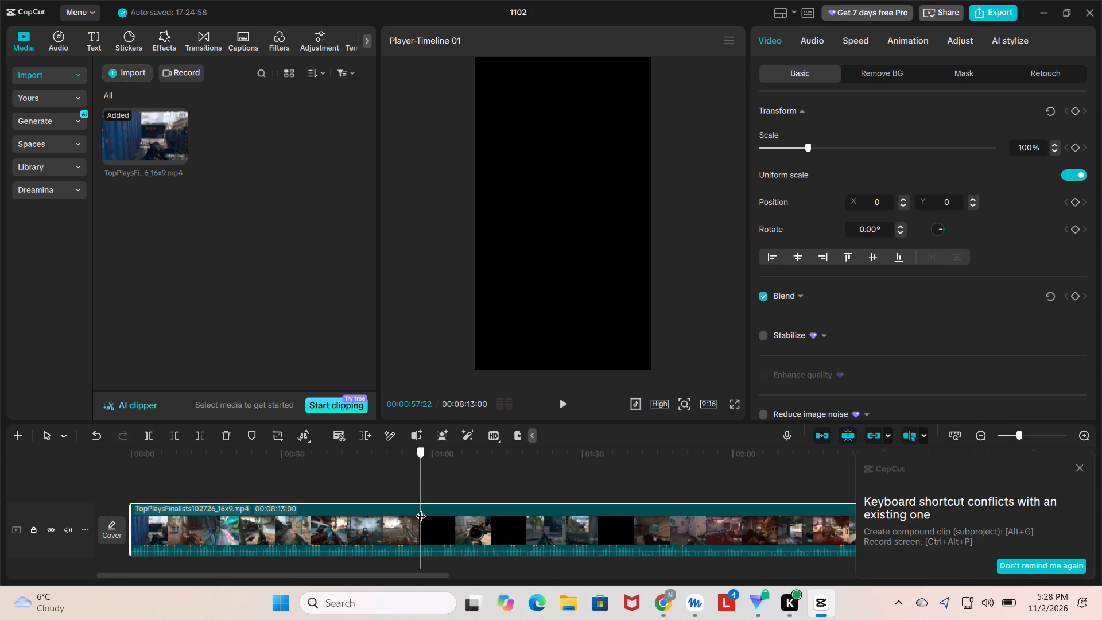
drag(421, 509, 419, 510)
key(space)
key(space)
key(space)
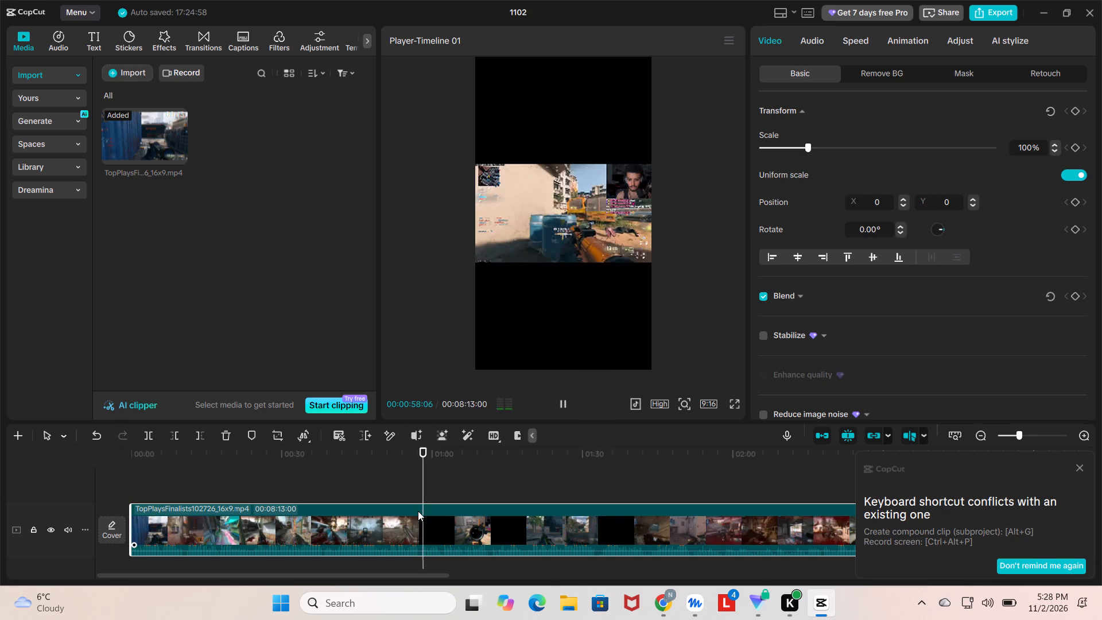
key(space)
Locate the black gap just before Moment #1 frame by frame and split the footage at 00:00:57:29.
key(Left)
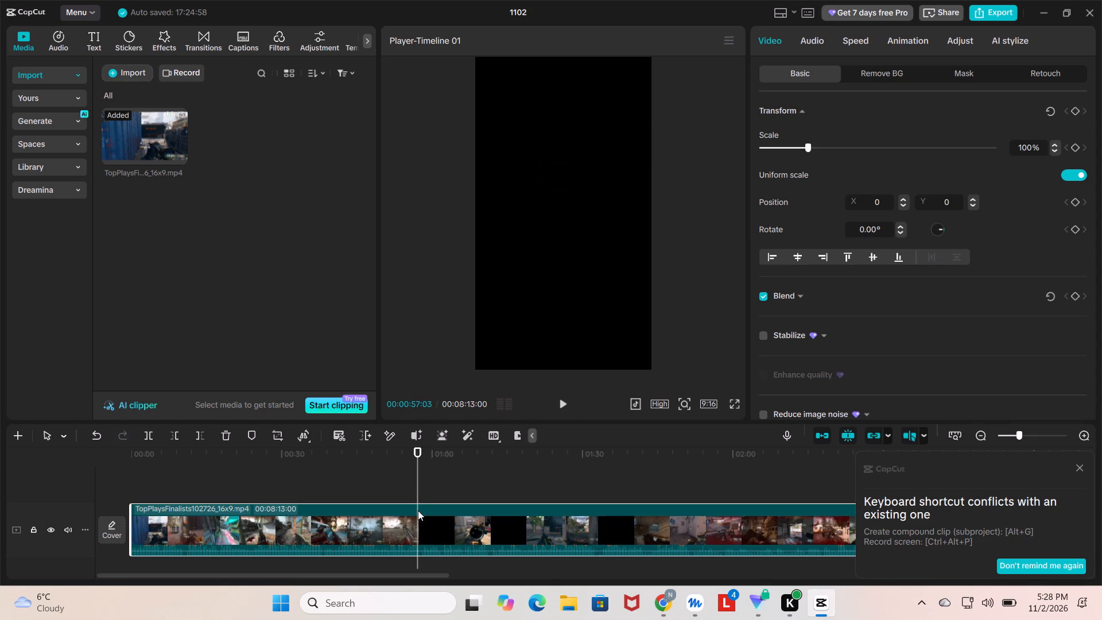
key(Right)
key(Right)
key(Right)
key(Right)
key(Right)
key(Right)
key(Right)
key(Right)
key(Right)
key(Right)
key(Right)
key(Right)
key(Right)
key(Right)
key(Right)
key(Right)
key(Right)
key(Right)
key(Right)
key(Right)
key(Right)
key(Right)
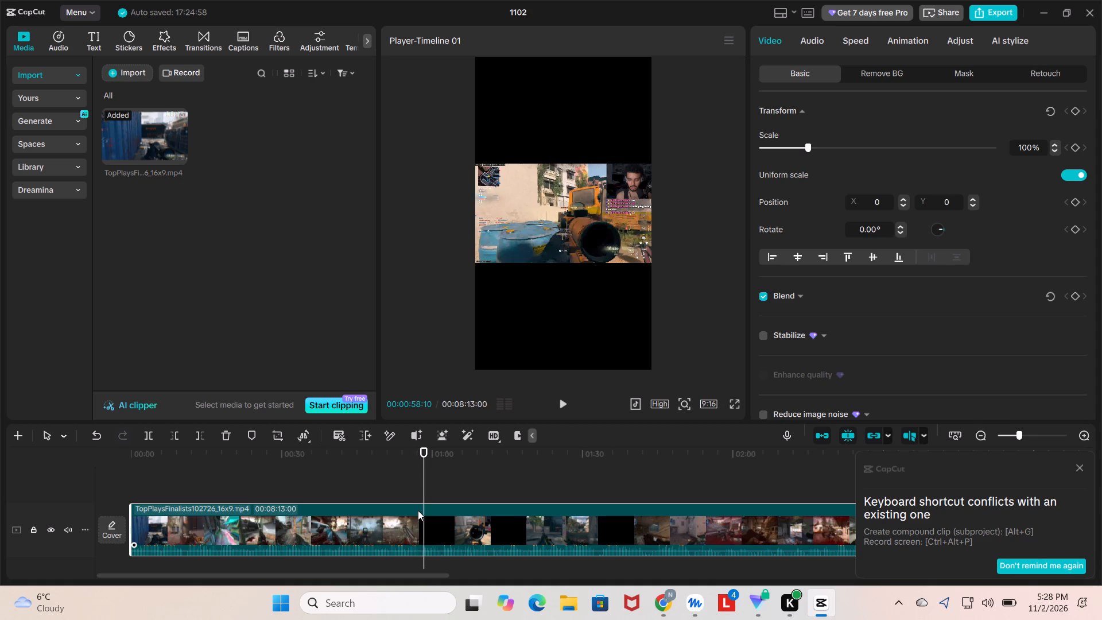
key(Left)
key(Right)
key(Right)
key(Right)
key(Right)
key(Right)
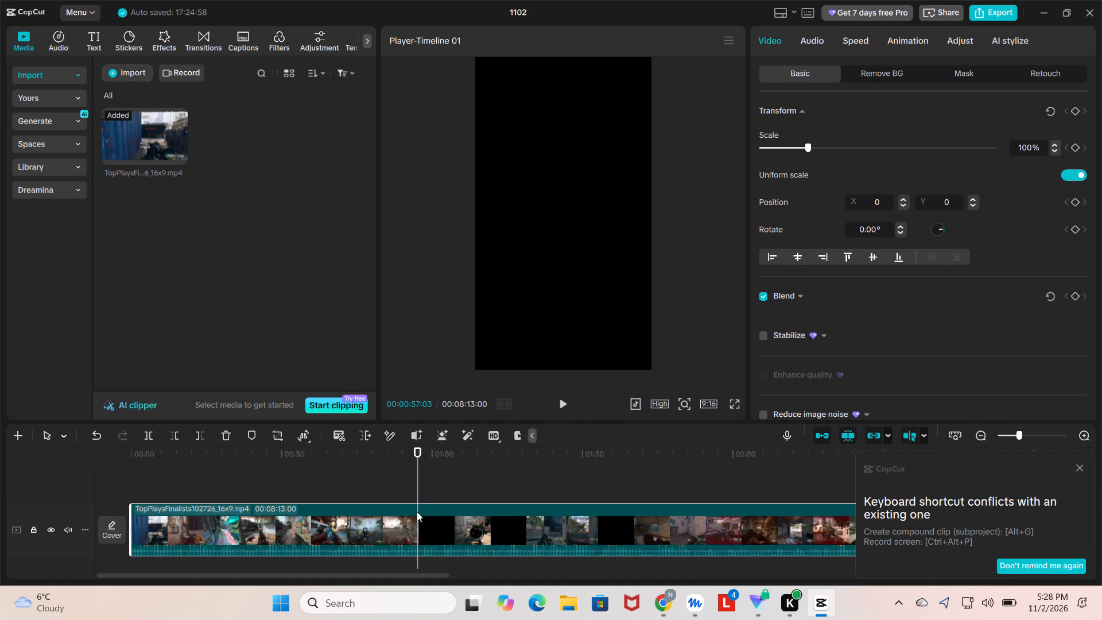
key(Right)
key(Right)
key(Right)
key(Right)
key(Right)
key(Right)
key(Right)
key(Right)
key(Right)
key(Right)
key(Right)
key(Right)
key(Right)
key(Right)
key(Right)
key(Right)
key(Right)
key(Right)
key(Right)
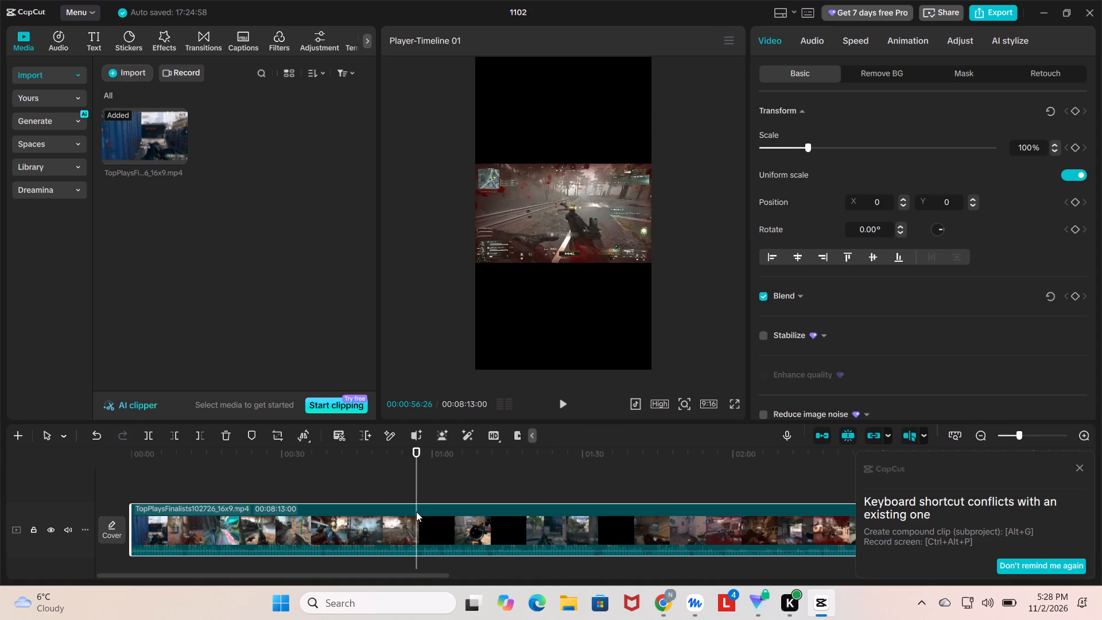
drag(418, 505, 429, 505)
click(418, 481)
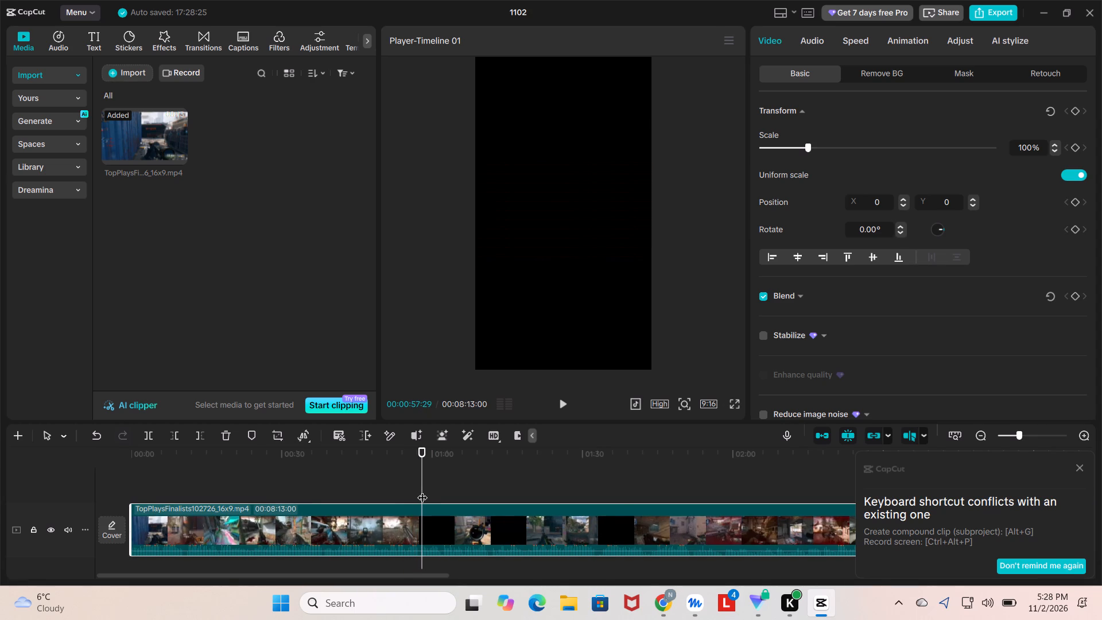
key(ctrl+b)
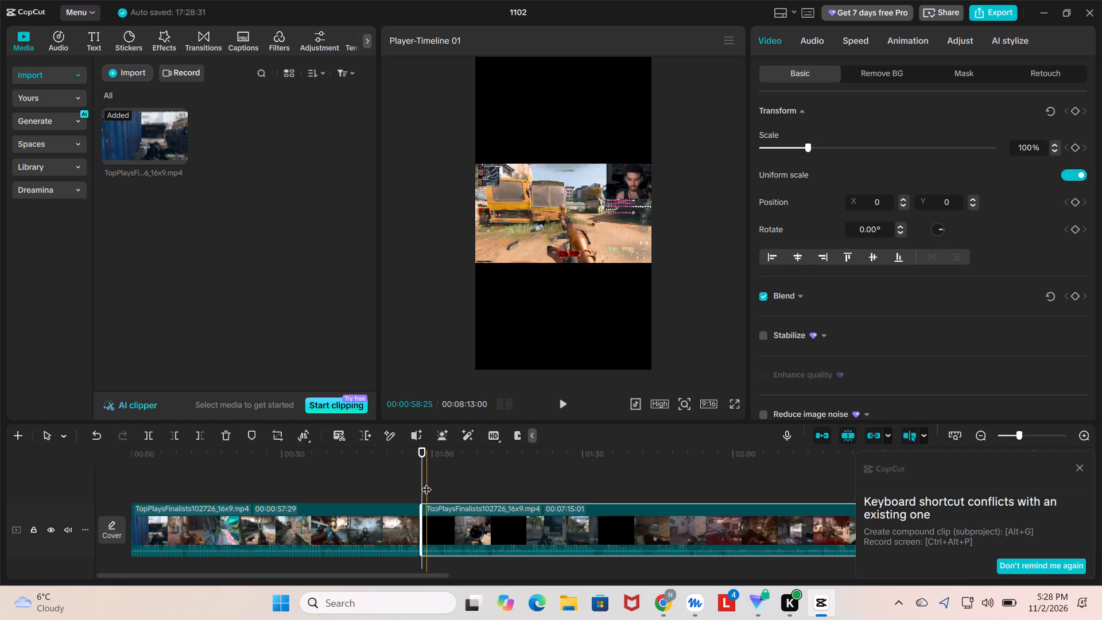
Split the remaining footage at 00:01:11:07, in the black gap that ends Moment #1.
drag(425, 482, 519, 492)
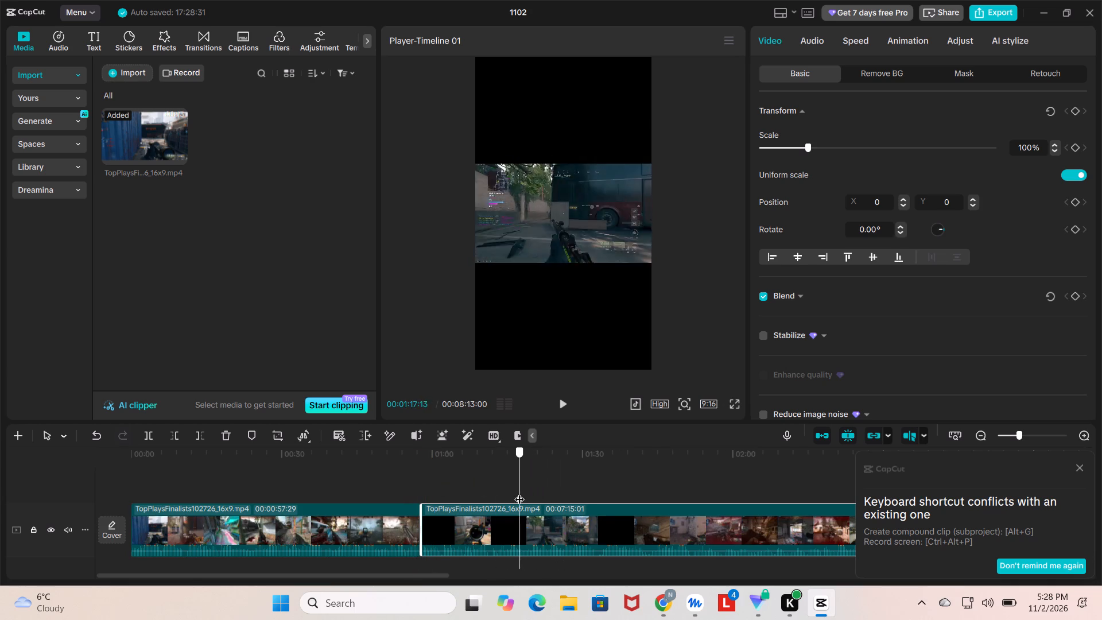
drag(519, 492, 488, 501)
key(ctrl+b)
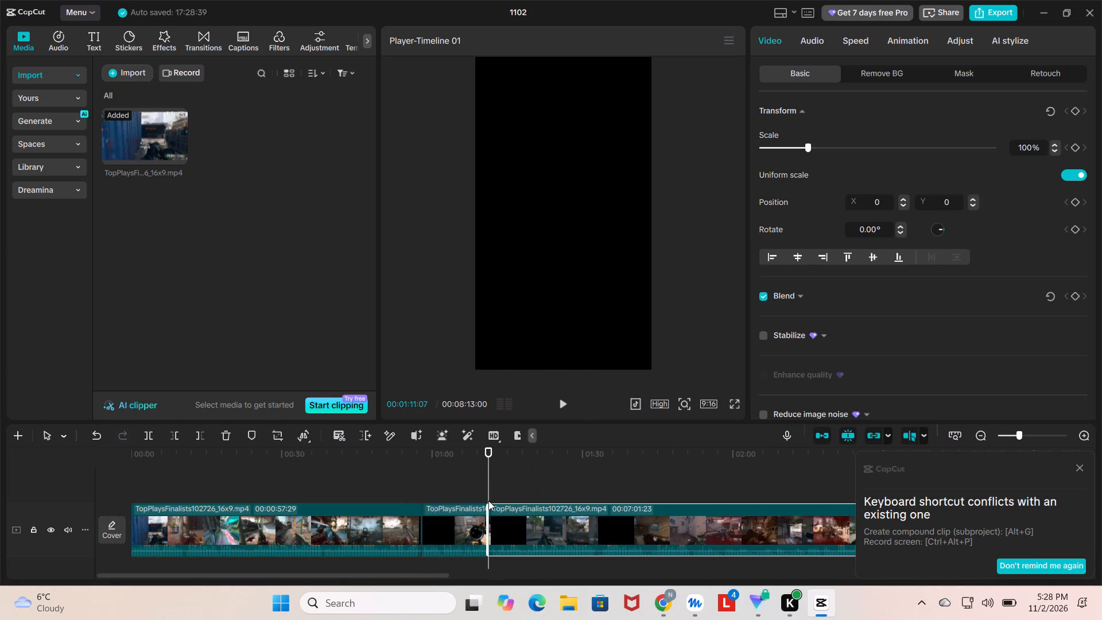
Delete the footage segment that precedes Moment #1 on the timeline.
click(367, 531)
key(BackSpace)
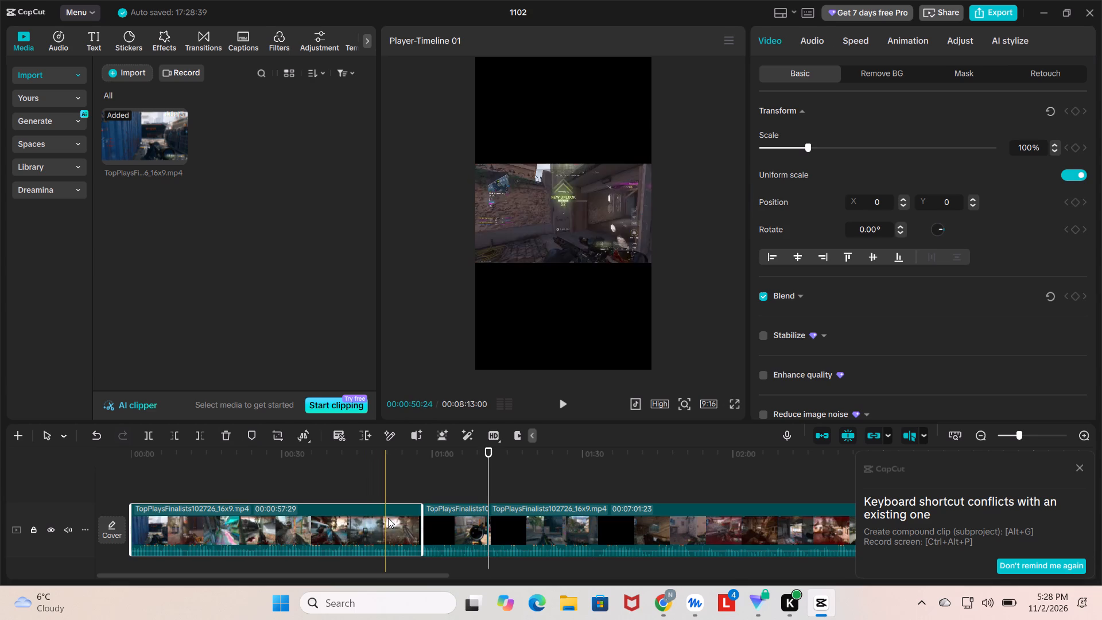
Delete the footage segment that follows Moment #1 on the timeline.
click(459, 513)
key(BackSpace)
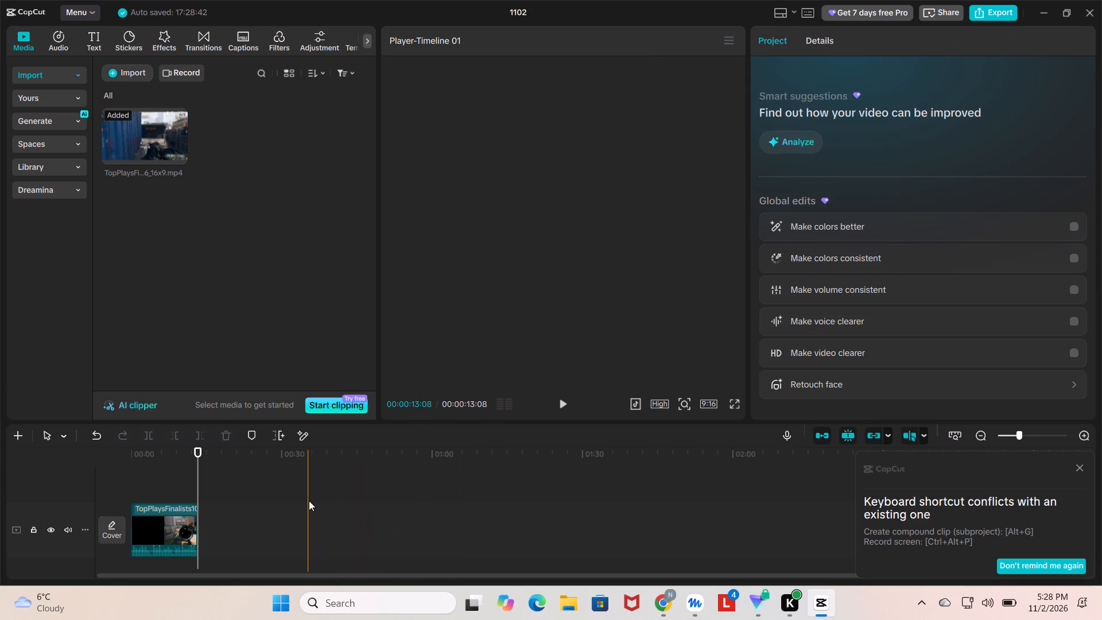
Add a default text clip on a track above the footage and align its start with the beginning of the timeline.
ctrl+scroll(309, 501, up, 7)
click(98, 38)
drag(133, 92, 128, 478)
drag(124, 478, 108, 489)
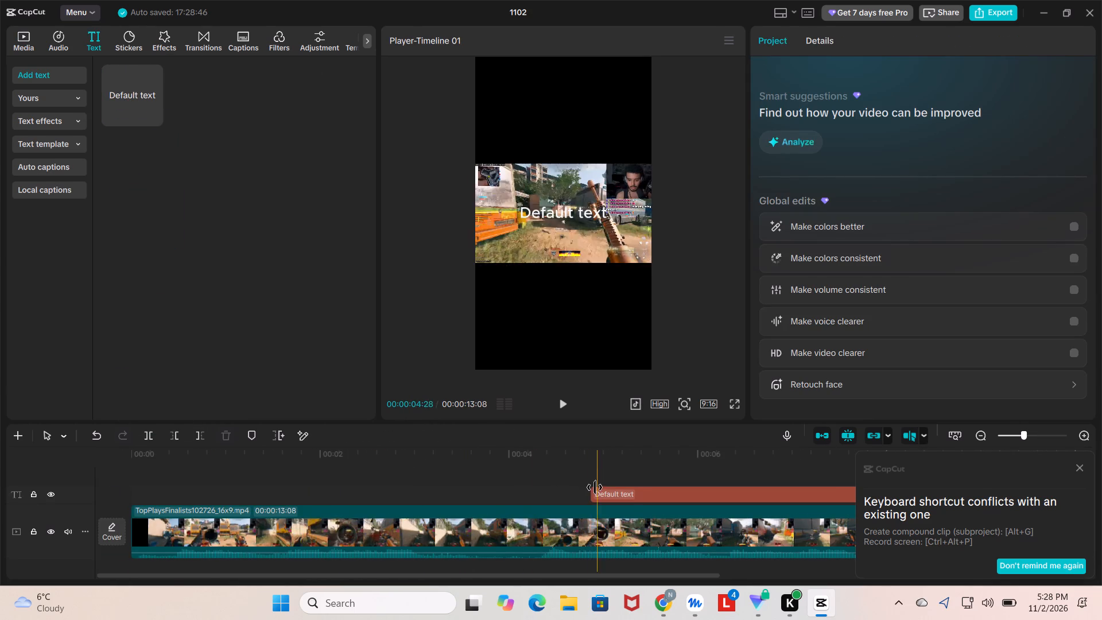
drag(599, 492, 589, 492)
drag(583, 492, 124, 495)
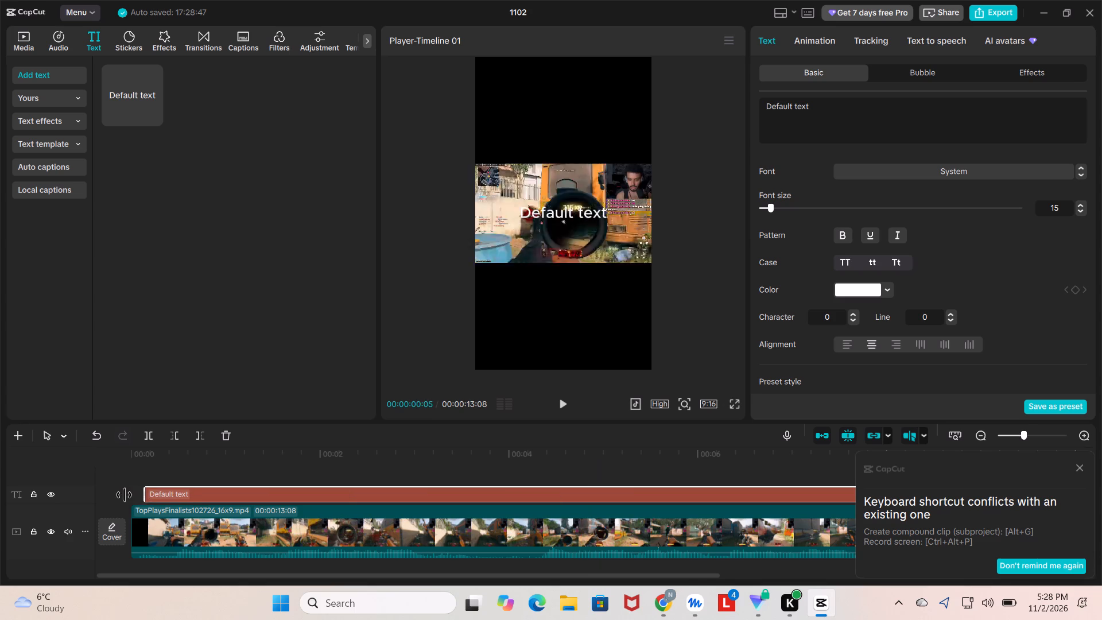
drag(124, 495, 111, 495)
Extend the text clip to the end of the Moment #1 footage and return the playhead to the start.
drag(770, 462, 1031, 473)
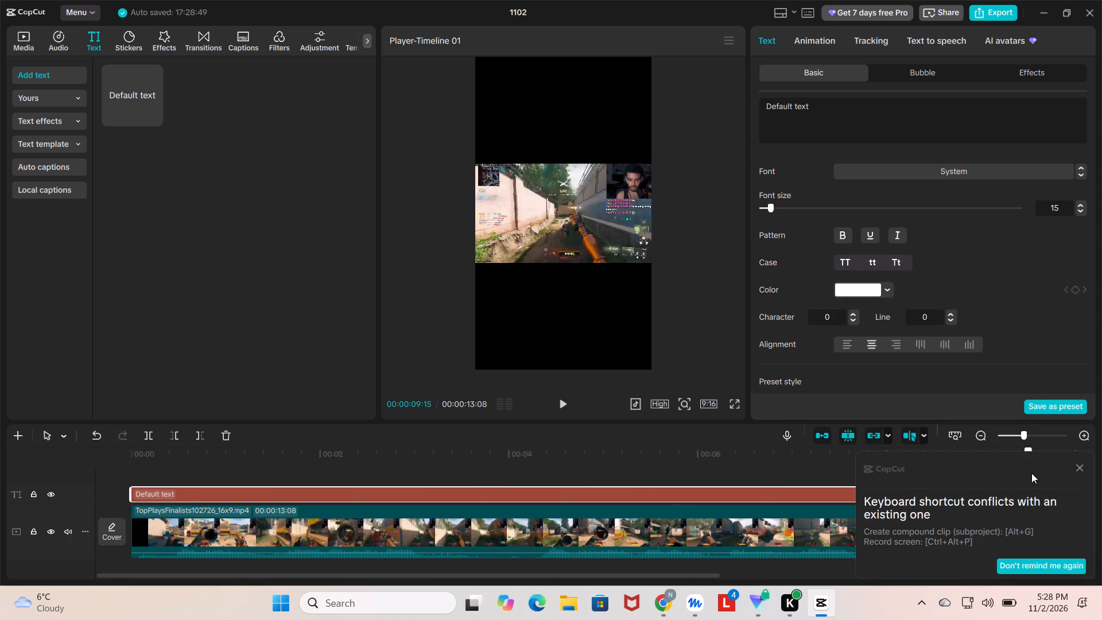
drag(1031, 473, 828, 476)
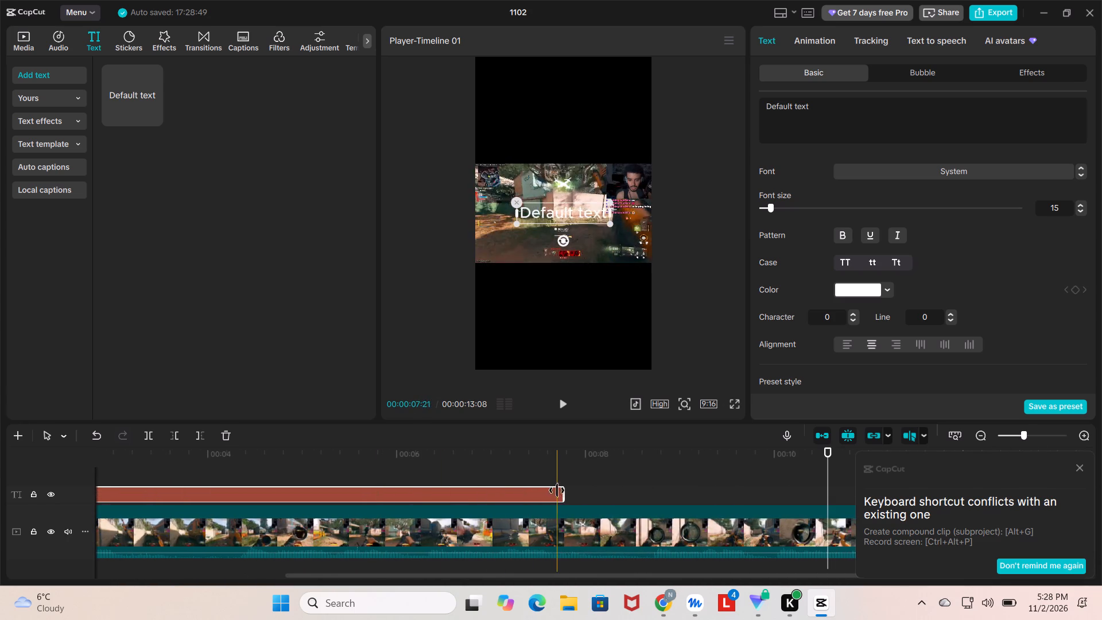
drag(565, 492, 946, 504)
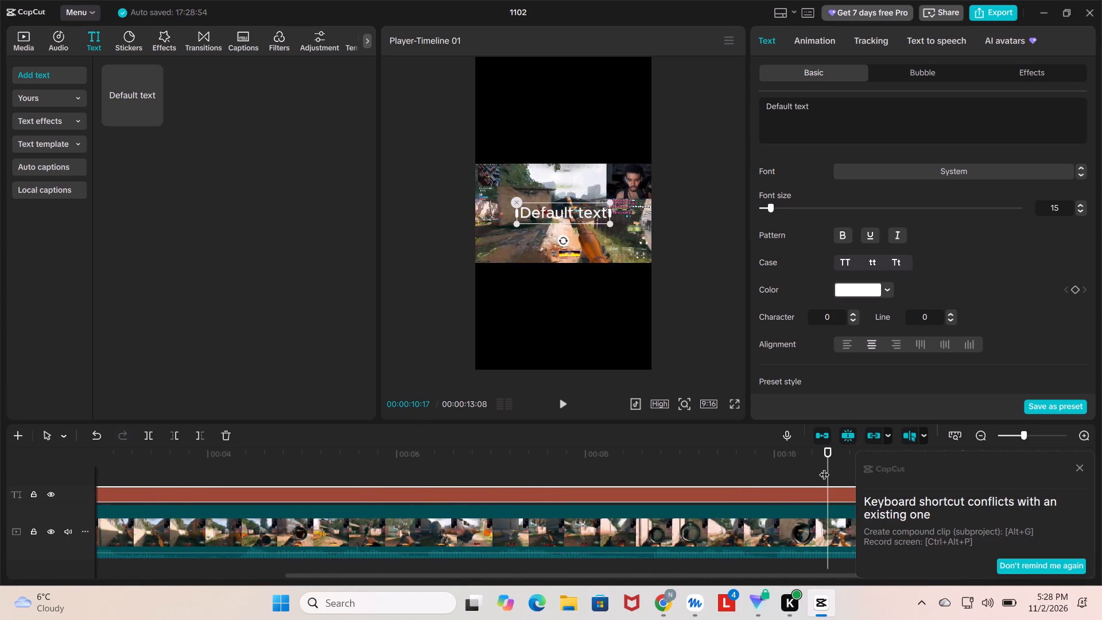
drag(825, 467, 594, 488)
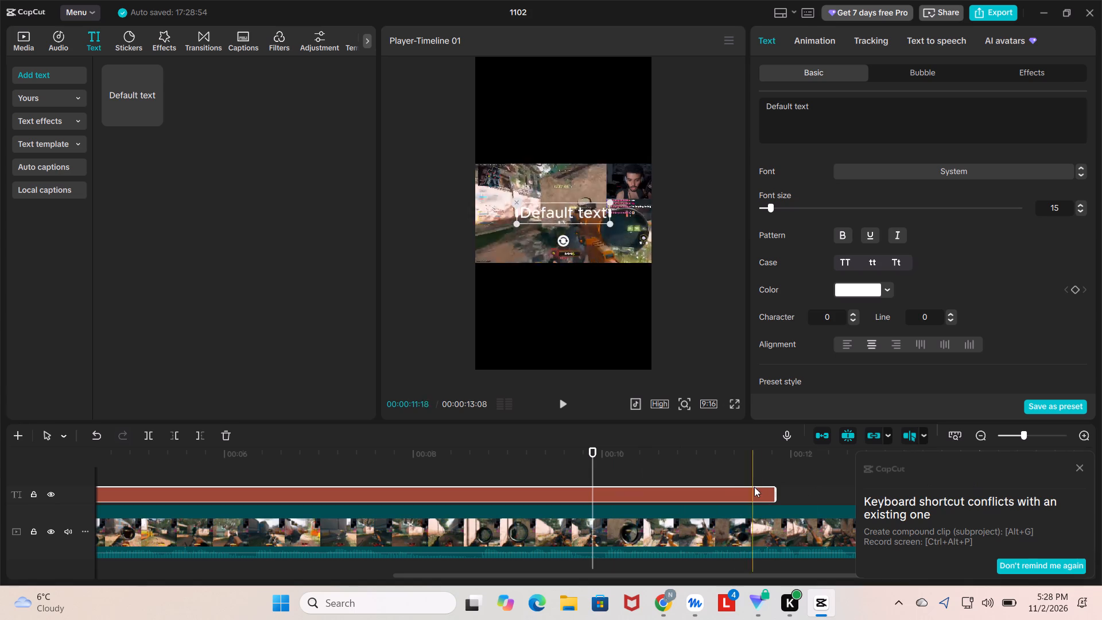
drag(776, 491, 662, 509)
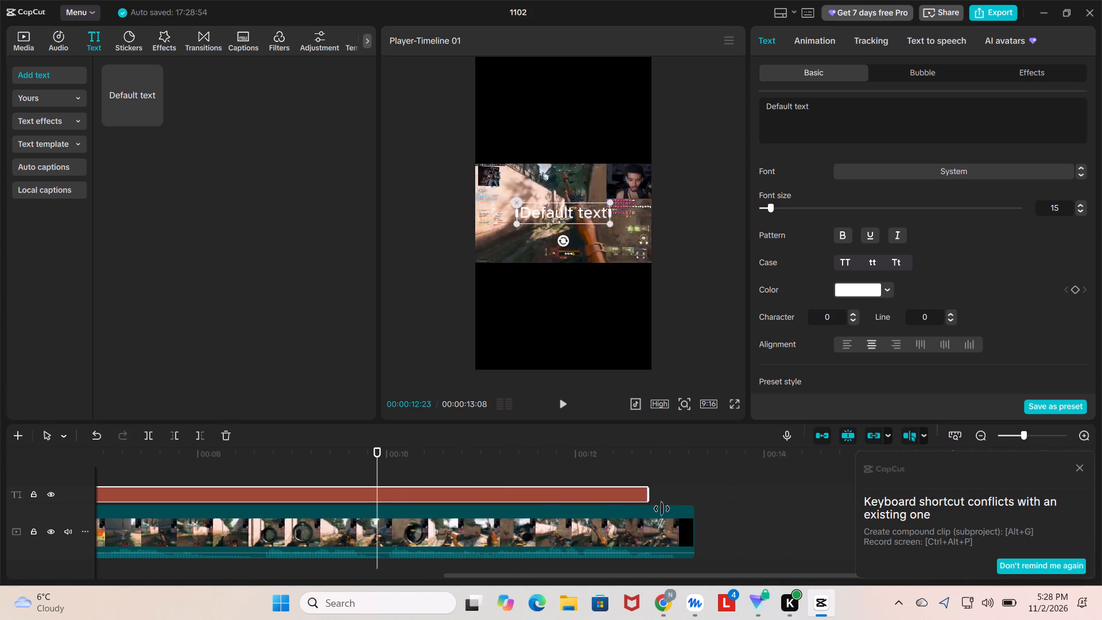
drag(662, 509, 688, 514)
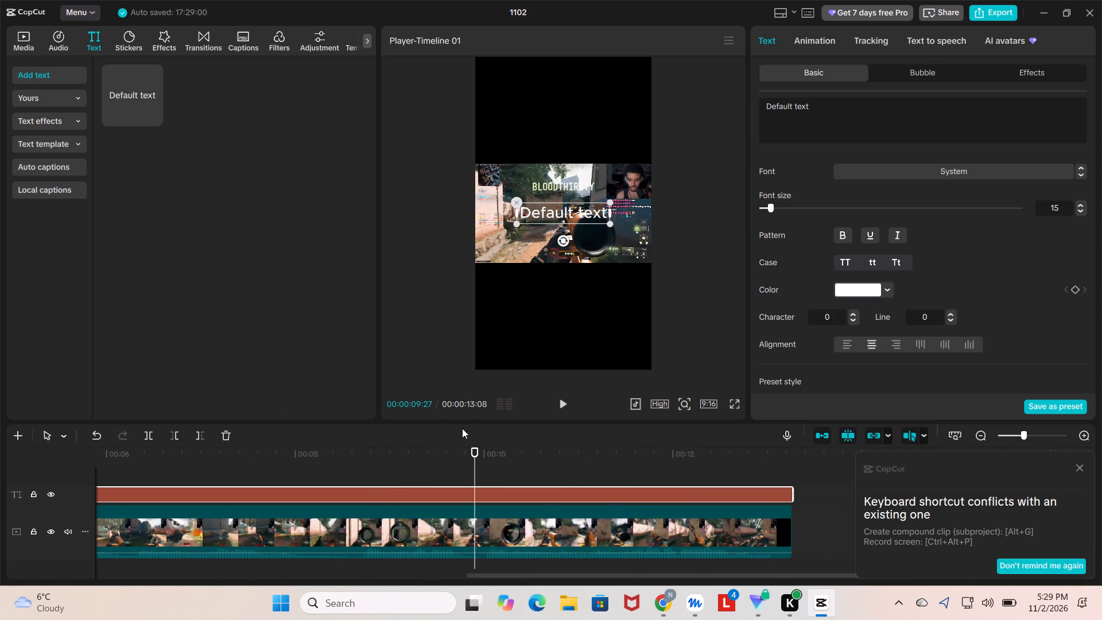
drag(473, 452, 2, 432)
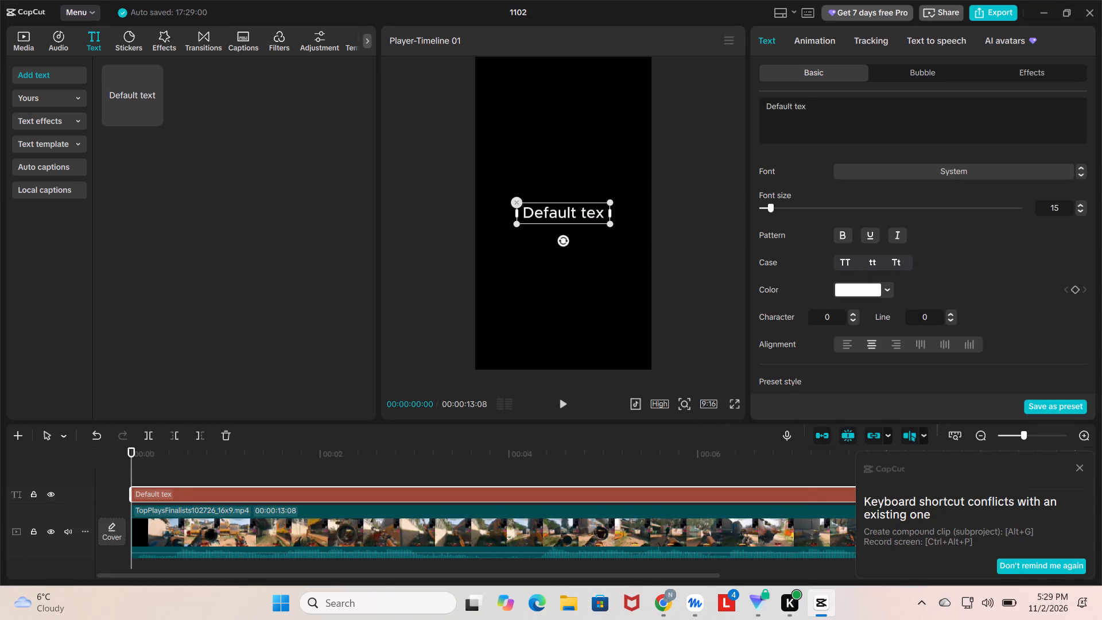
key(BackSpace)
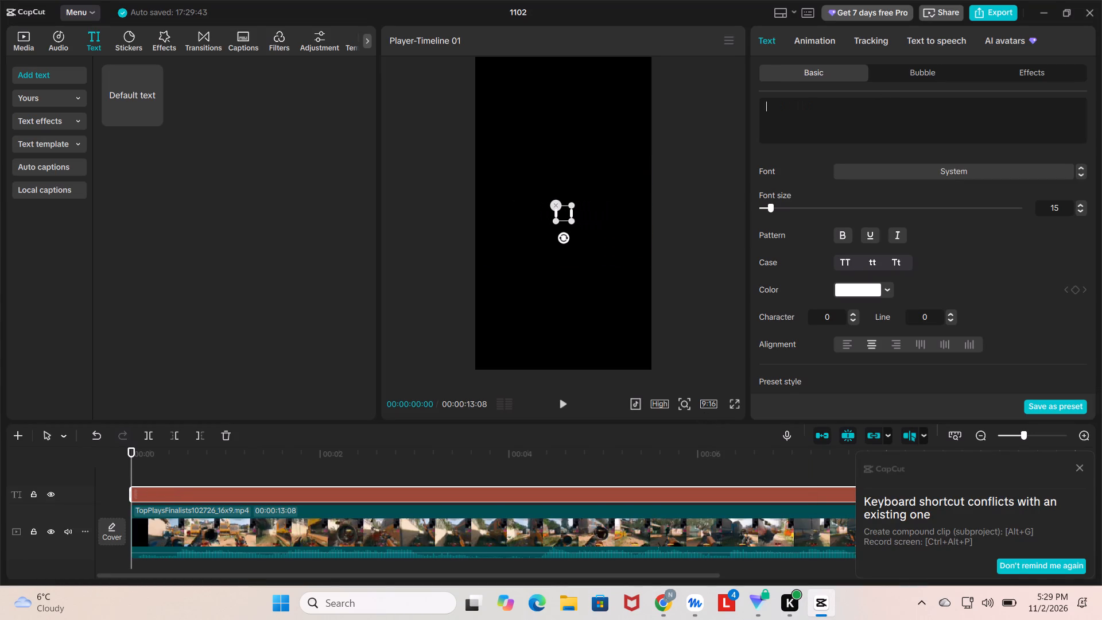
key(ctrl+v)
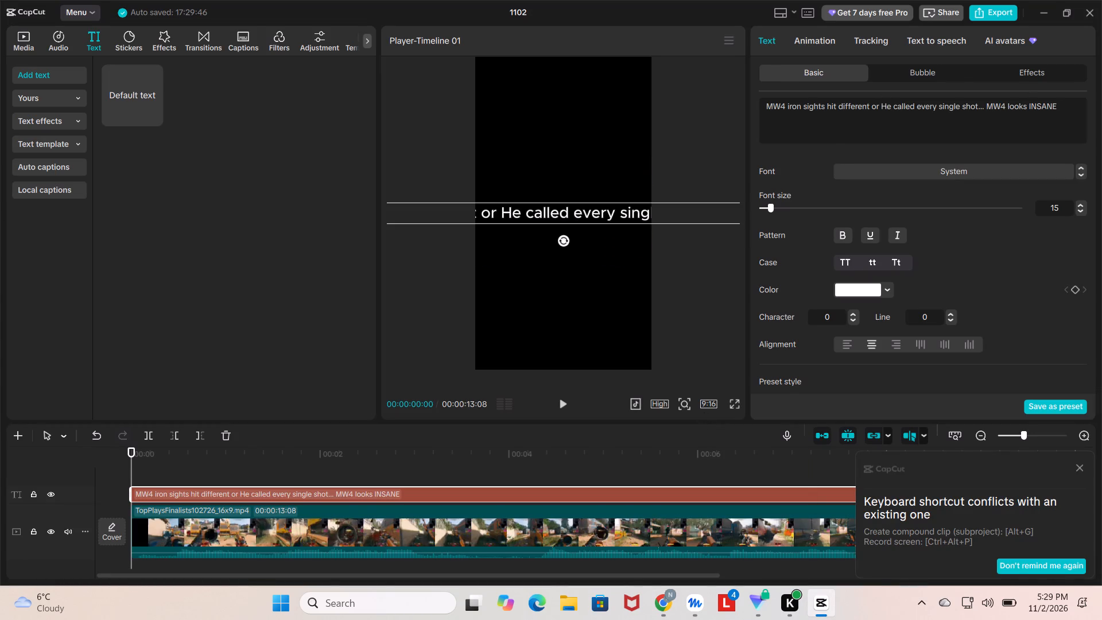
click(883, 104)
key(Return)
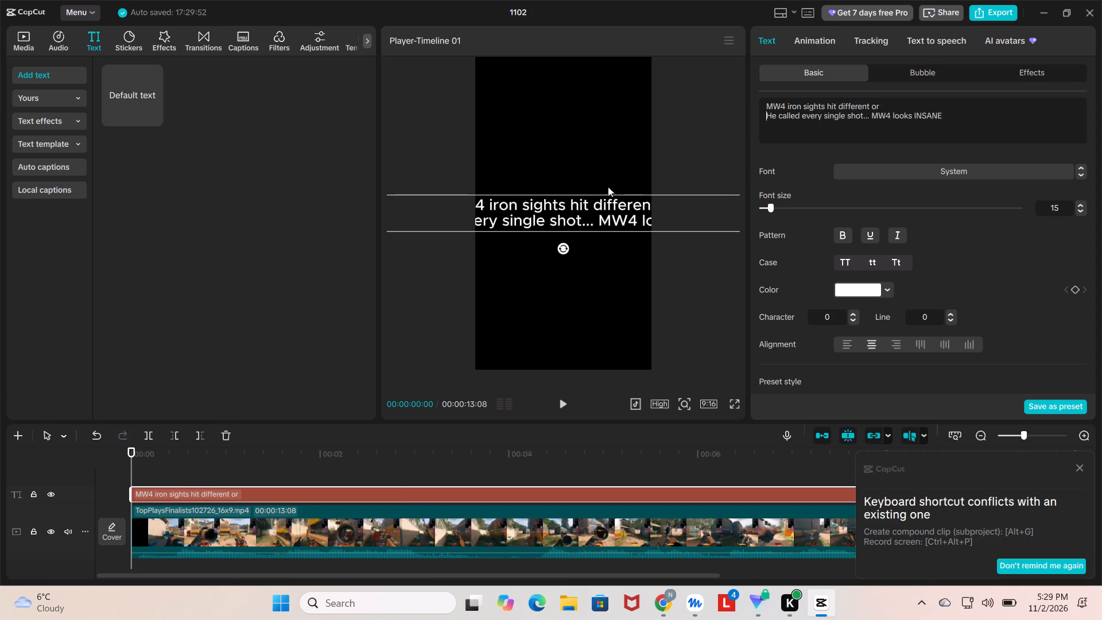
Set the hook text's font to Impact.
drag(636, 202, 623, 200)
click(900, 181)
click(902, 176)
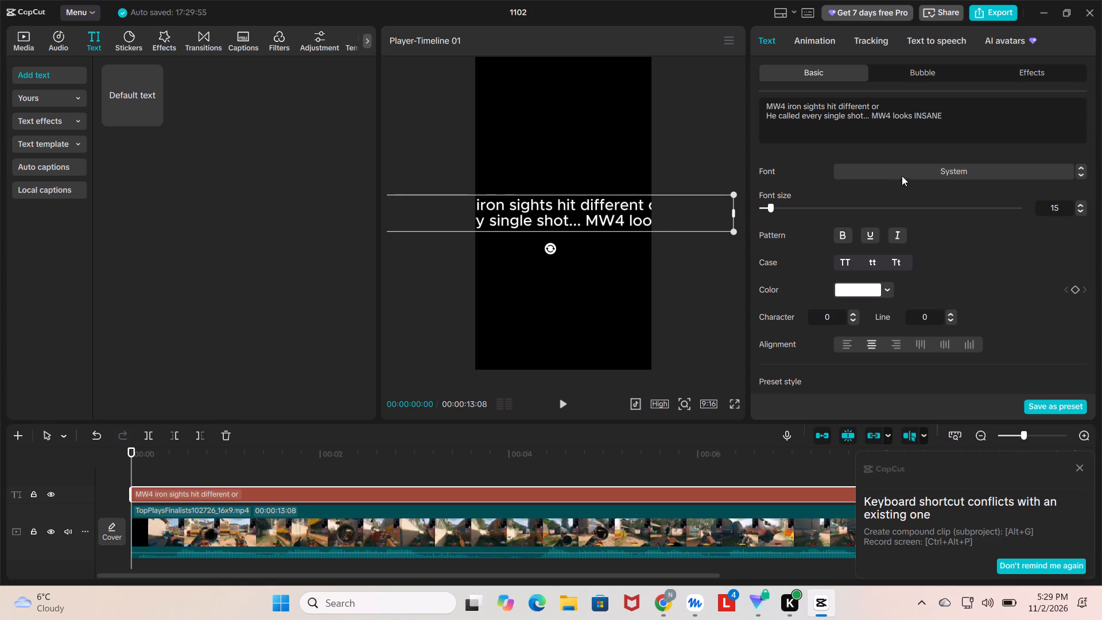
click(876, 164)
Shrink the hook text to fit the frame's width and place it horizontally centred just above the gameplay footage.
drag(717, 227, 622, 209)
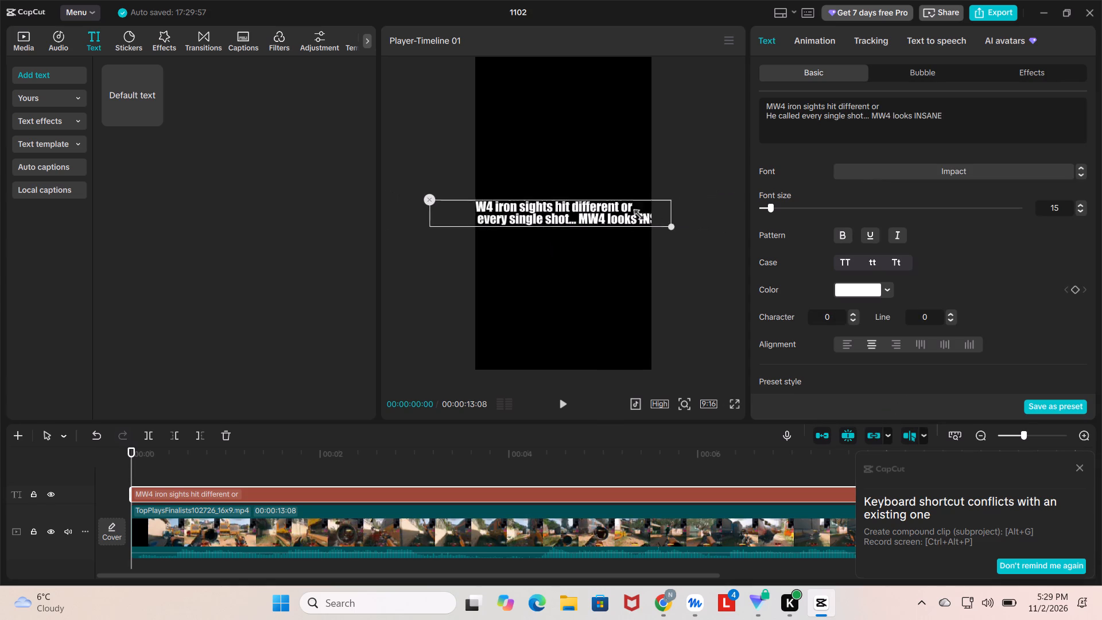
drag(622, 209, 596, 200)
drag(595, 216, 606, 212)
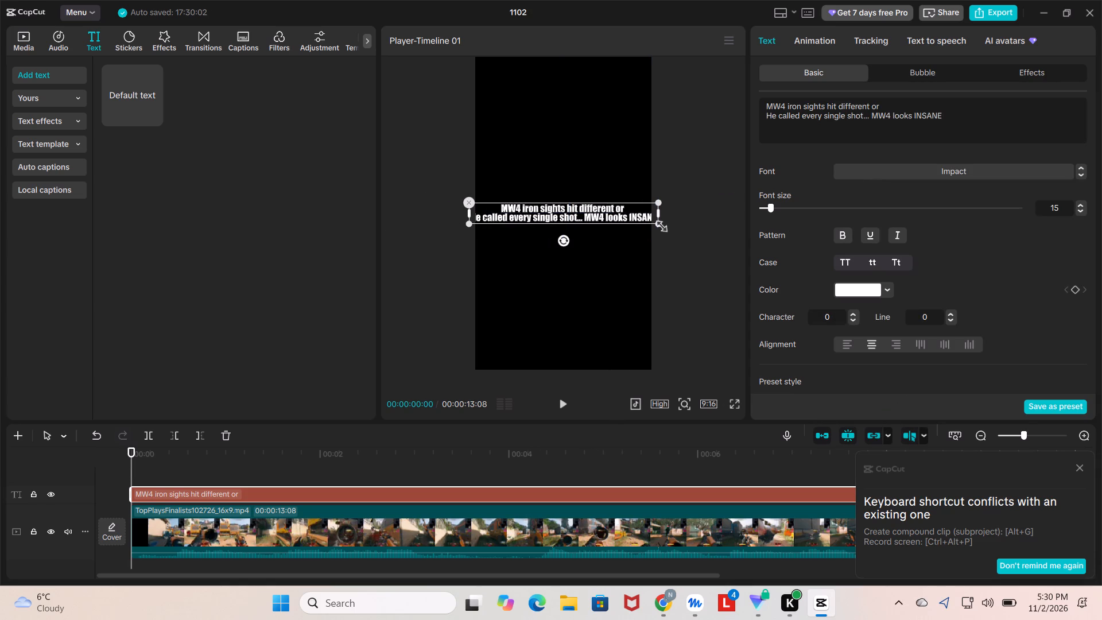
drag(658, 224, 650, 219)
drag(591, 216, 599, 170)
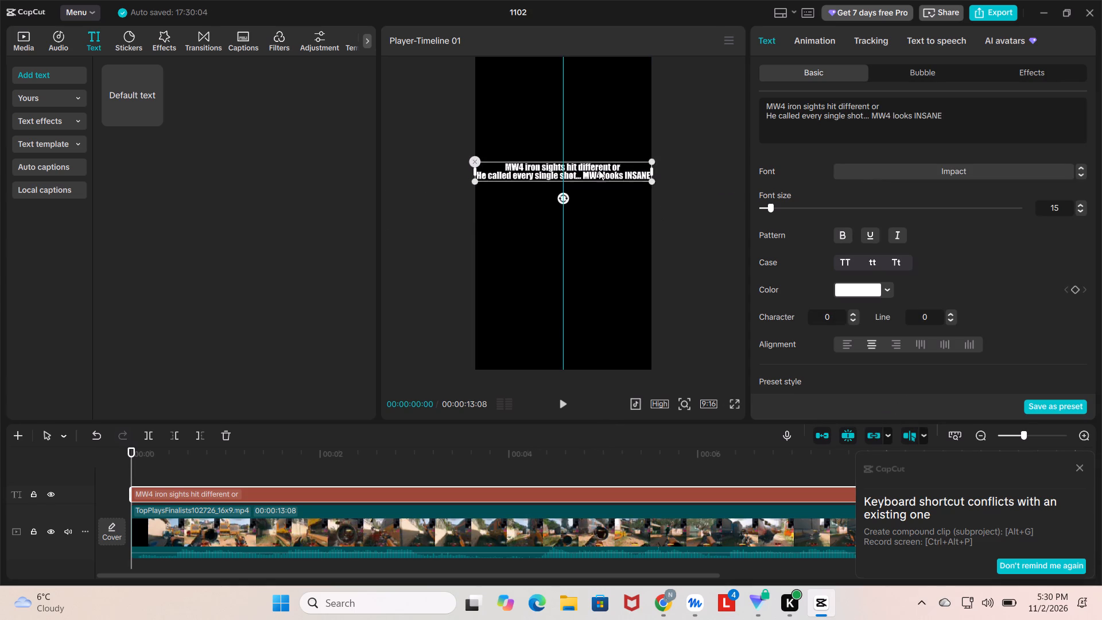
drag(599, 170, 591, 154)
Nudge the hook text slightly lower so it sits directly against the top edge of the gameplay footage, horizontally centred.
click(592, 517)
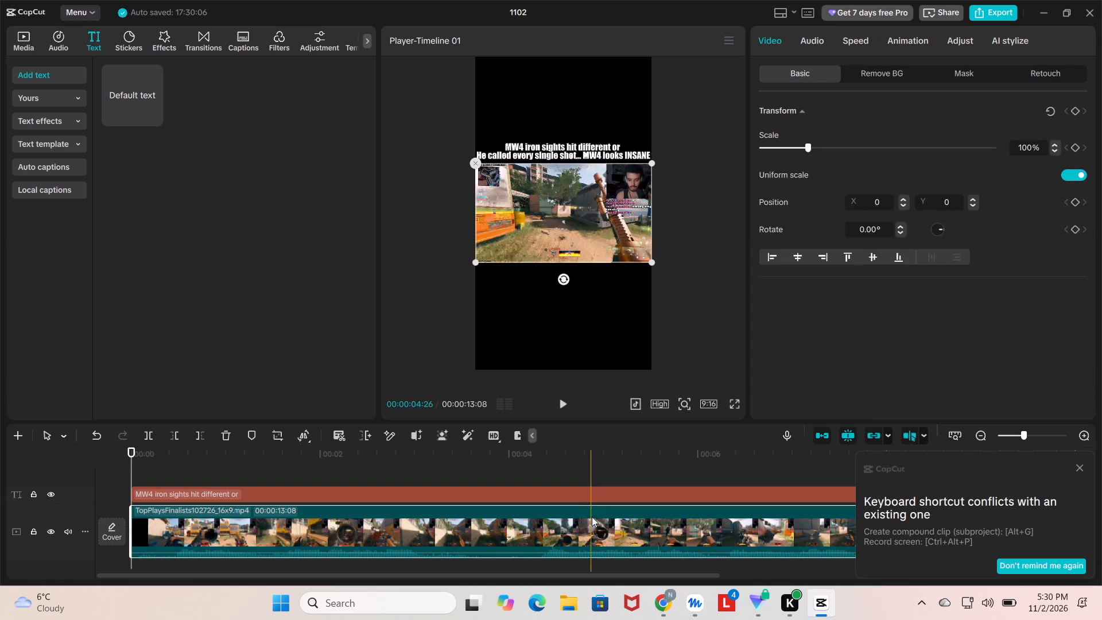
click(562, 151)
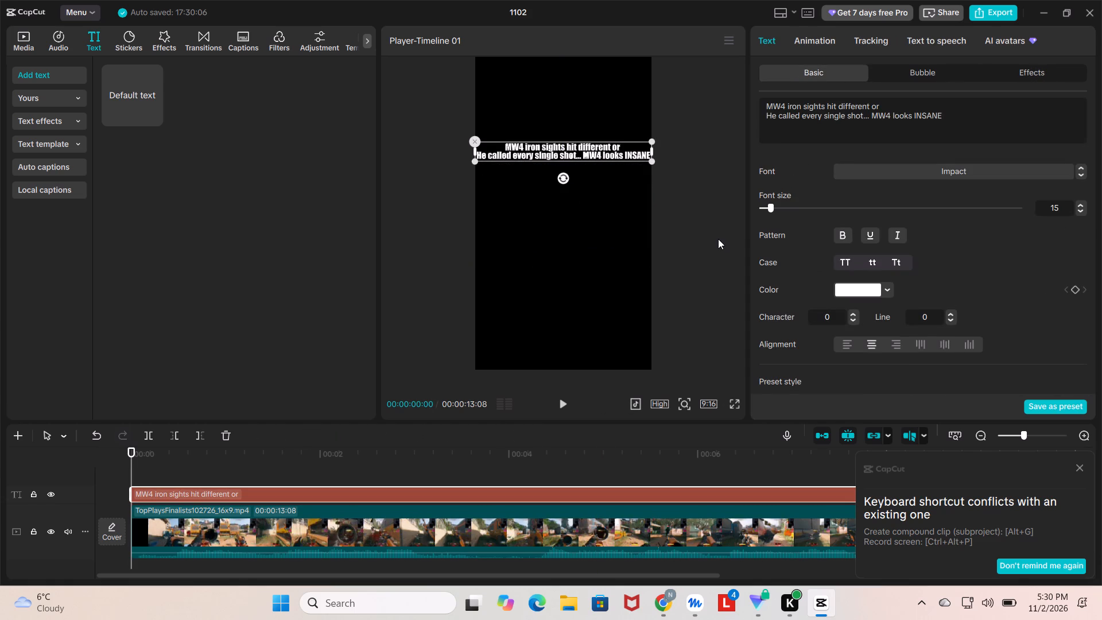
click(718, 239)
click(590, 240)
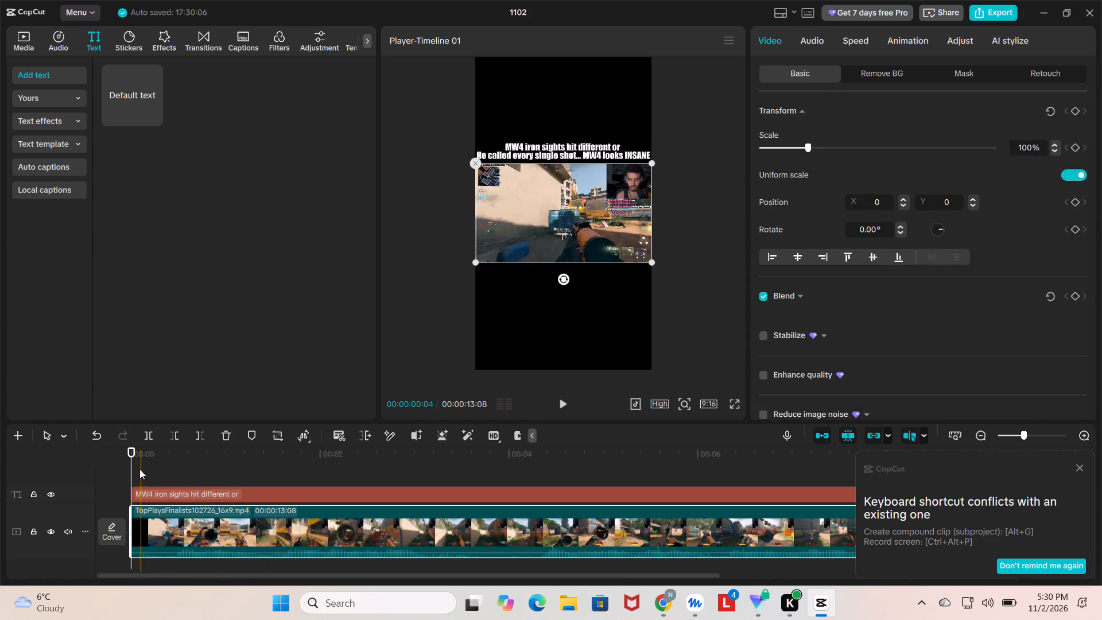
drag(128, 460, 189, 470)
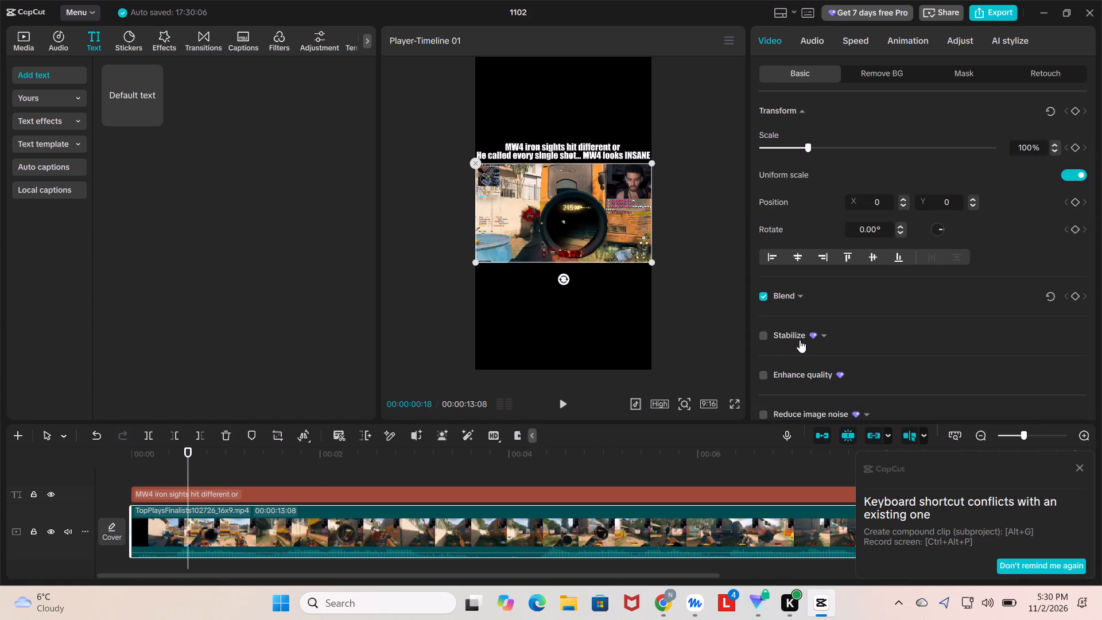
click(559, 143)
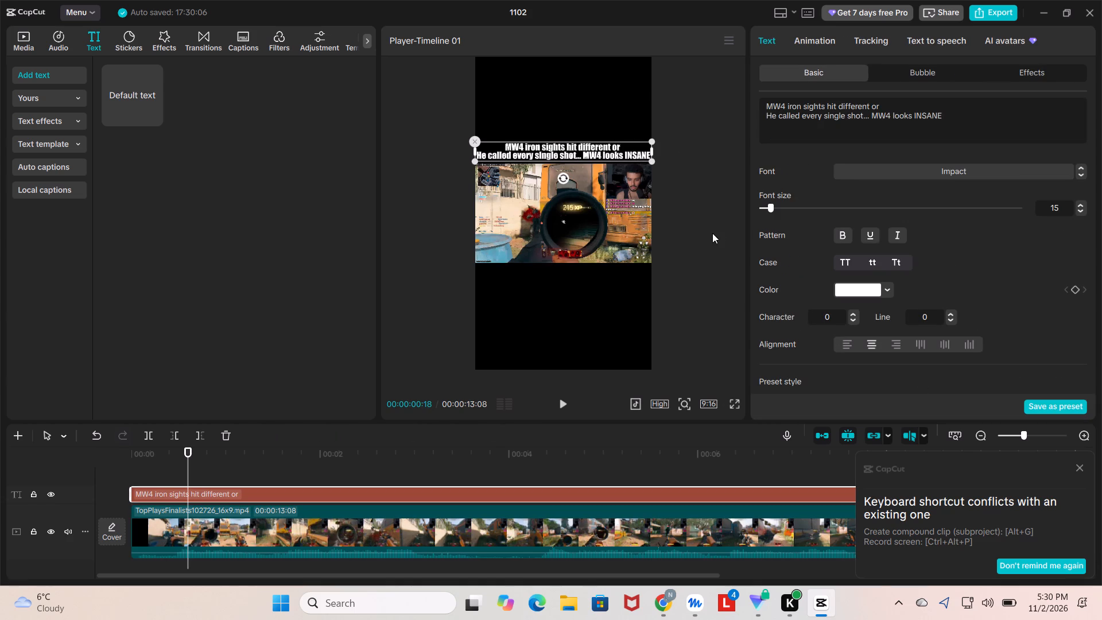
click(611, 152)
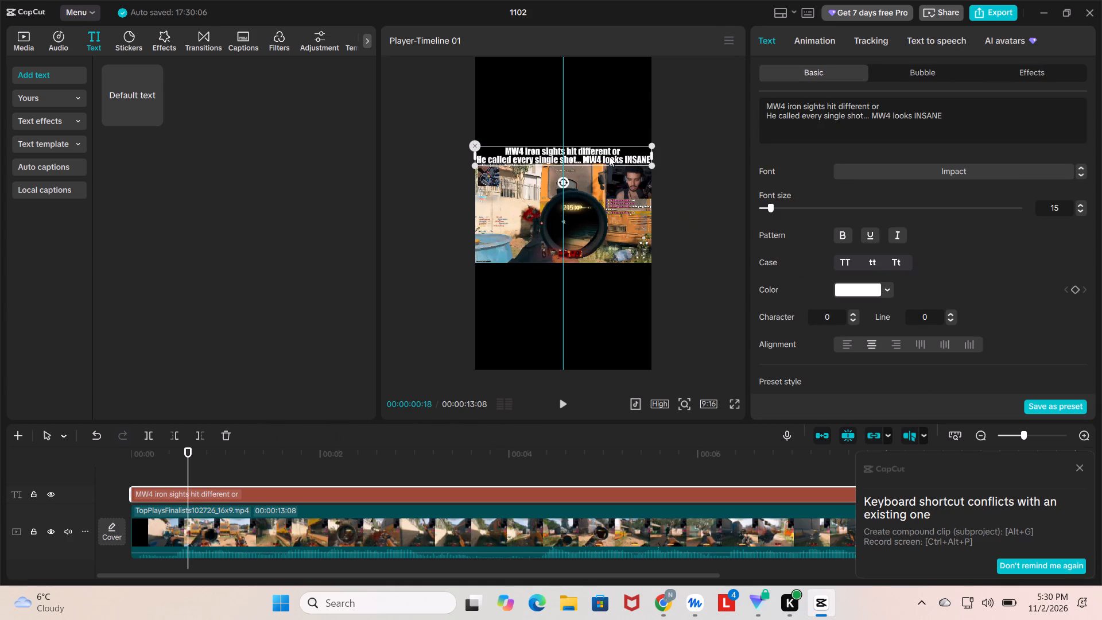
click(698, 168)
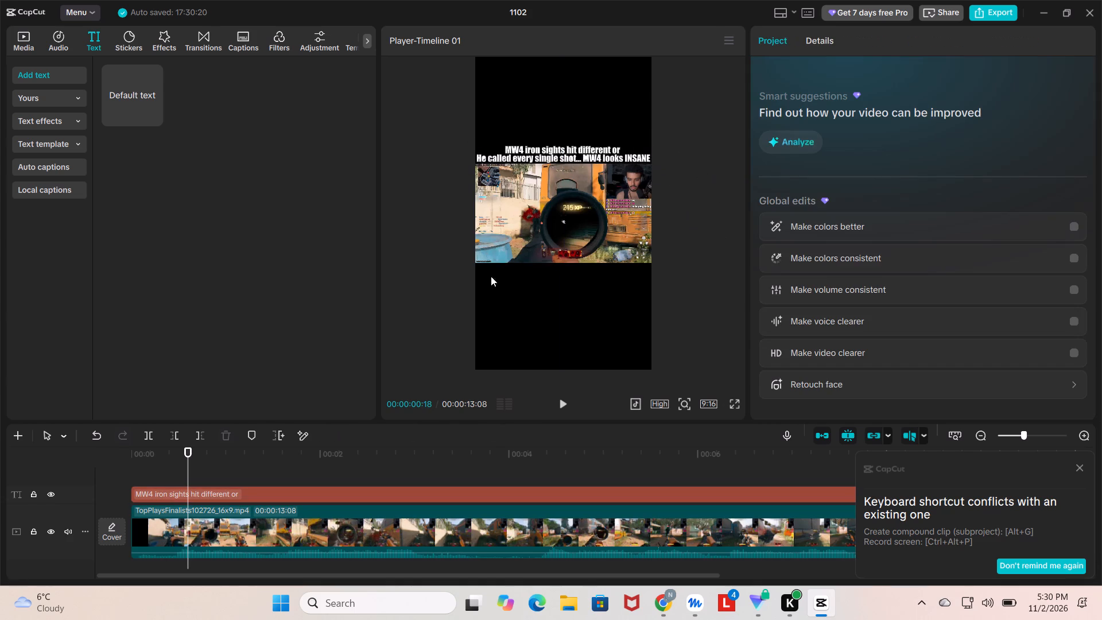
click(584, 159)
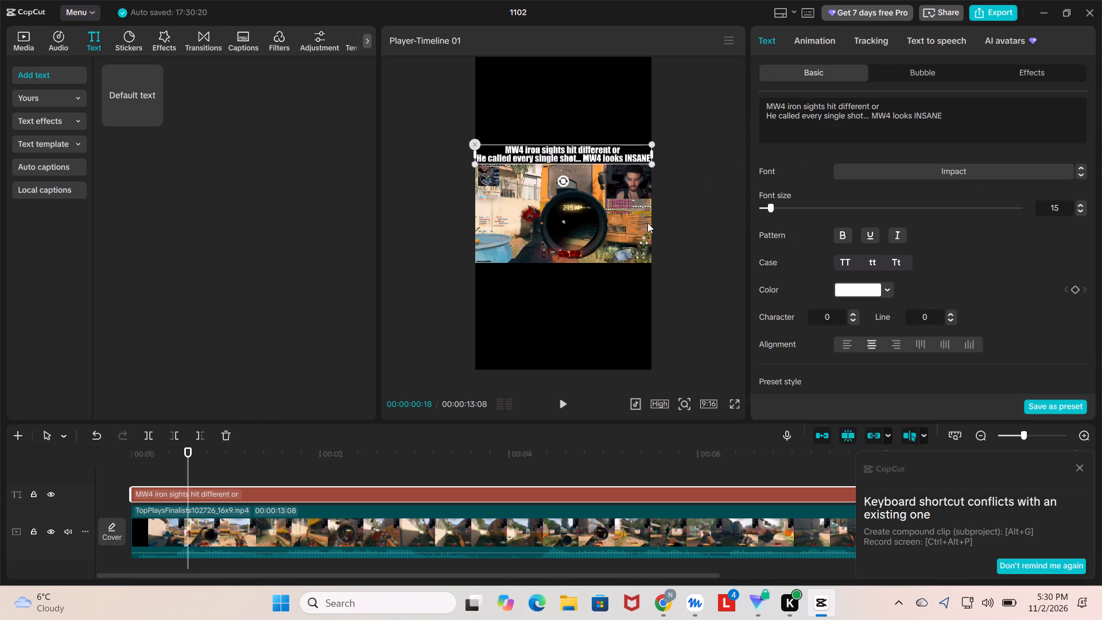
click(674, 219)
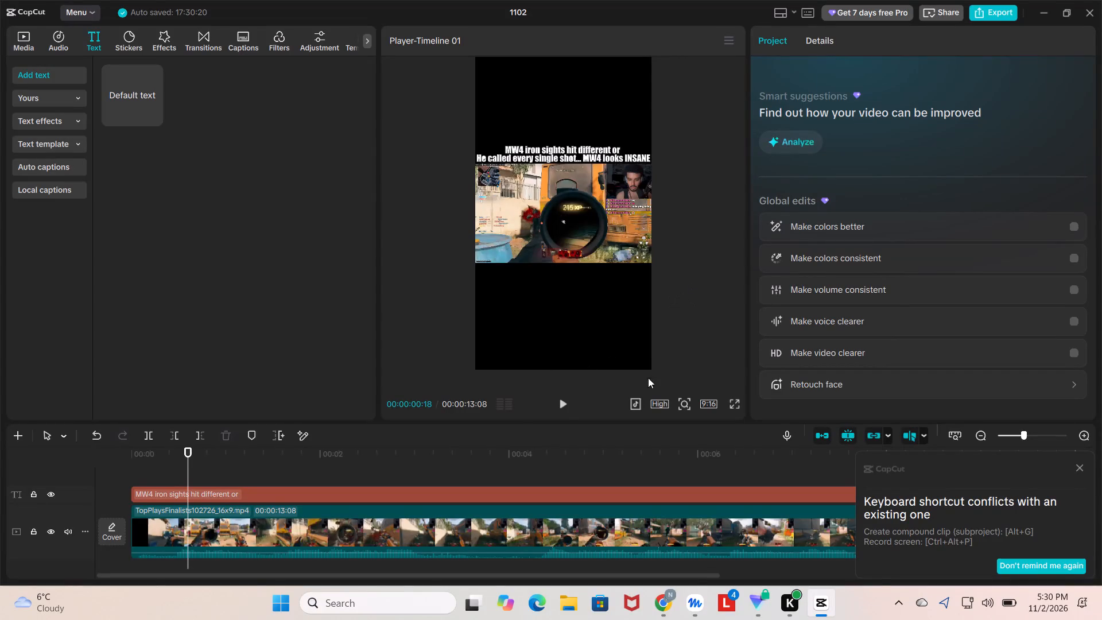
click(564, 409)
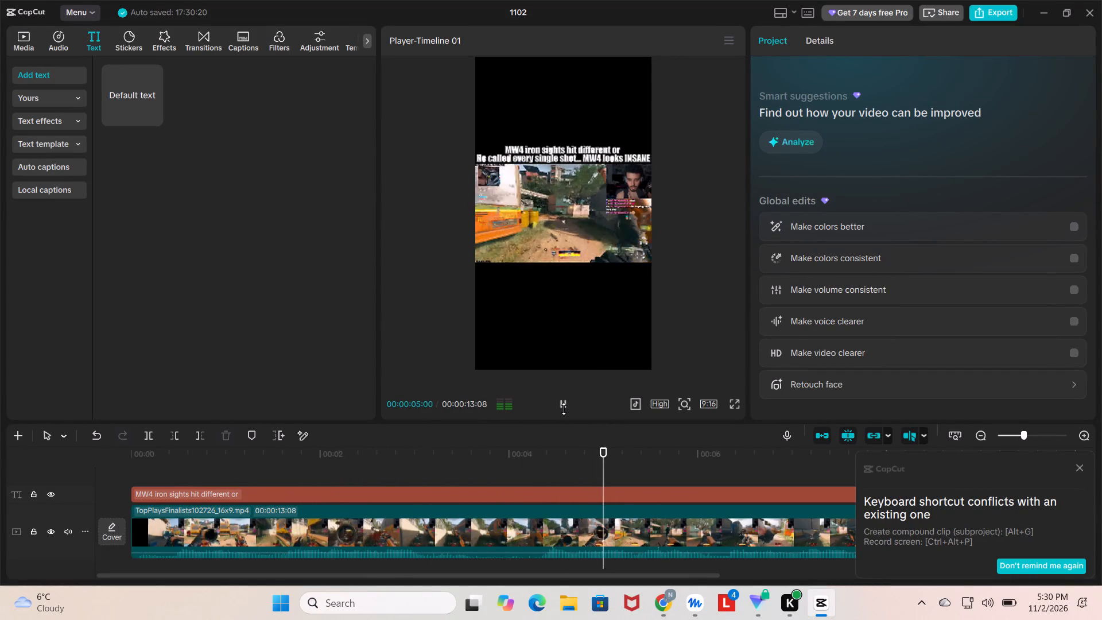
drag(750, 466, 718, 466)
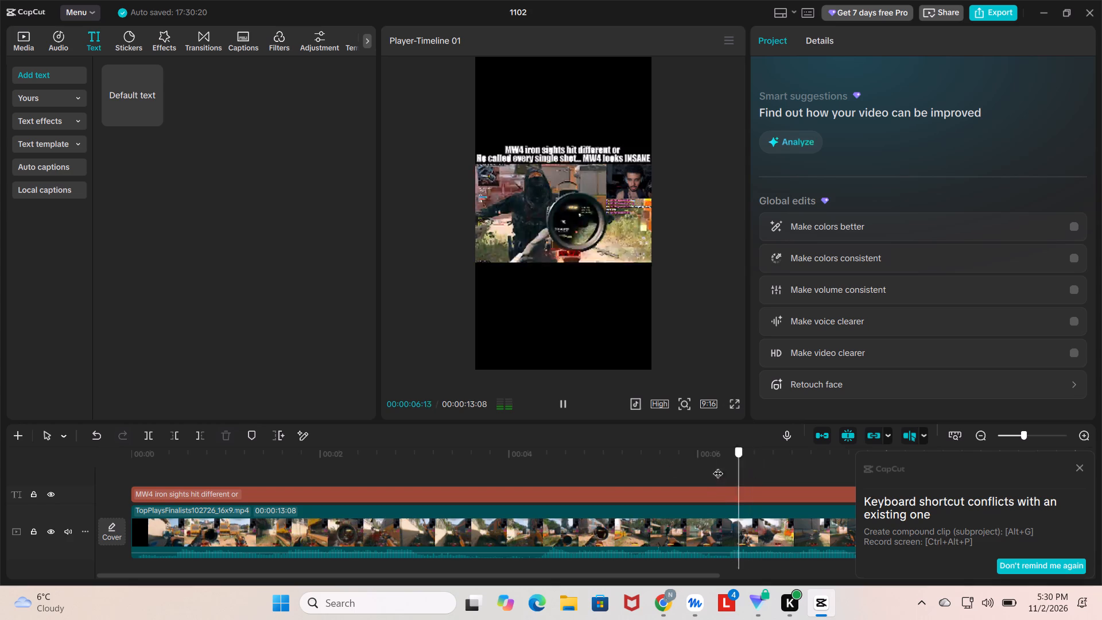
drag(718, 466, 0, 416)
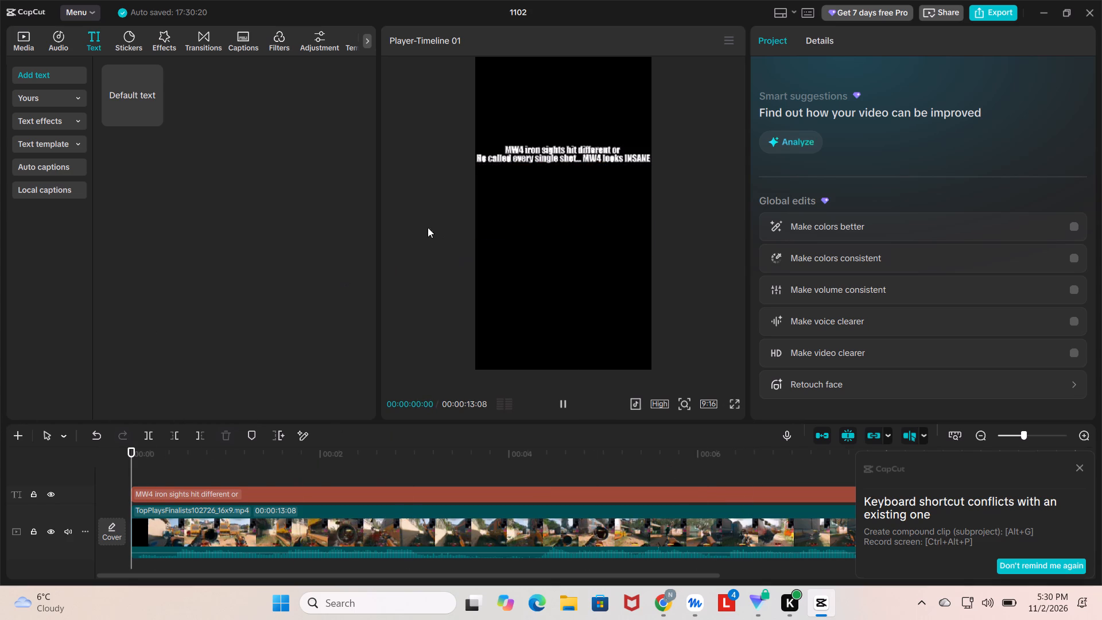
click(618, 160)
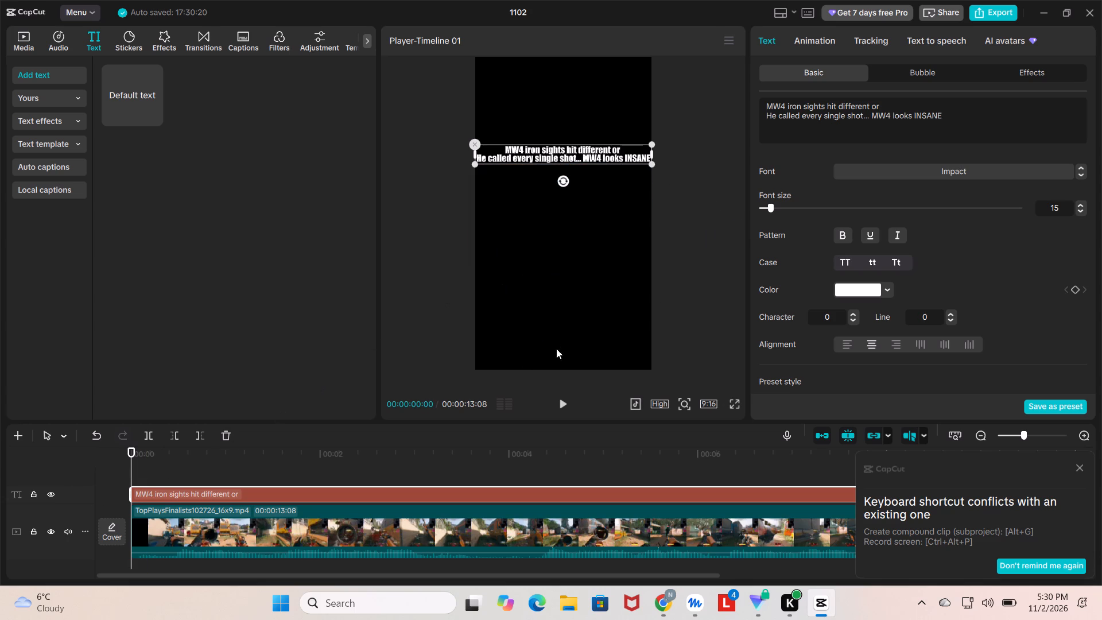
click(560, 408)
click(561, 407)
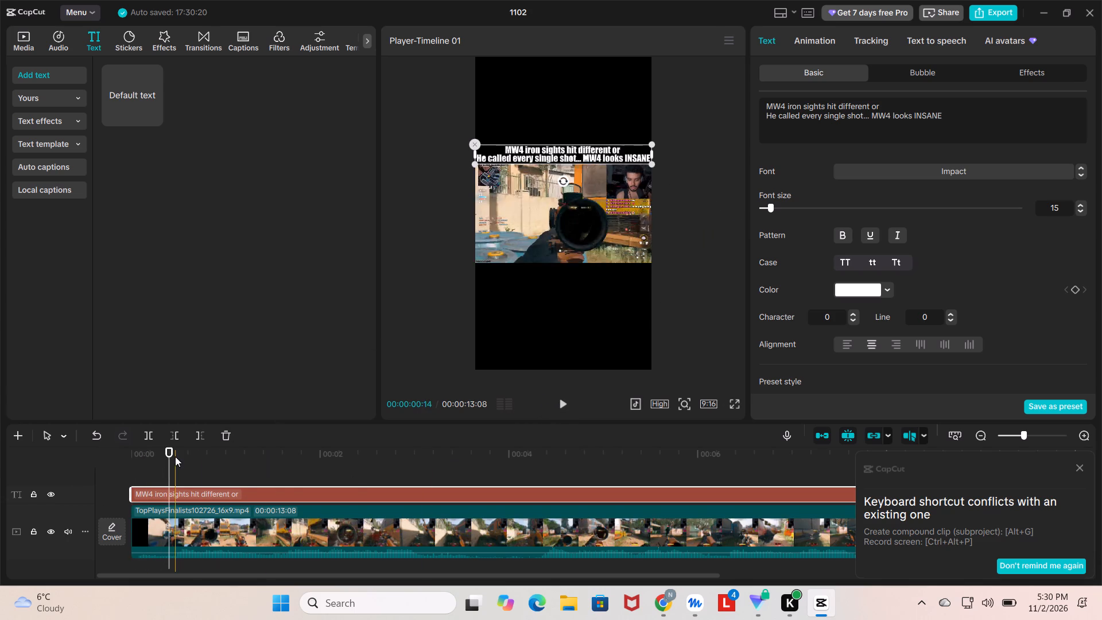
drag(170, 455, 61, 463)
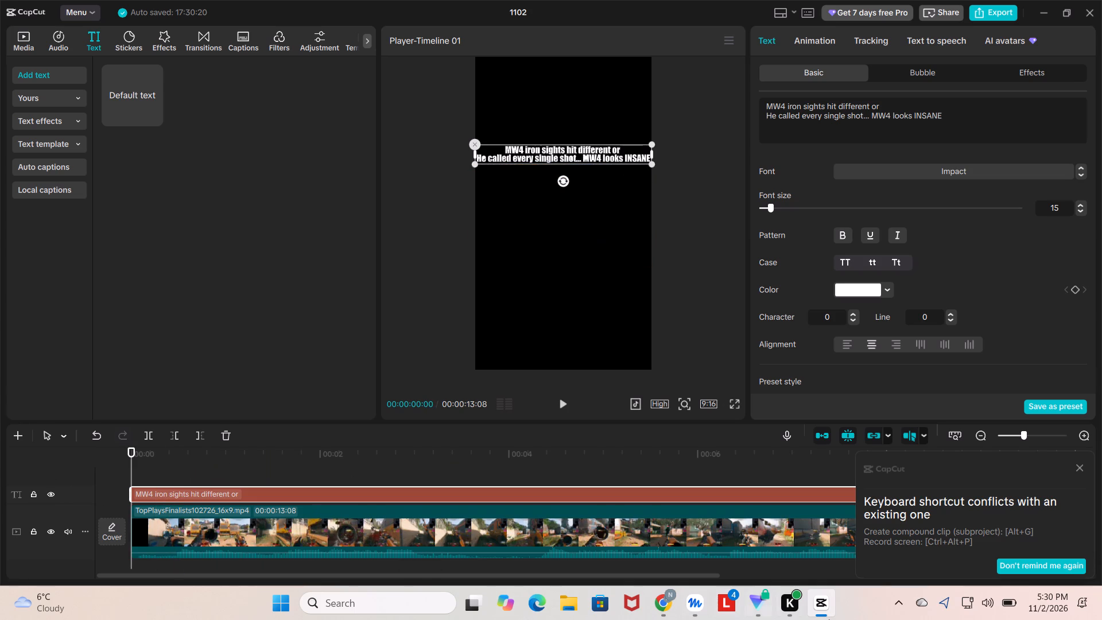
click(661, 603)
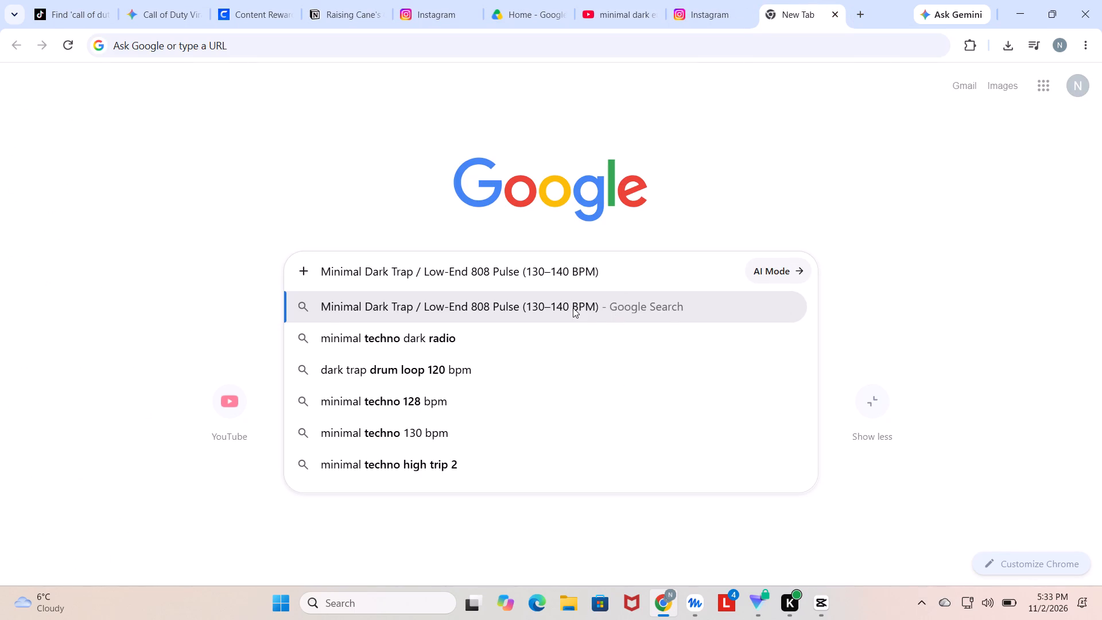
Search Google for "Minimal Dark Trap / Low-End 808 Pulse (130–140 BPM)" and read the full AI overview of the style.
click(573, 308)
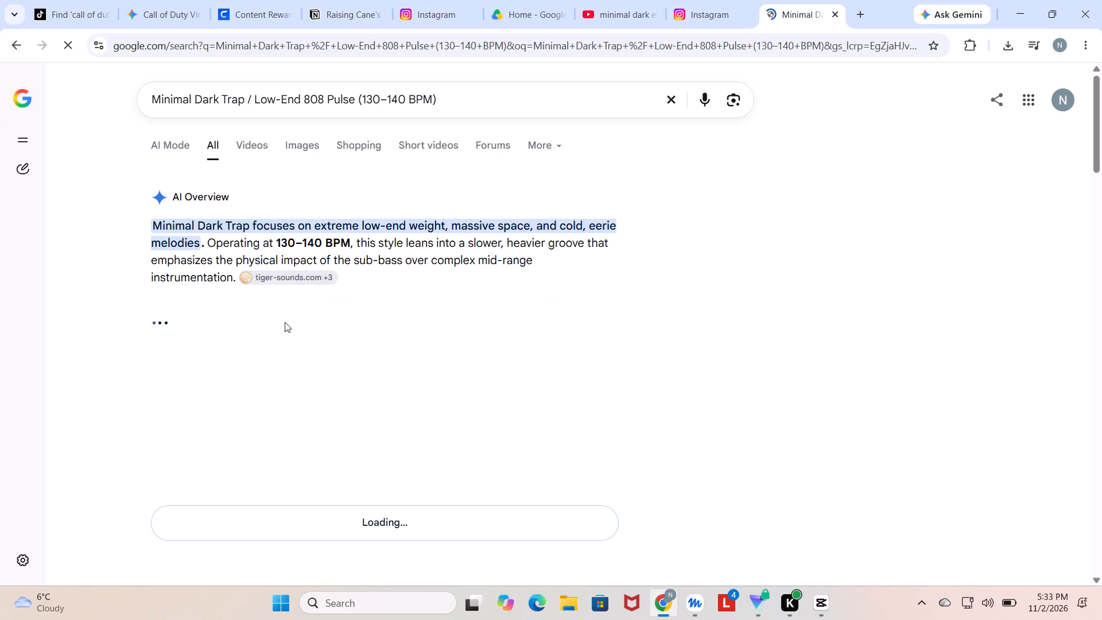
scroll(249, 313, down, 3)
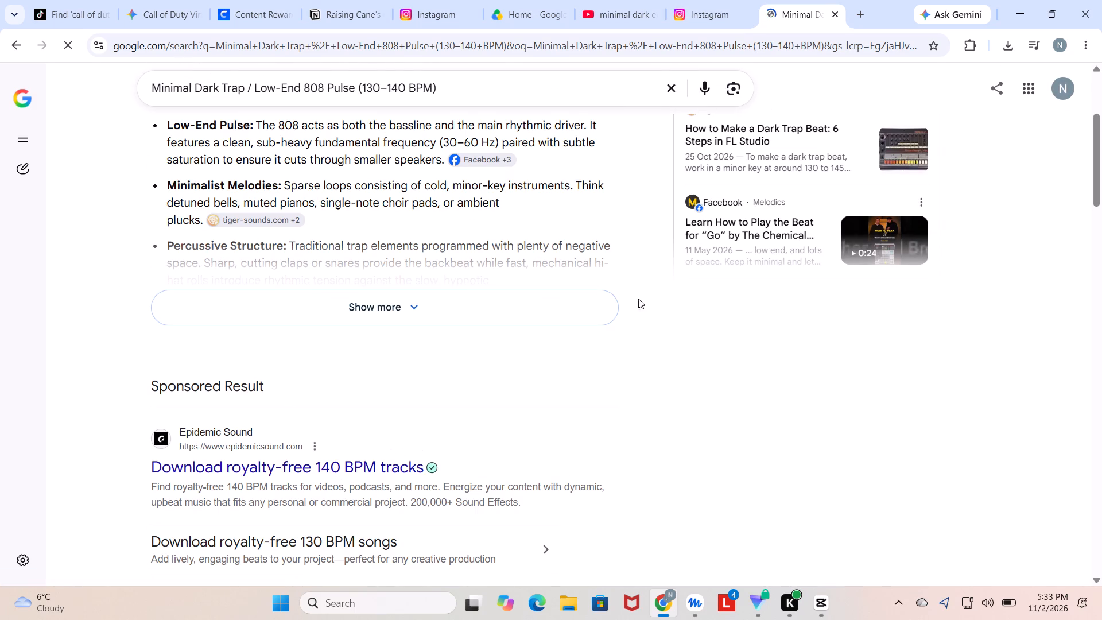
scroll(644, 285, up, 2)
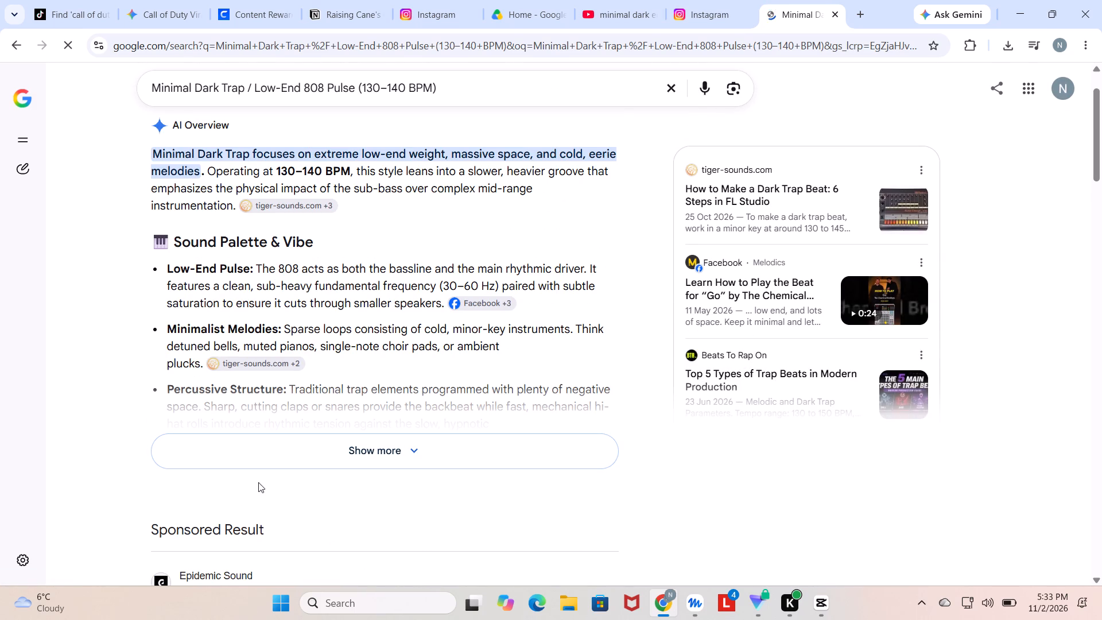
click(258, 482)
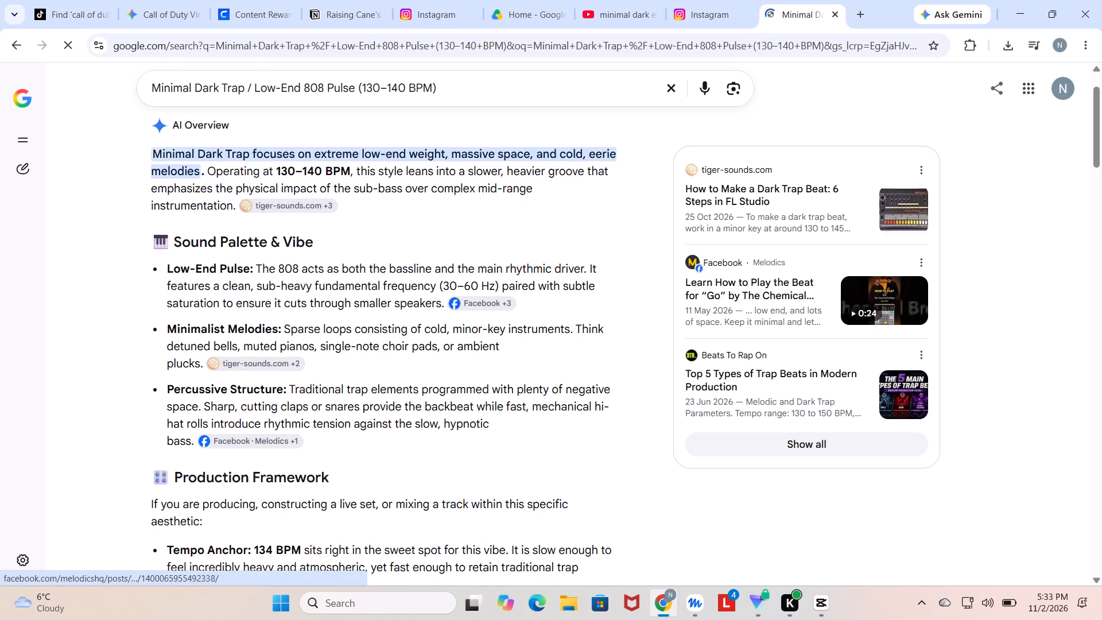
scroll(341, 290, down, 3)
scroll(374, 336, down, 4)
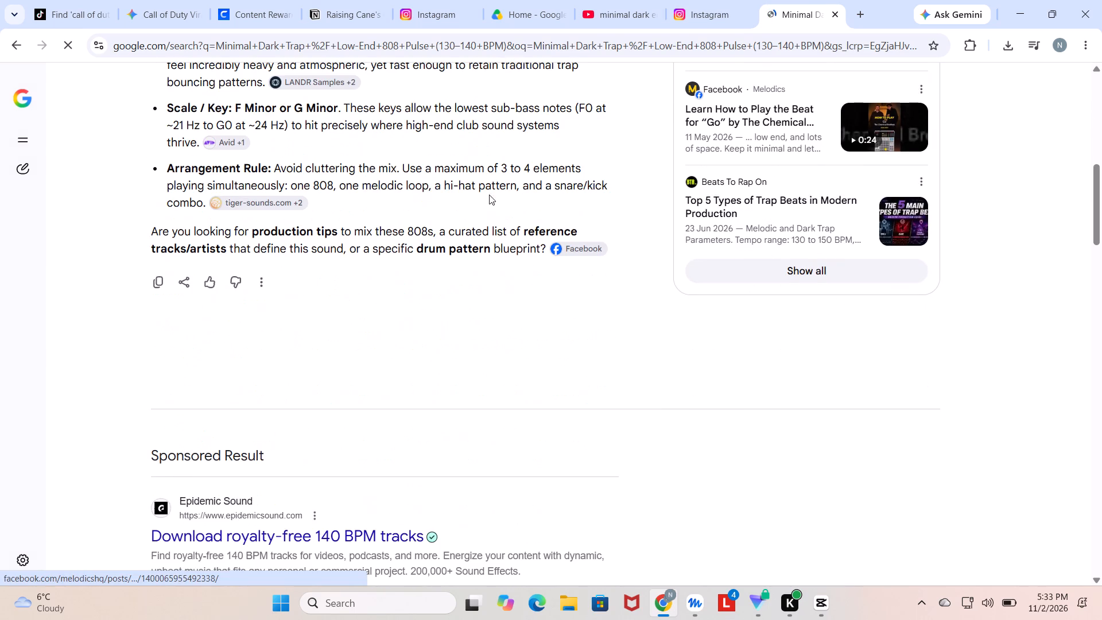
Change the YouTube search to "minimal dark trap music" and browse the results for a suitable beat.
click(620, 20)
click(520, 84)
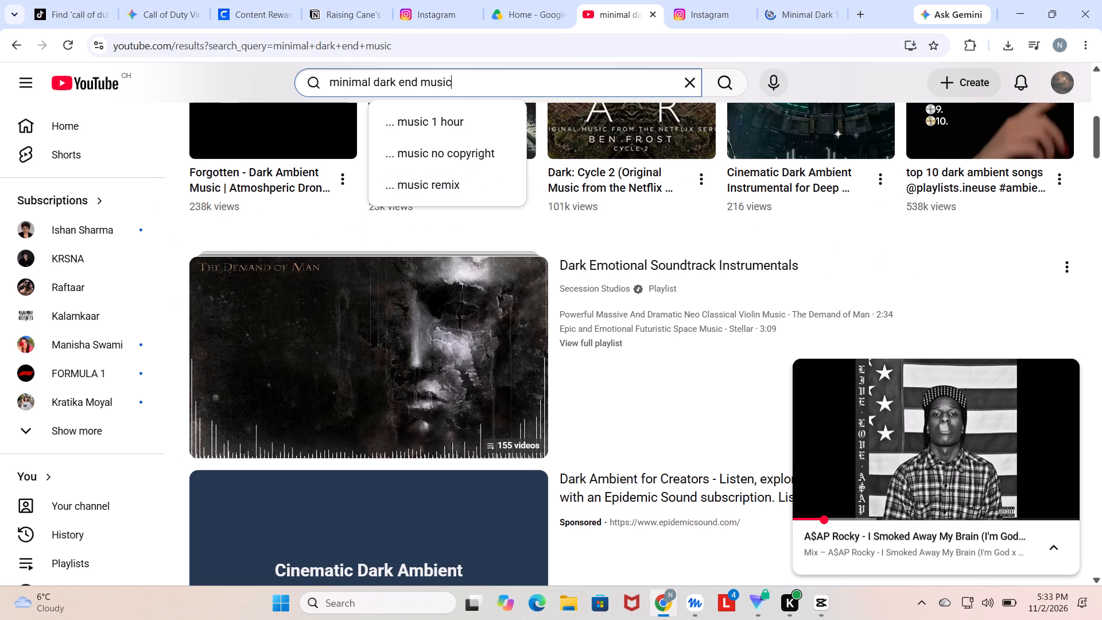
click(420, 78)
click(417, 79)
key(BackSpace)
key(BackSpace)
key(BackSpace)
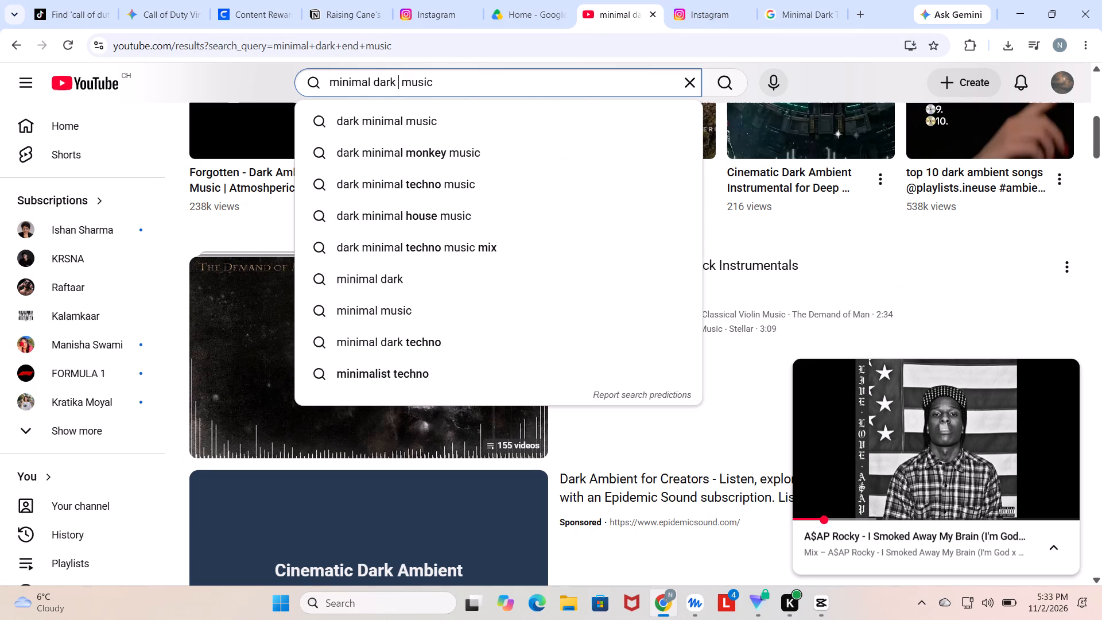
text(trap)
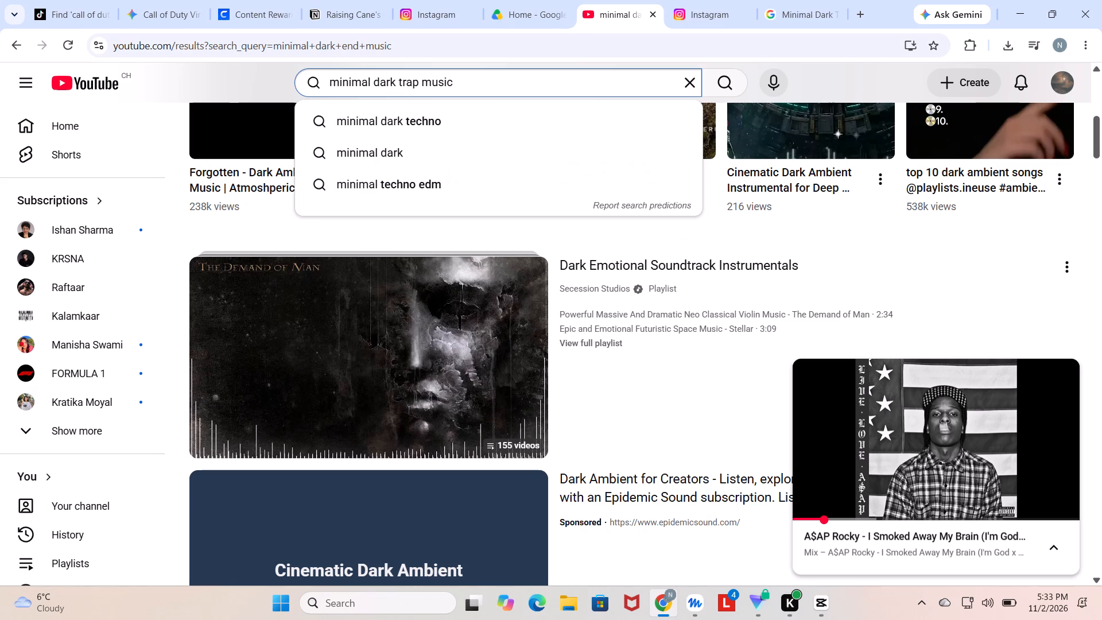
key(Return)
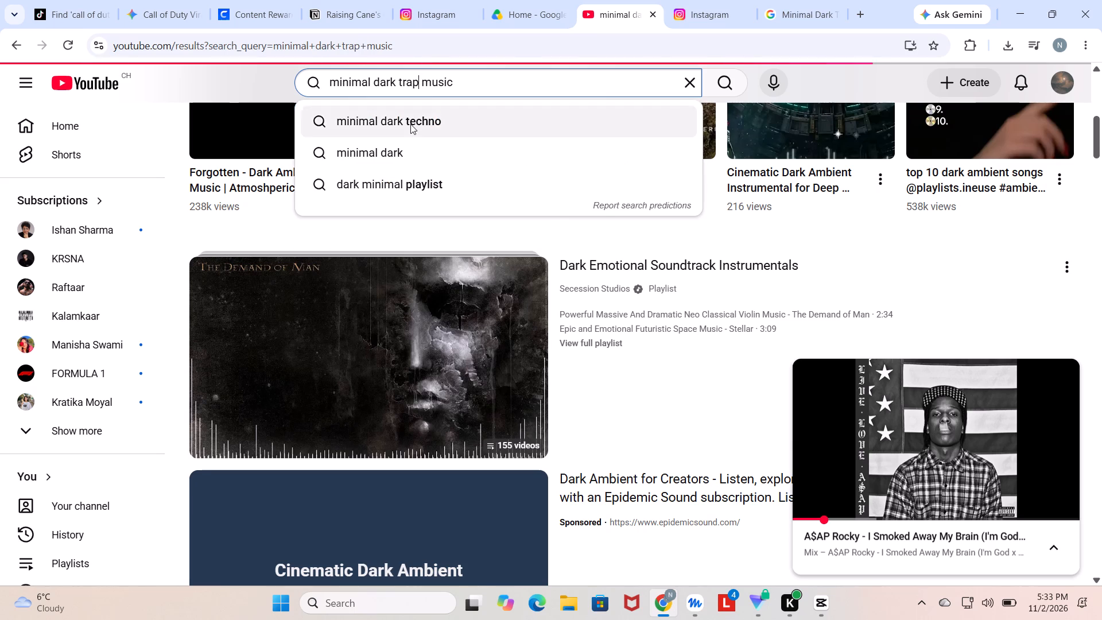
scroll(606, 300, down, 2)
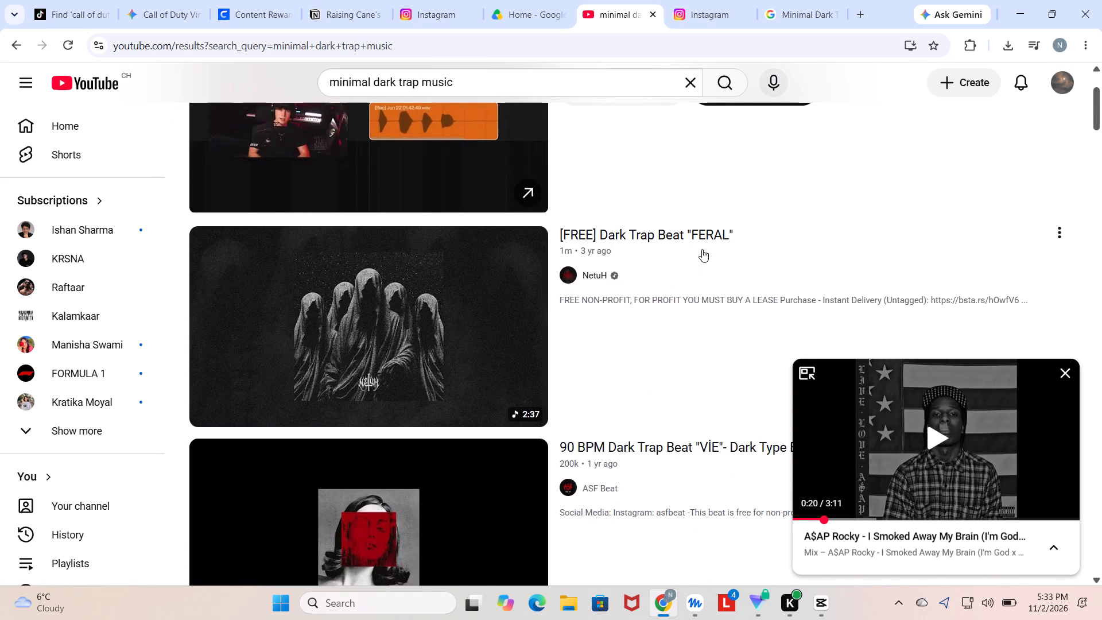
scroll(524, 322, down, 2)
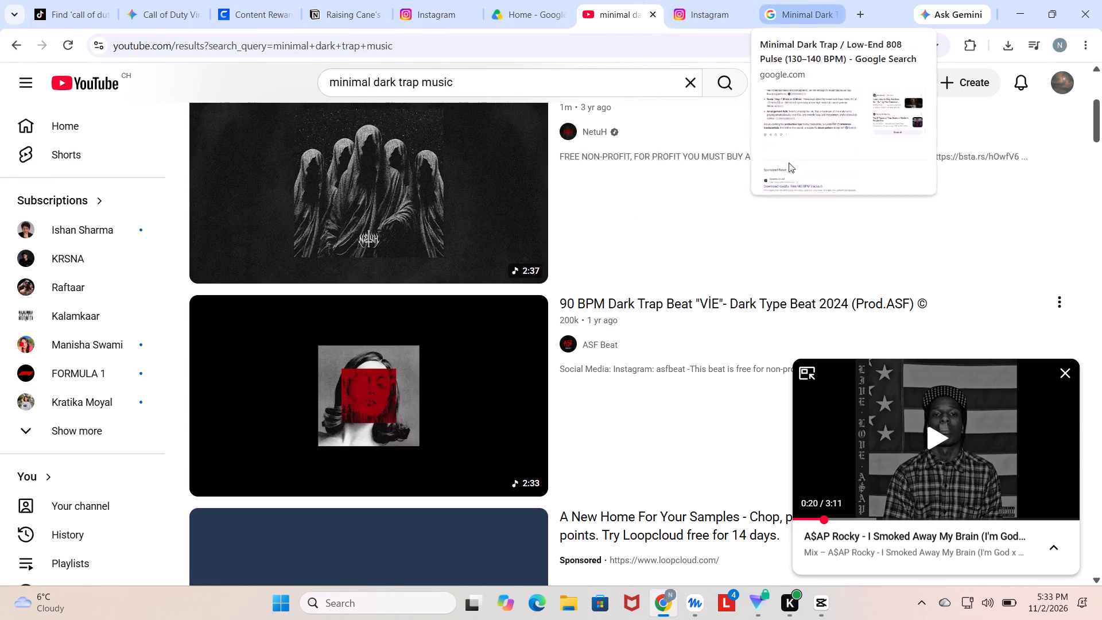
Switch to CapCut and search the music library for "dark trap beat".
click(813, 596)
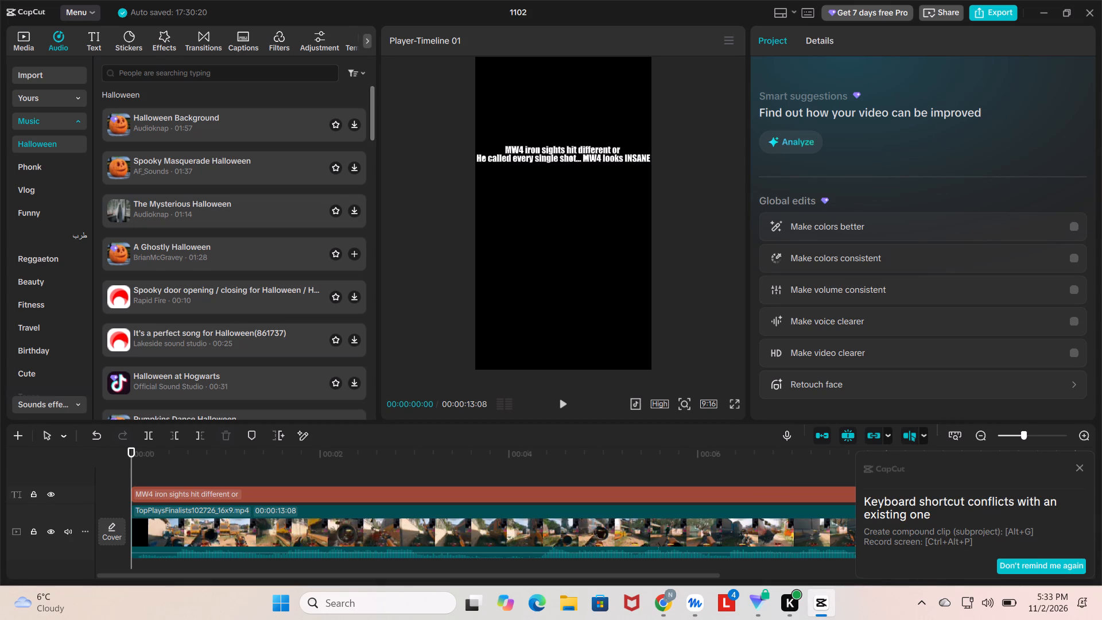
click(203, 75)
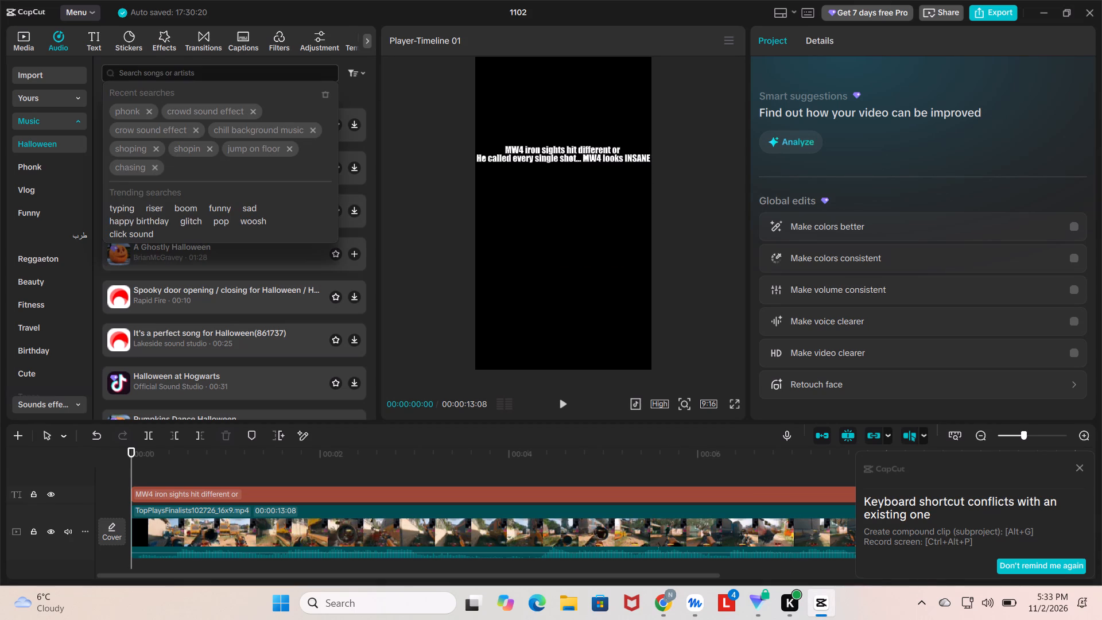
key(s)
key(BackSpace)
text(dark)
key(space)
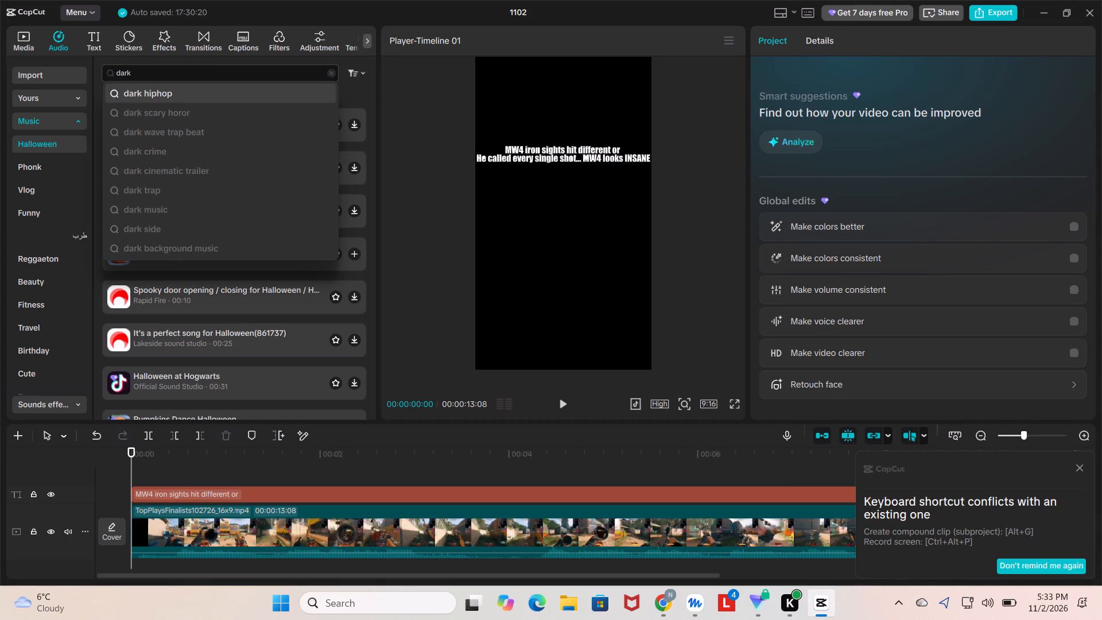
text(trap)
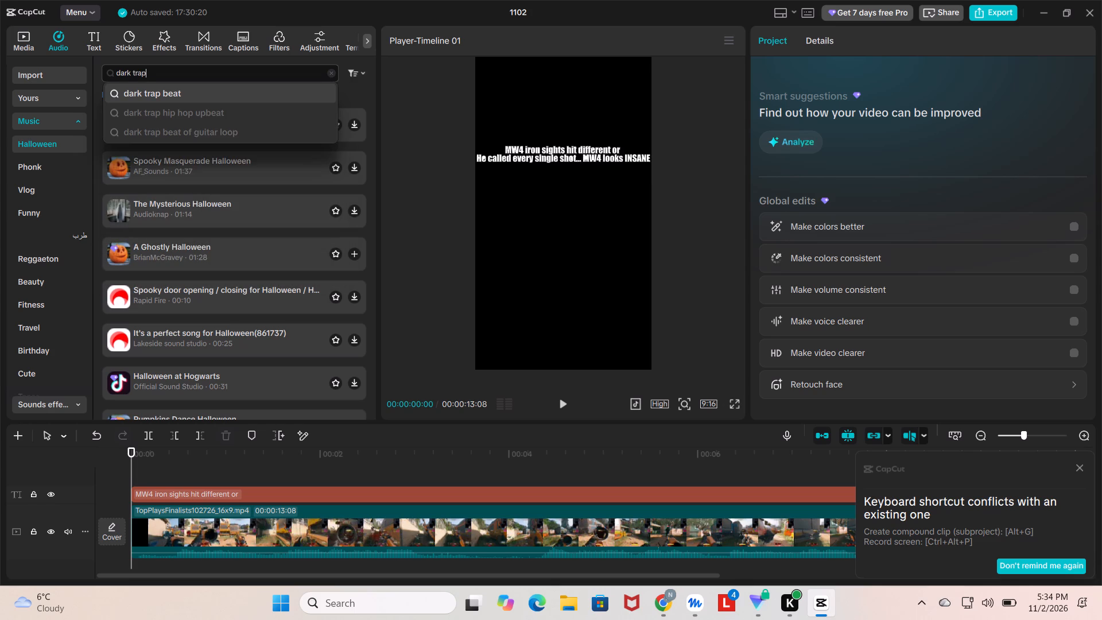
click(193, 92)
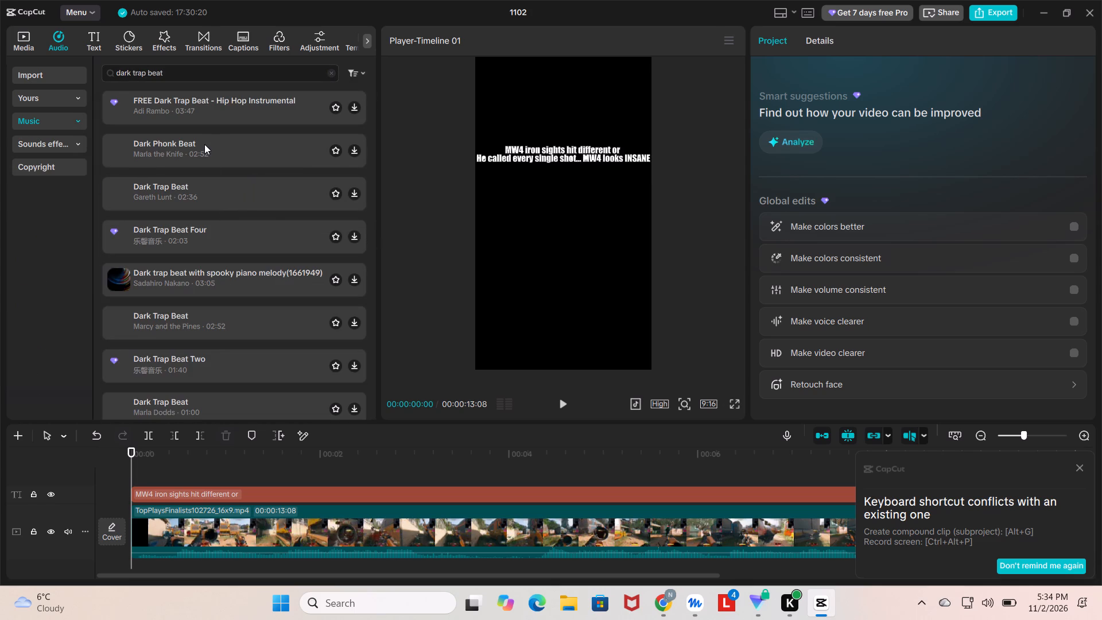
Preview the track Dark Phonk Beat by Marla the Knife and add it below the video at the start of the timeline.
click(204, 144)
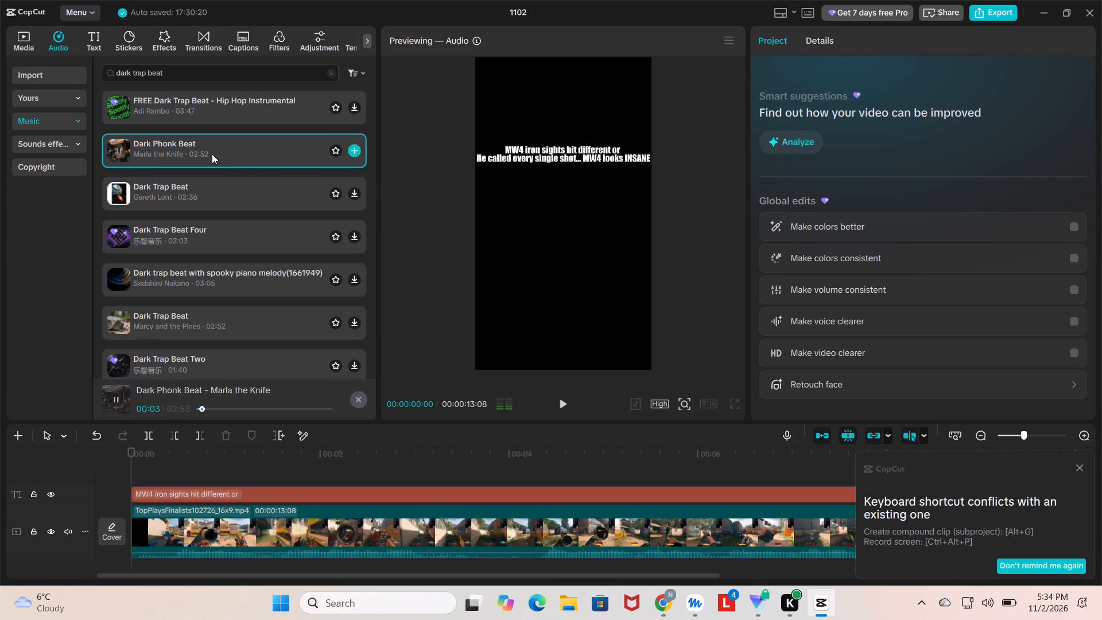
drag(206, 148, 153, 603)
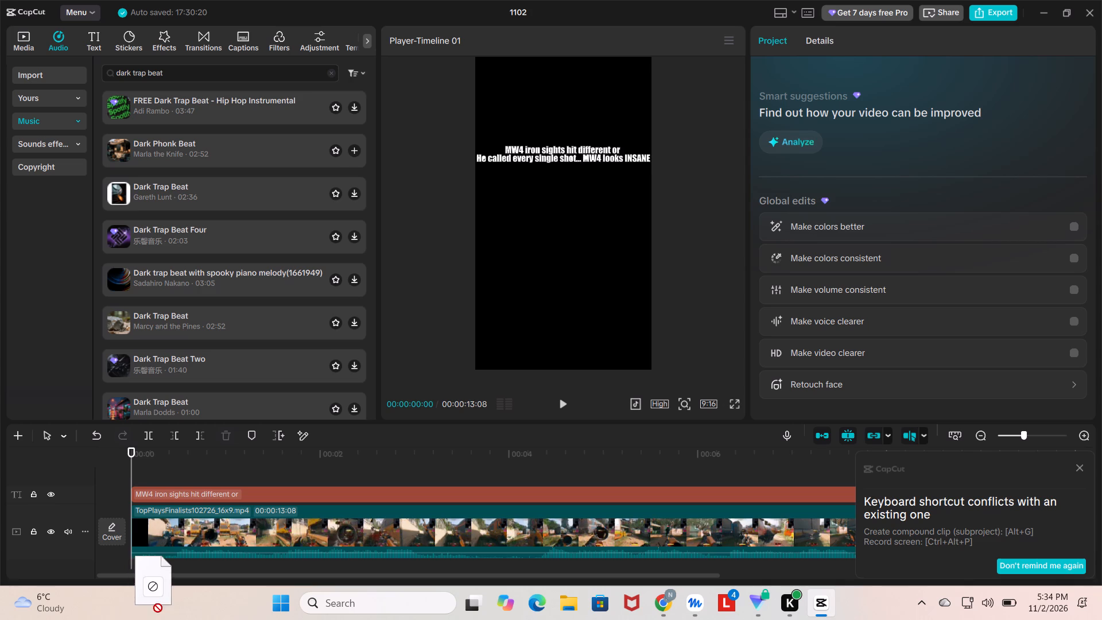
drag(153, 603, 133, 573)
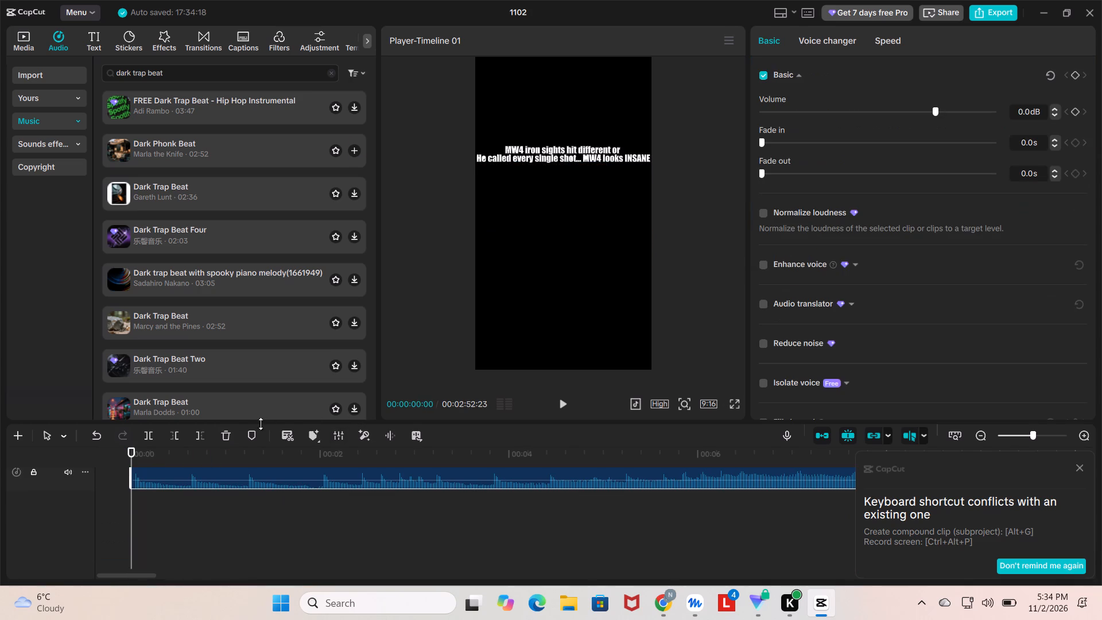
Play back the opening of the short to check how the added music sounds with the gameplay.
drag(133, 458, 103, 459)
key(space)
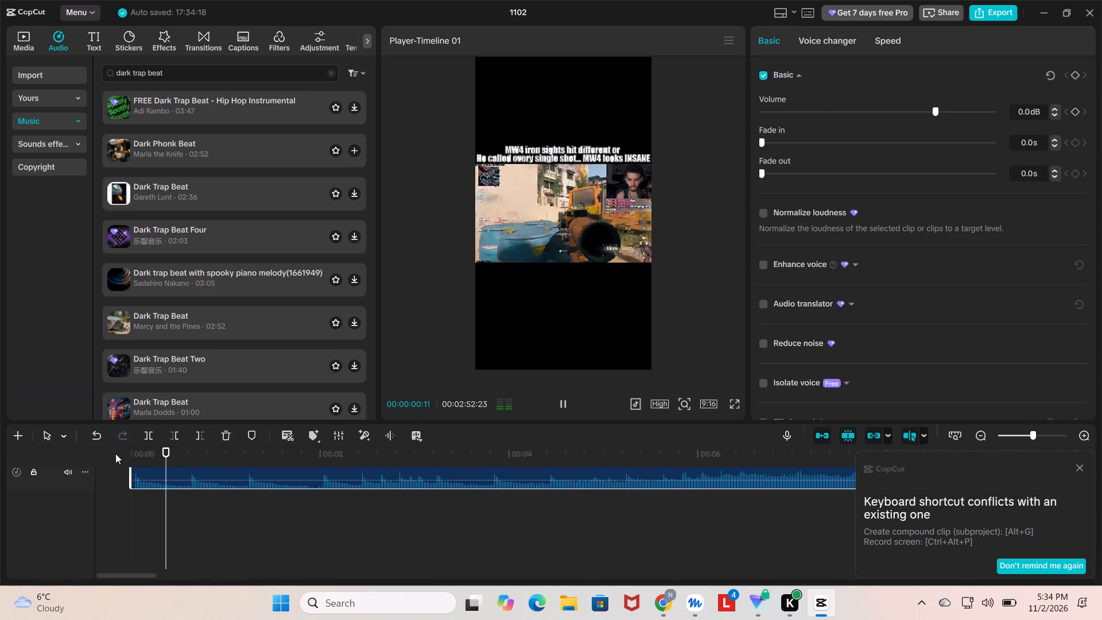
key(space)
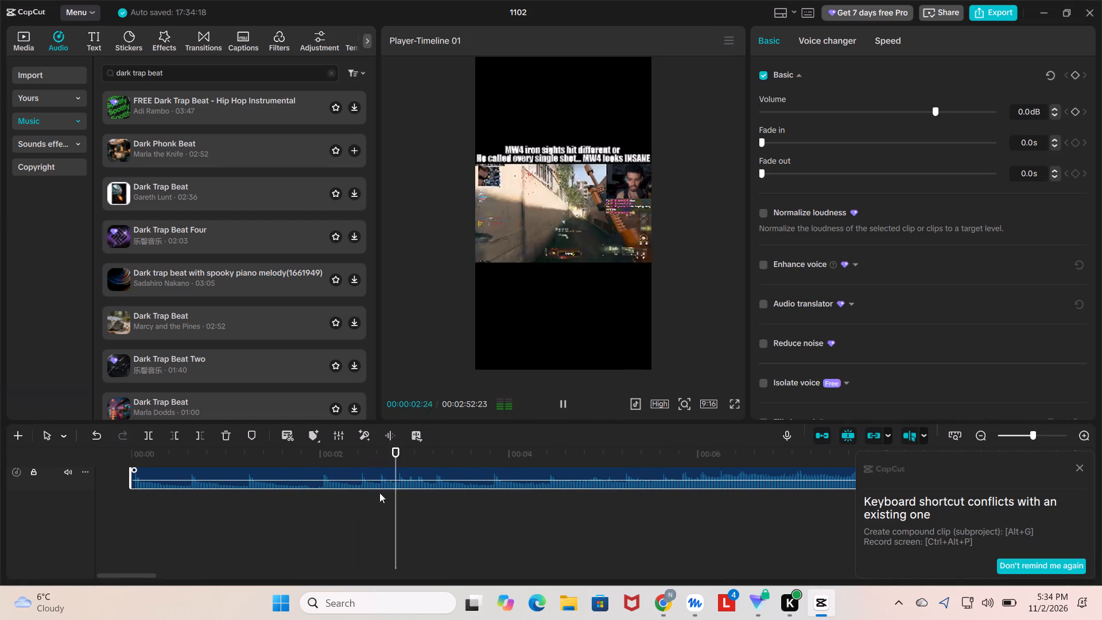
scroll(469, 518, up, 1)
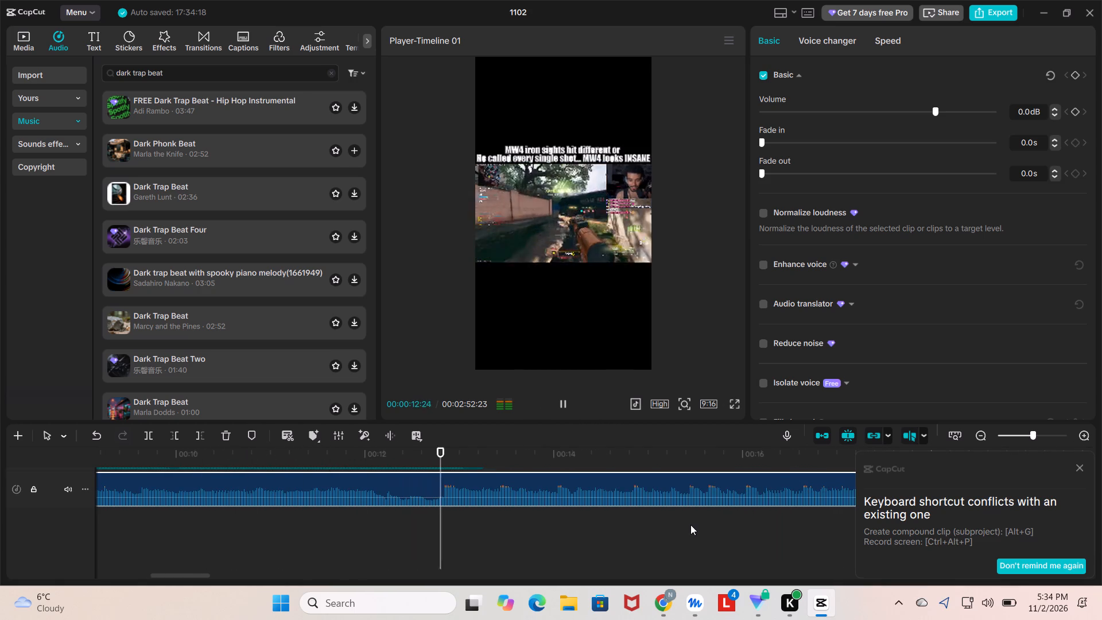
key(space)
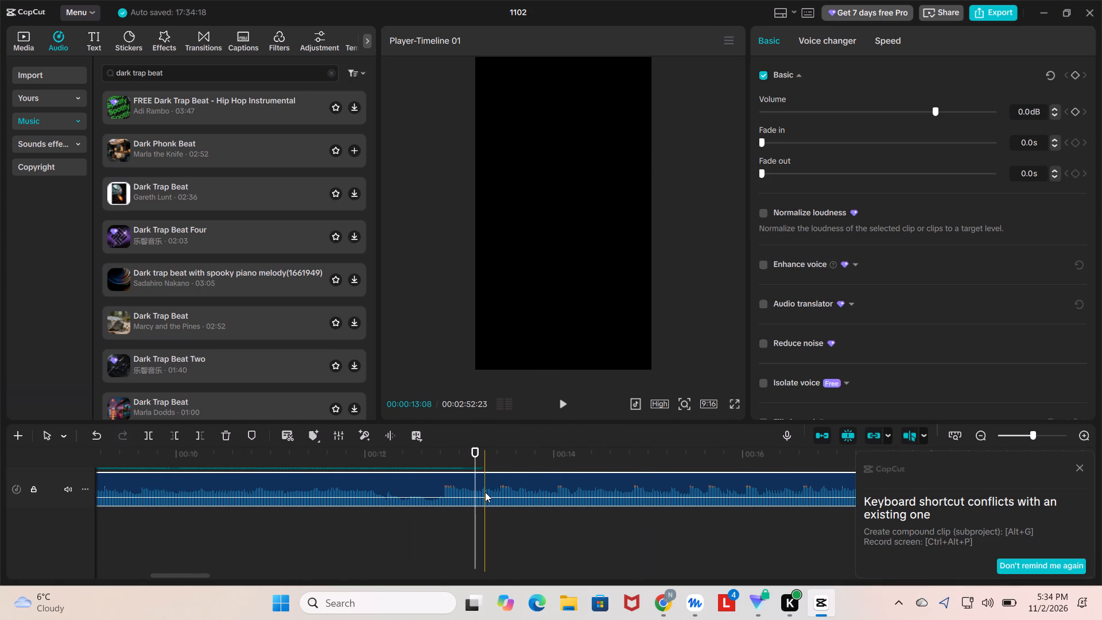
scroll(509, 499, up, 1)
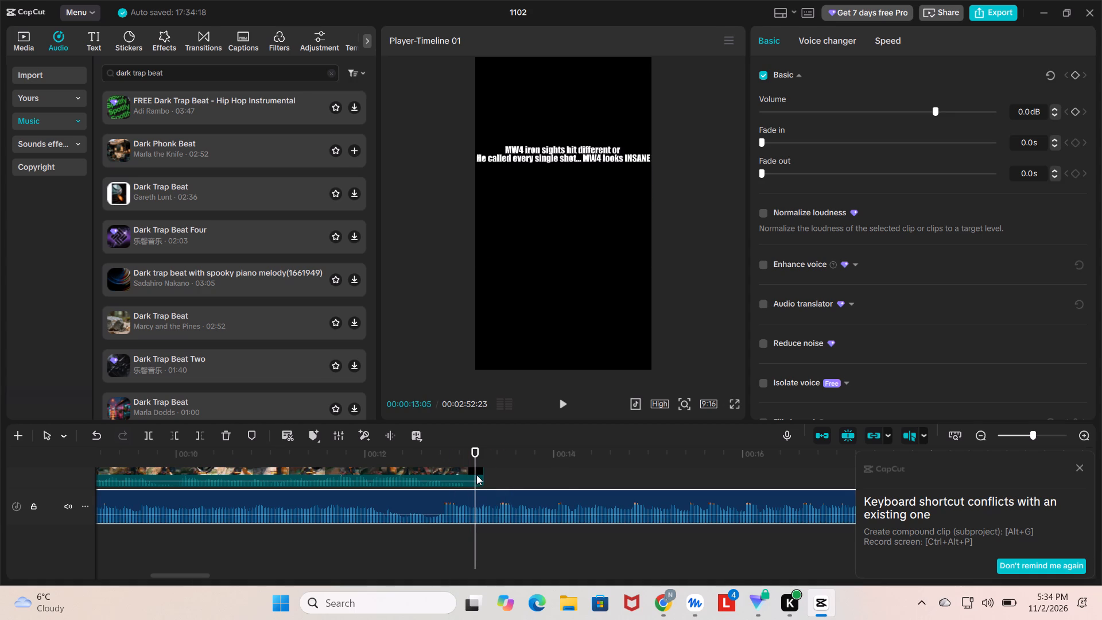
key(space)
key(space)
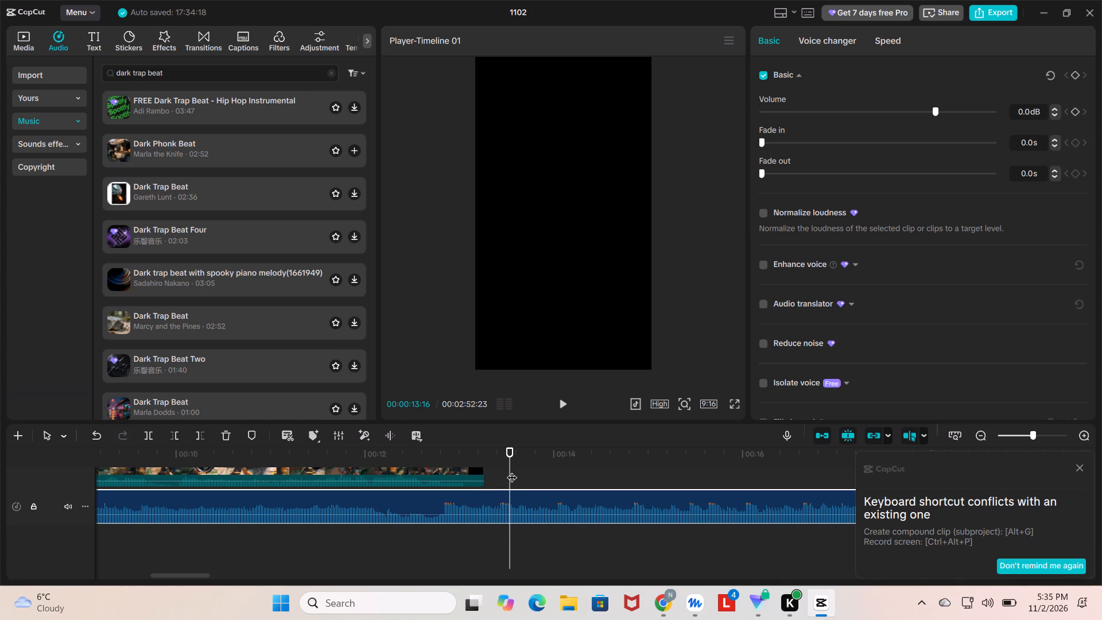
drag(512, 470, 447, 469)
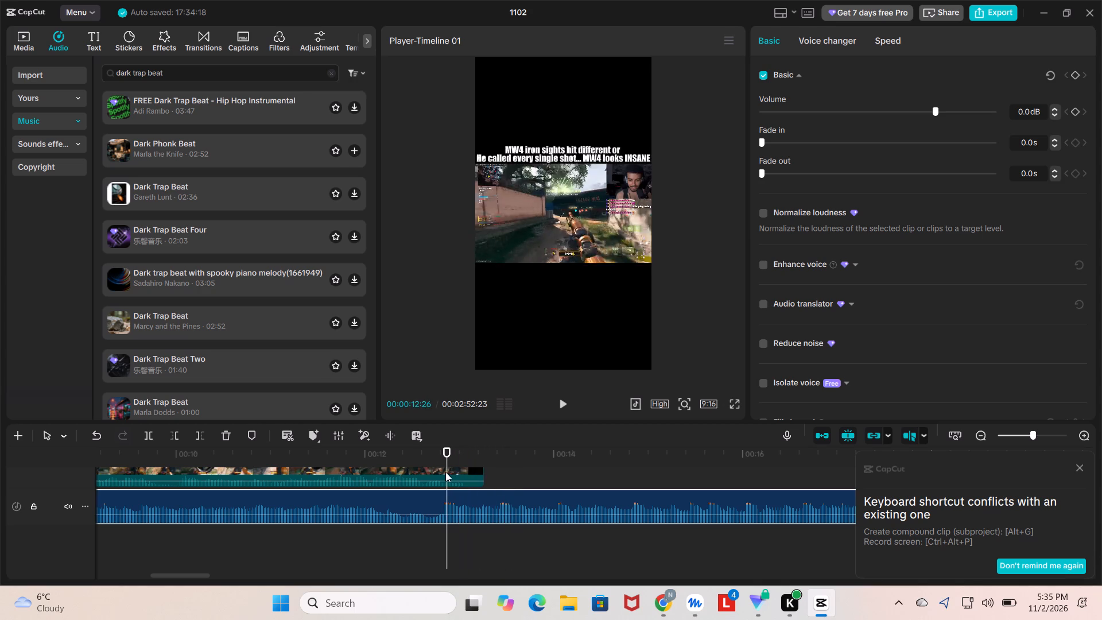
drag(443, 469, 437, 469)
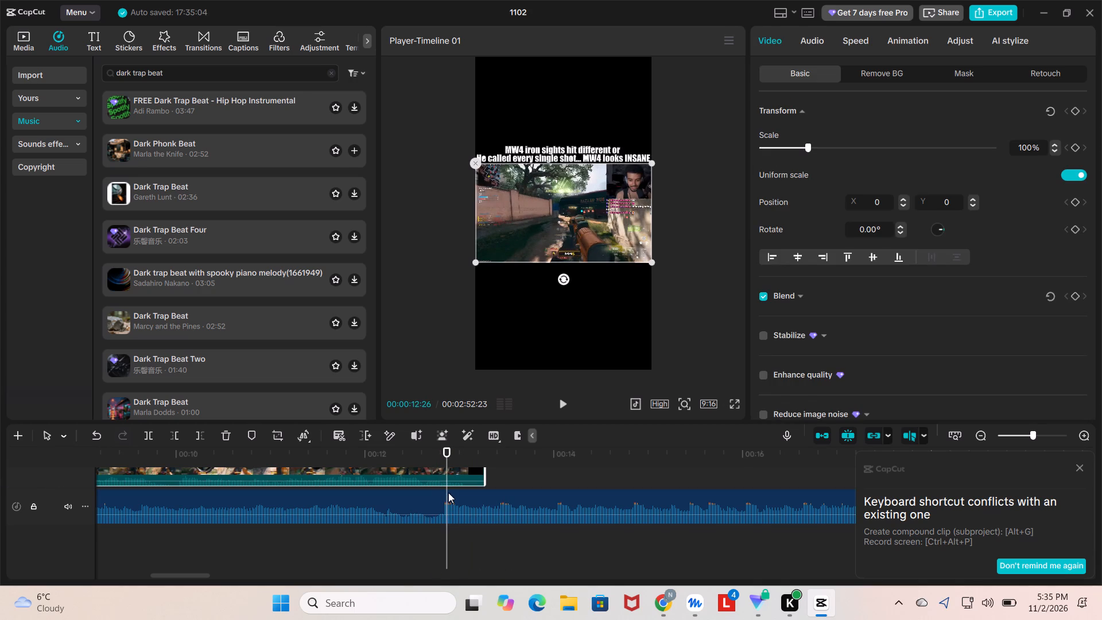
click(448, 493)
click(445, 491)
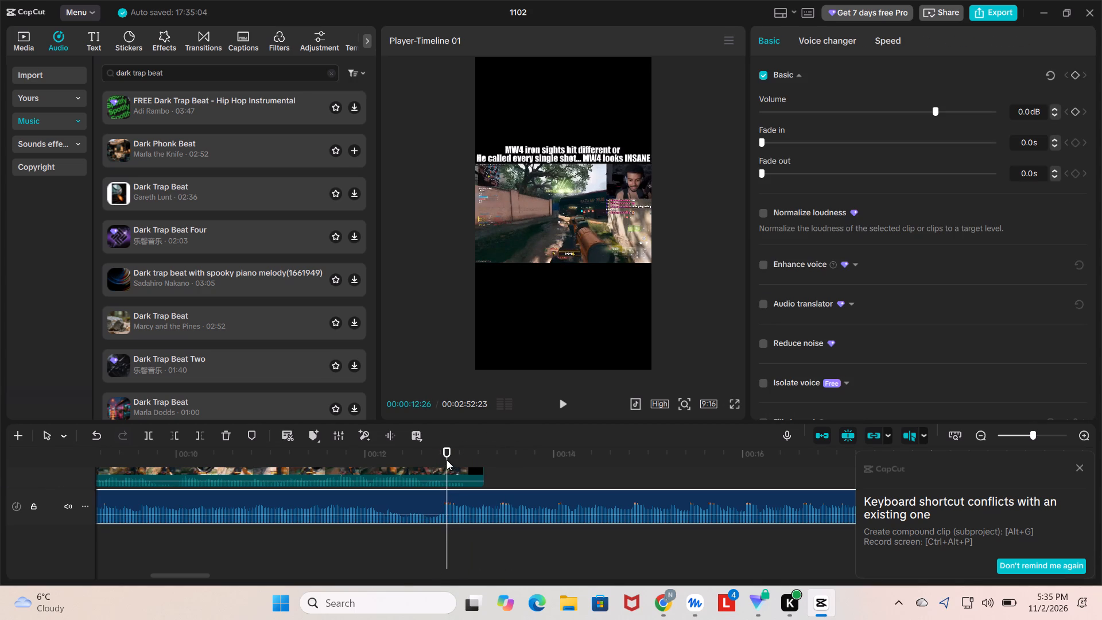
drag(447, 460, 440, 462)
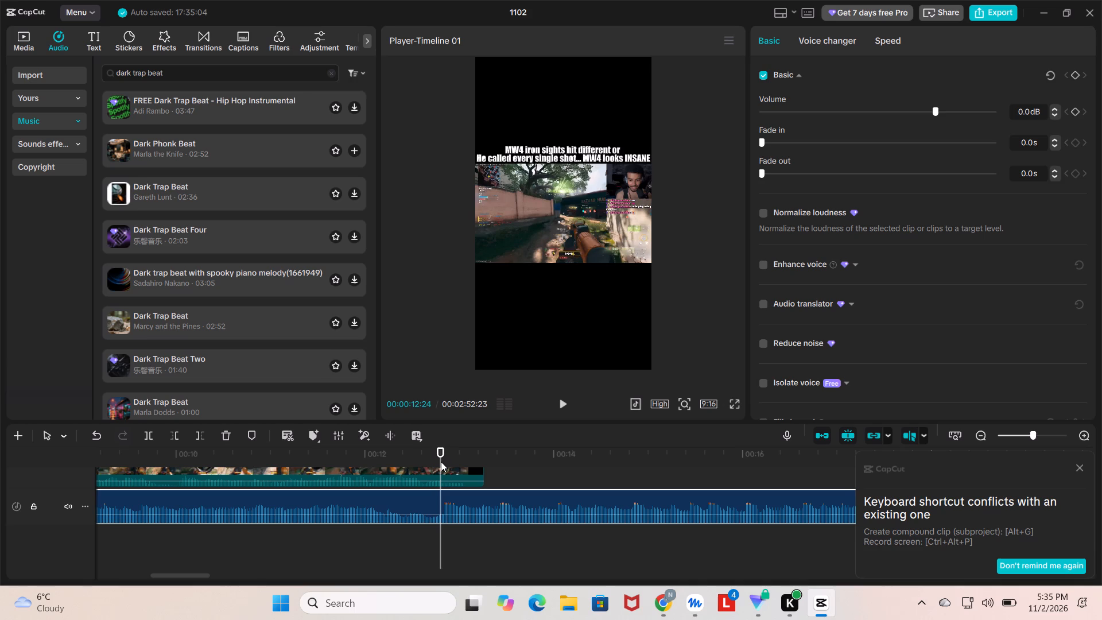
click(441, 462)
key(space)
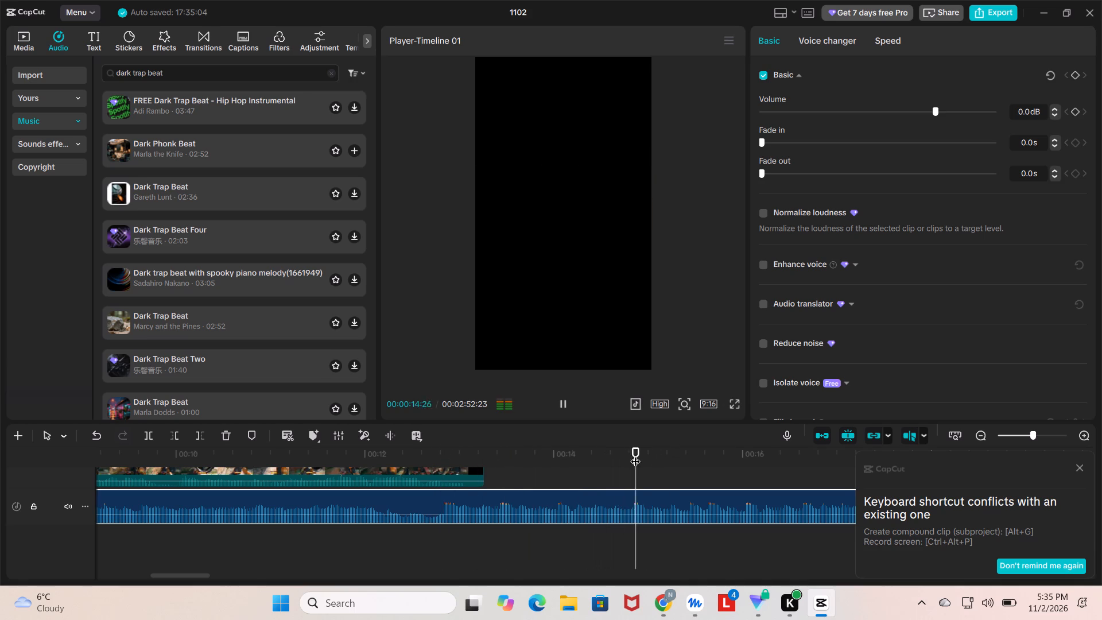
key(space)
key(space)
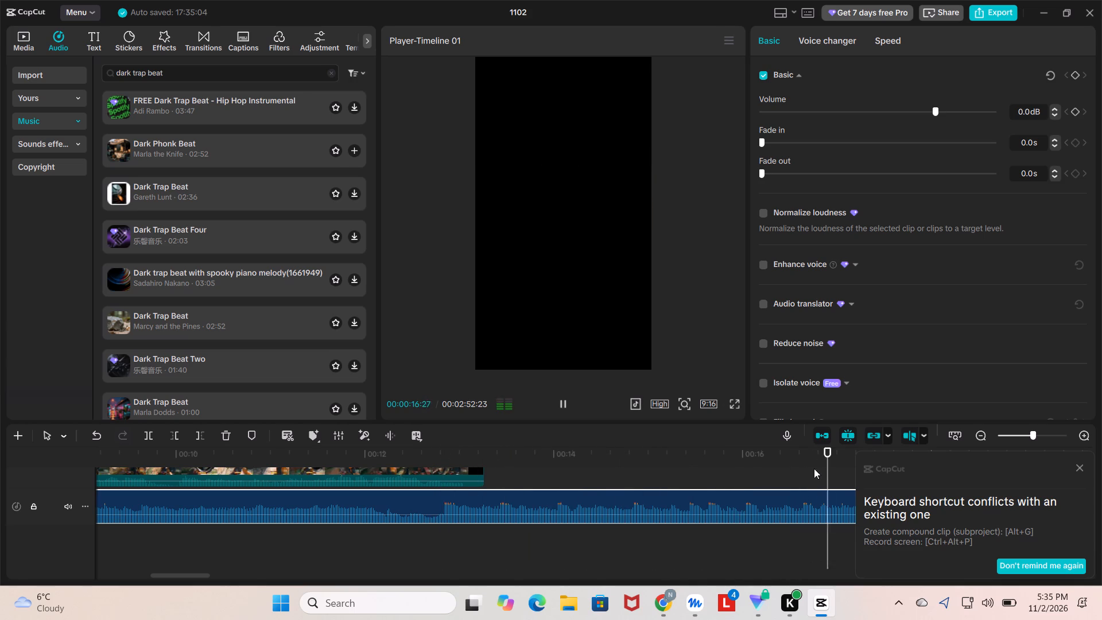
key(space)
click(1082, 469)
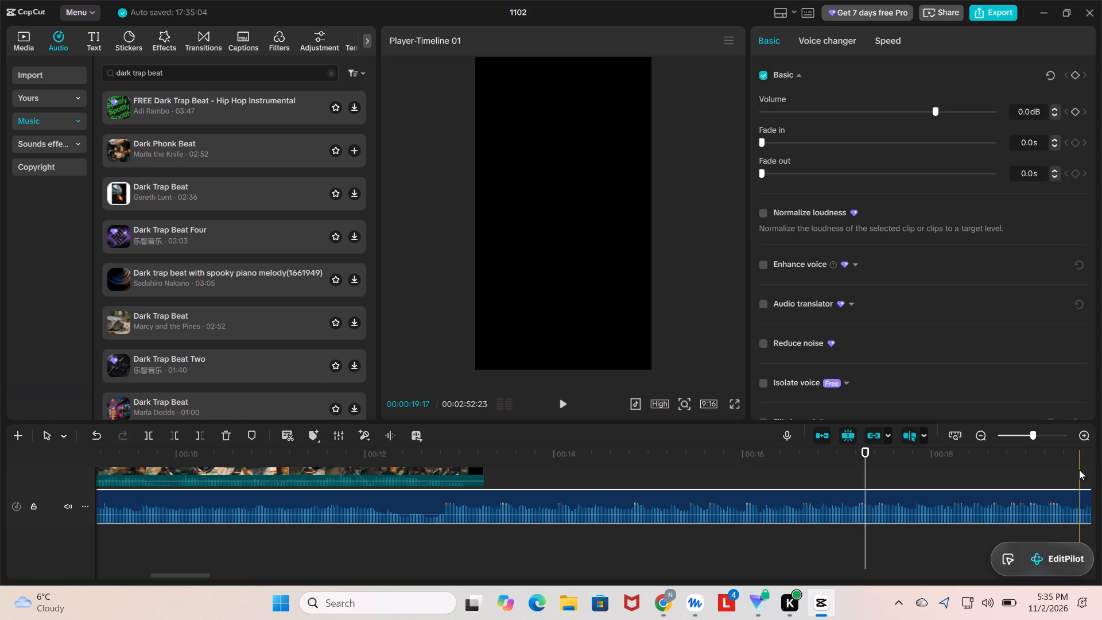
Split Dark Phonk Beat at about 00:00:14:06, delete everything after the split, and keep the remaining piece starting at 00:00:00:00.
drag(866, 471, 628, 481)
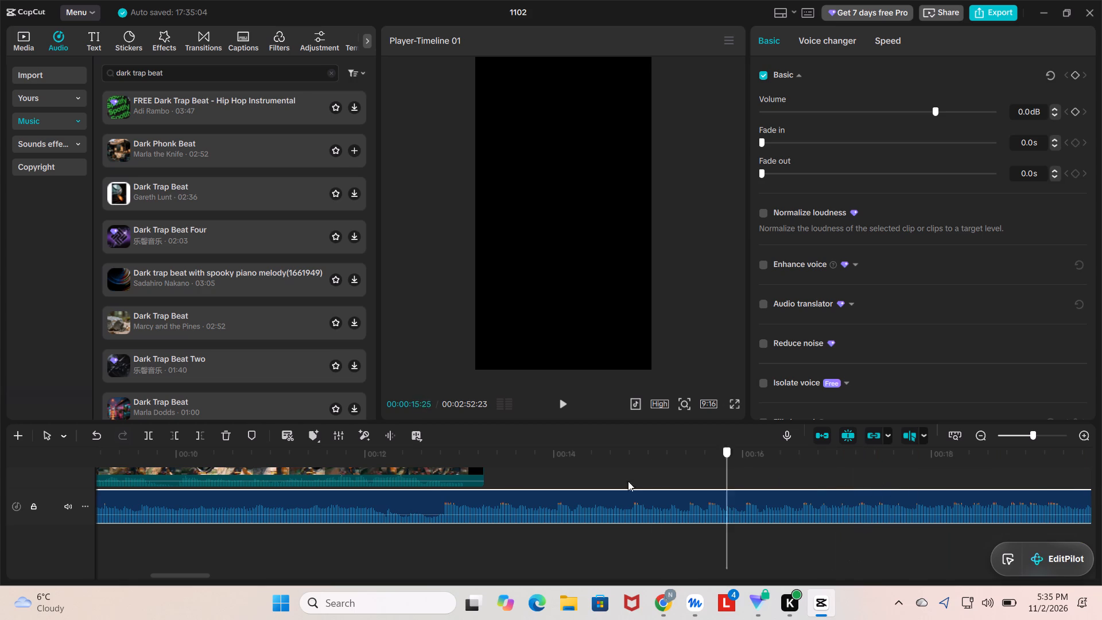
drag(628, 481, 441, 468)
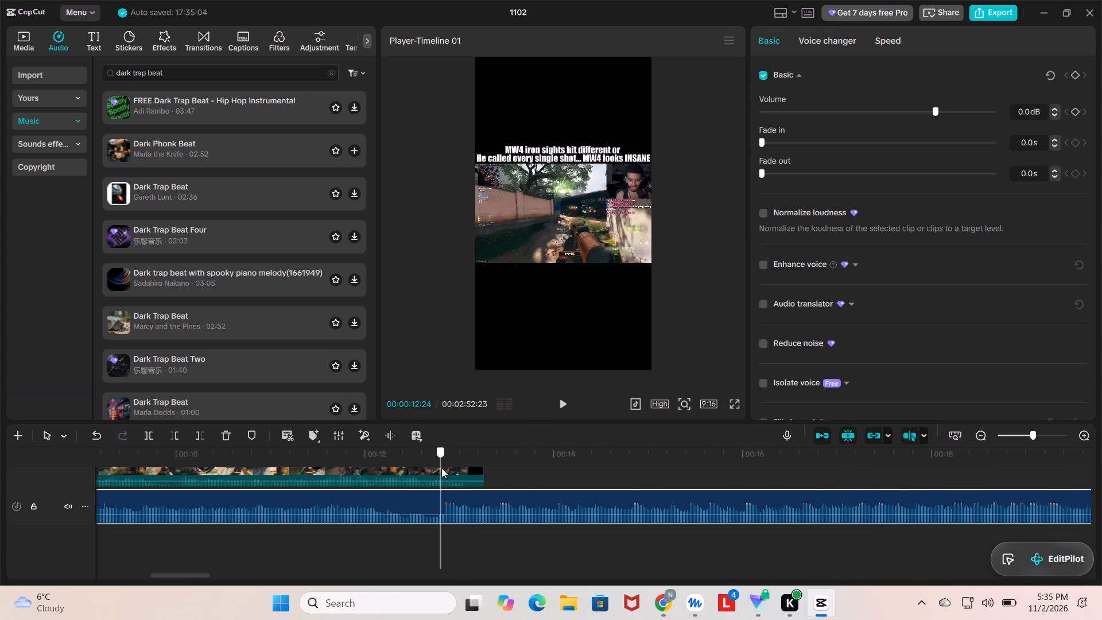
drag(441, 468, 485, 464)
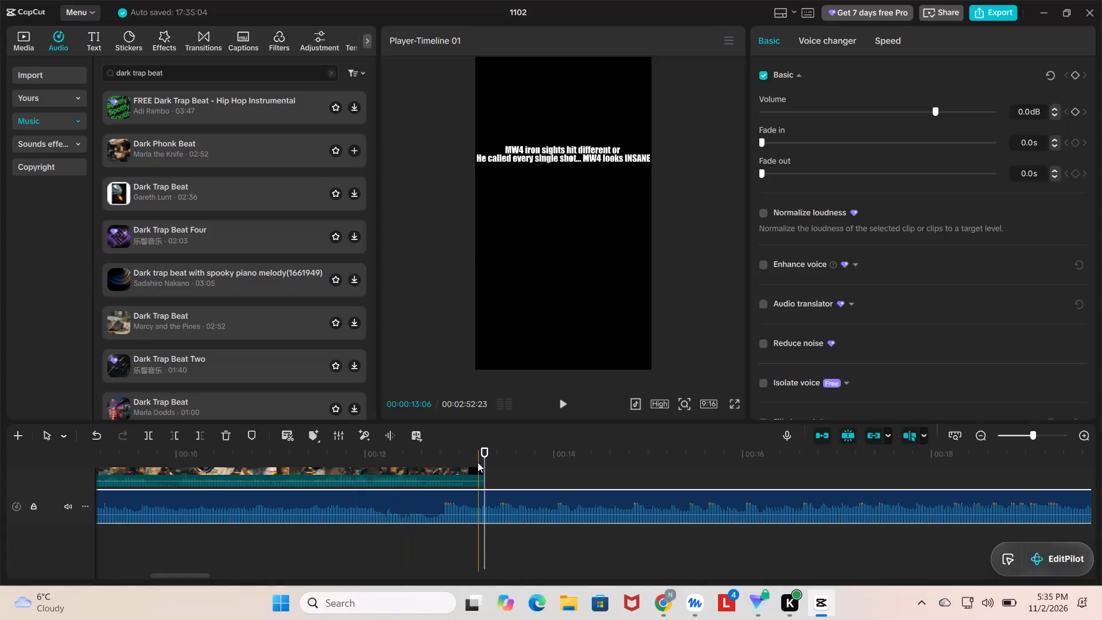
drag(492, 448, 536, 448)
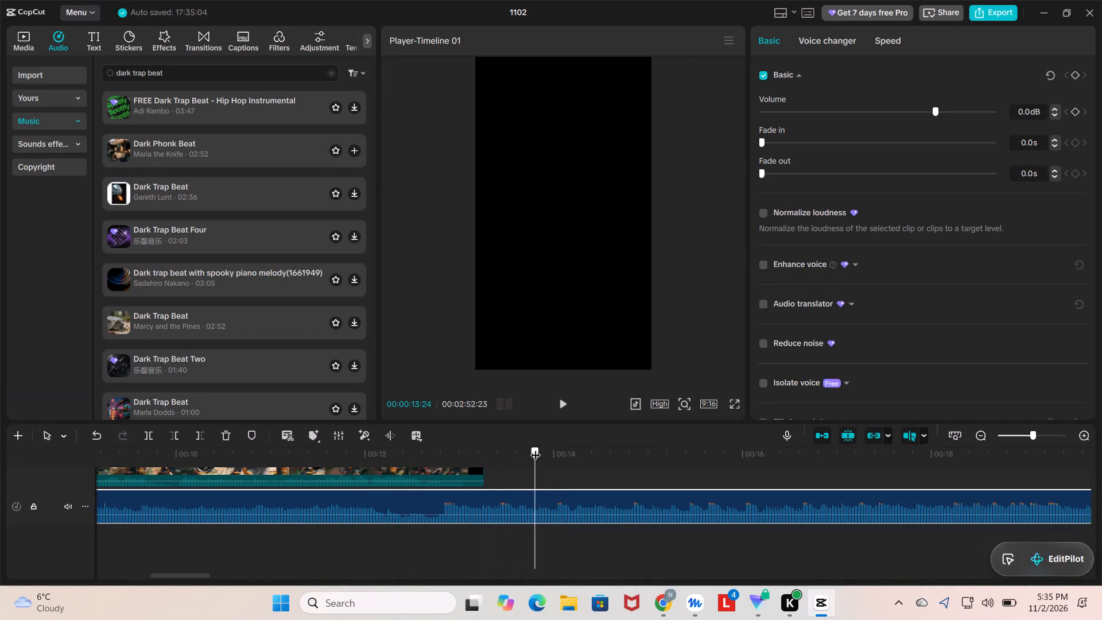
drag(536, 448, 572, 448)
key(ctrl+b)
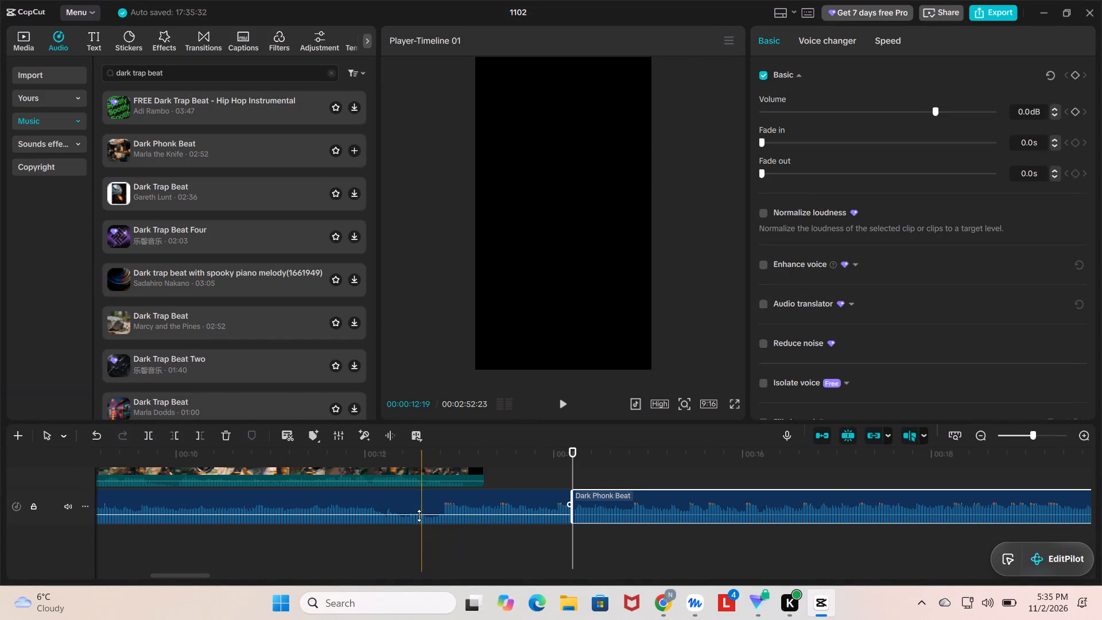
drag(400, 506, 430, 505)
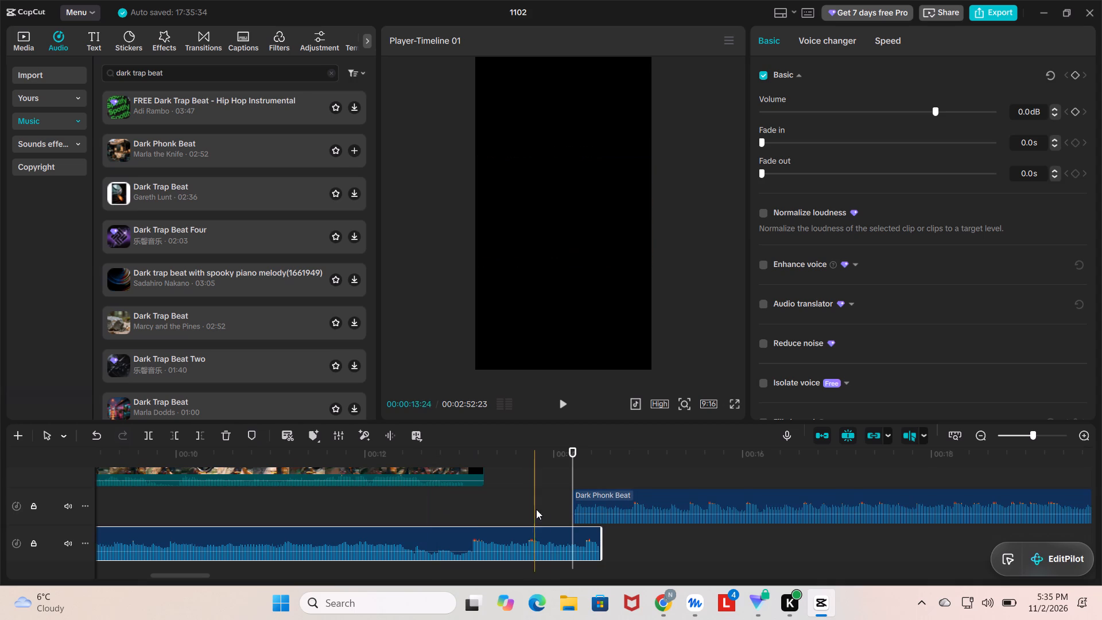
click(669, 513)
key(BackSpace)
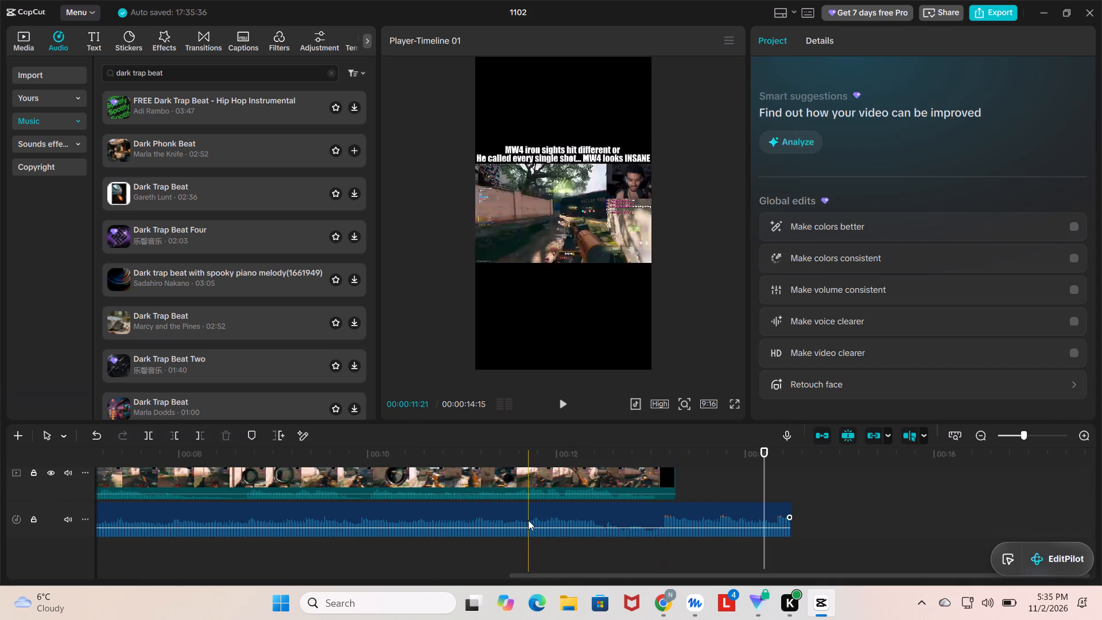
drag(571, 519, 378, 516)
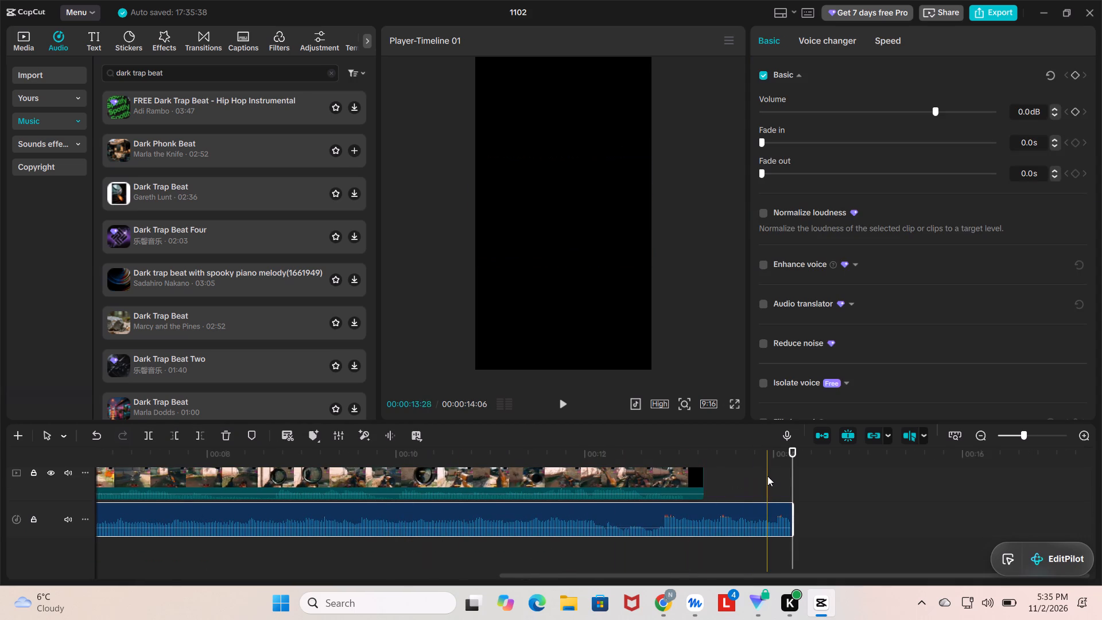
Cut the first 22 frames off Dark Phonk Beat and shift the remaining music to the start of the timeline.
drag(795, 474, 134, 470)
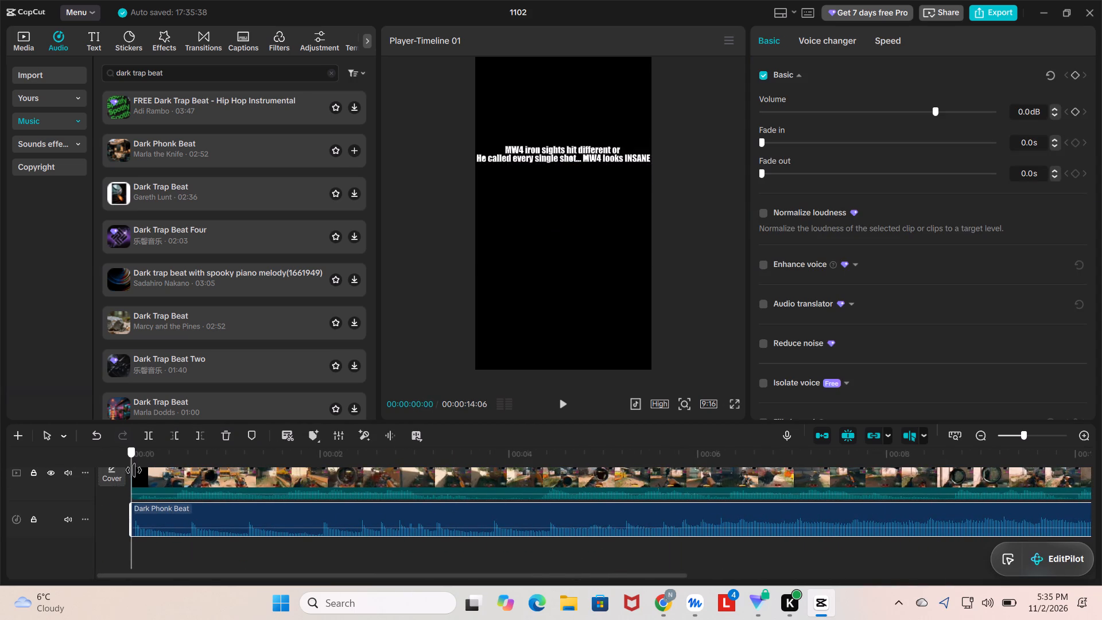
drag(134, 470, 192, 471)
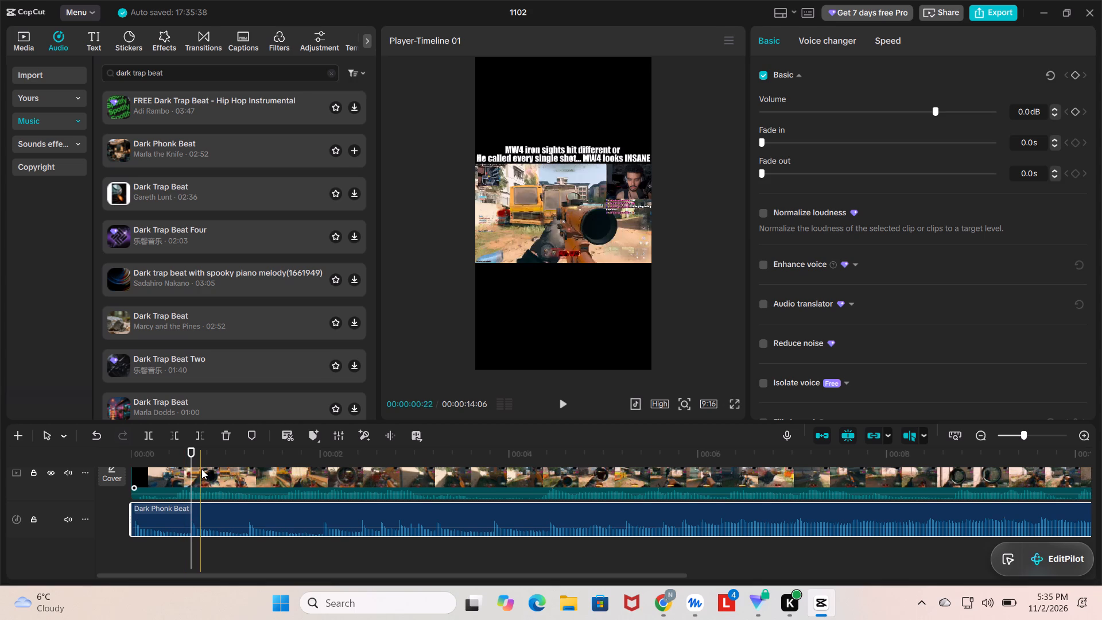
key(ctrl+b)
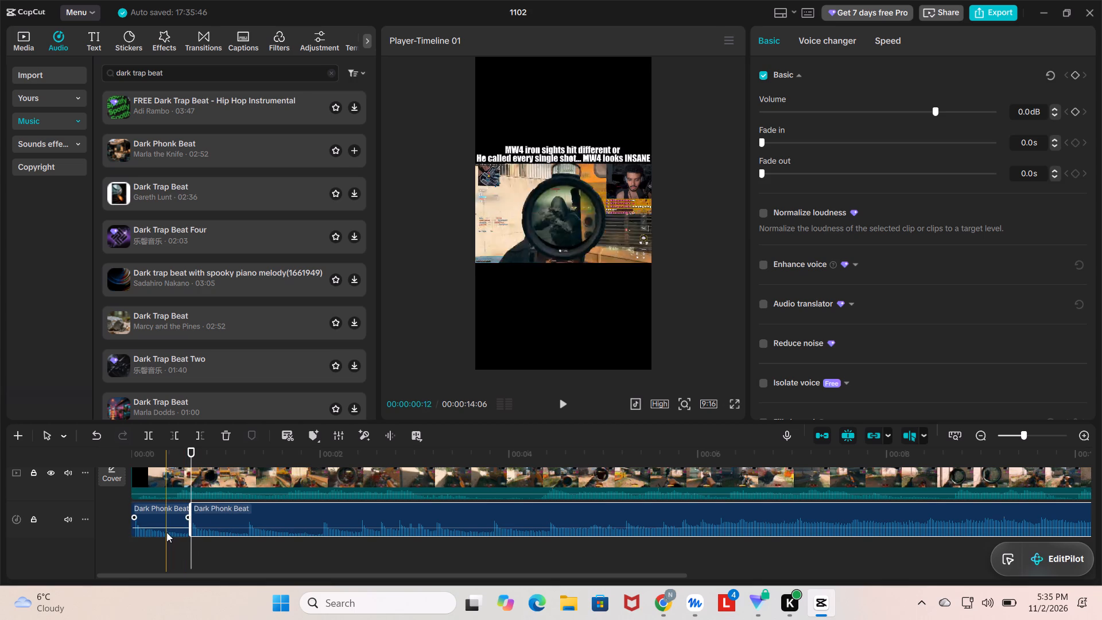
click(167, 529)
key(BackSpace)
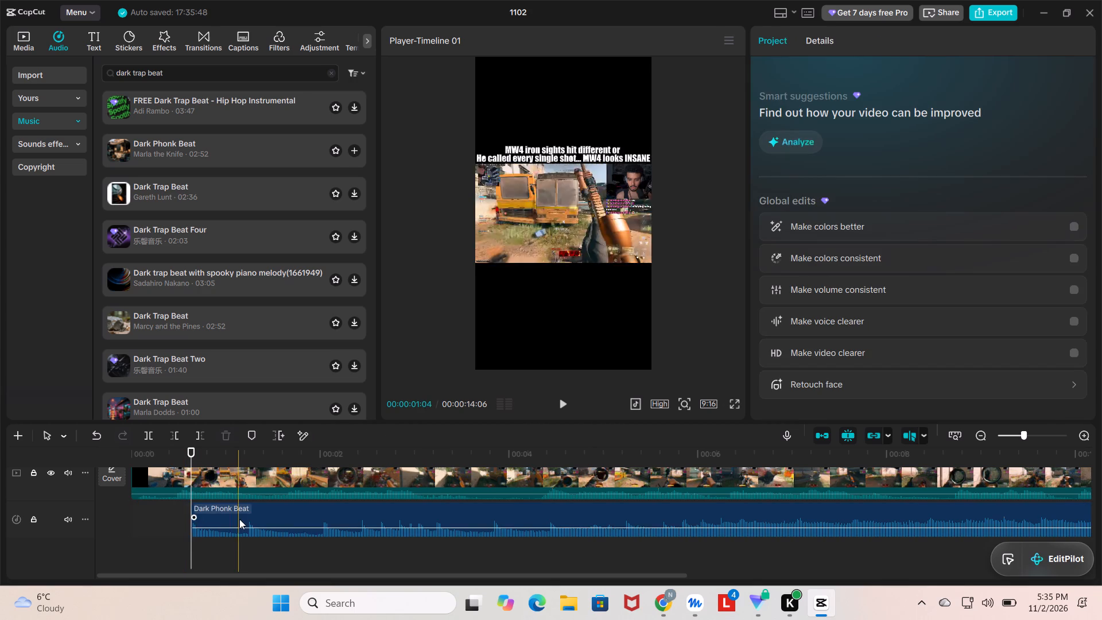
drag(239, 519, 161, 520)
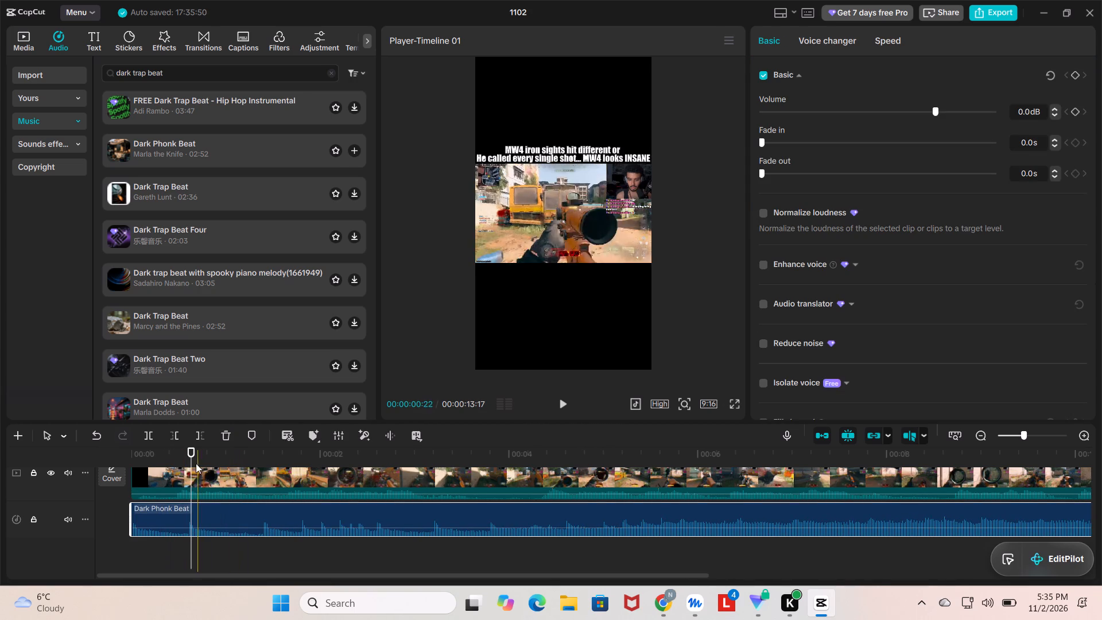
Split Dark Phonk Beat at the end of the video, 00:00:13:08, and delete the excess music after it.
drag(188, 461, 1101, 476)
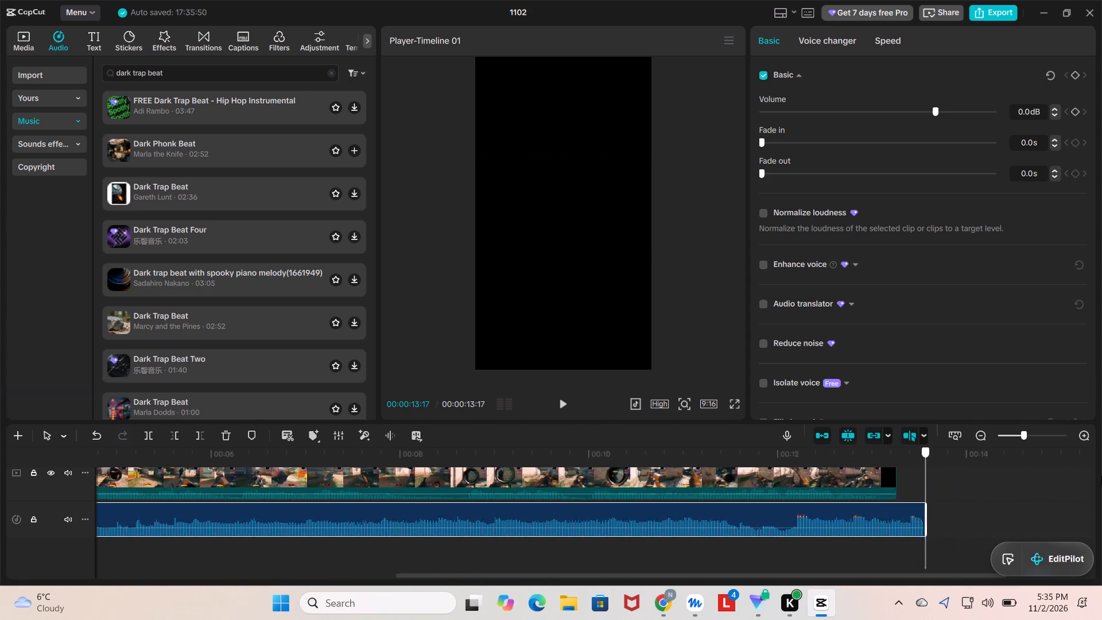
drag(1101, 476, 789, 479)
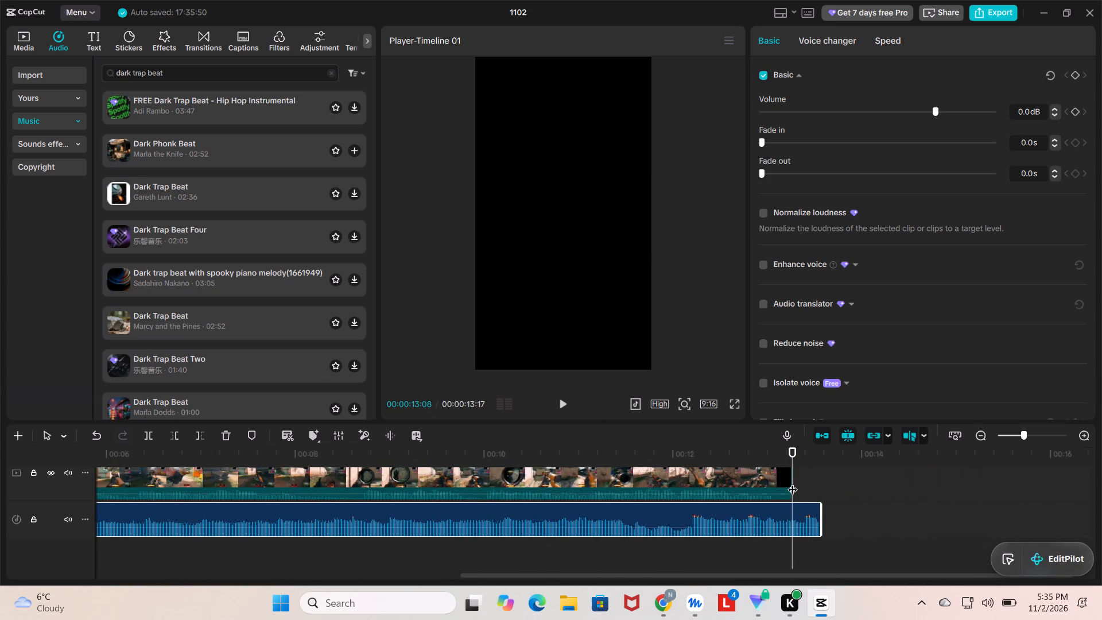
key(ctrl+b)
key(BackSpace)
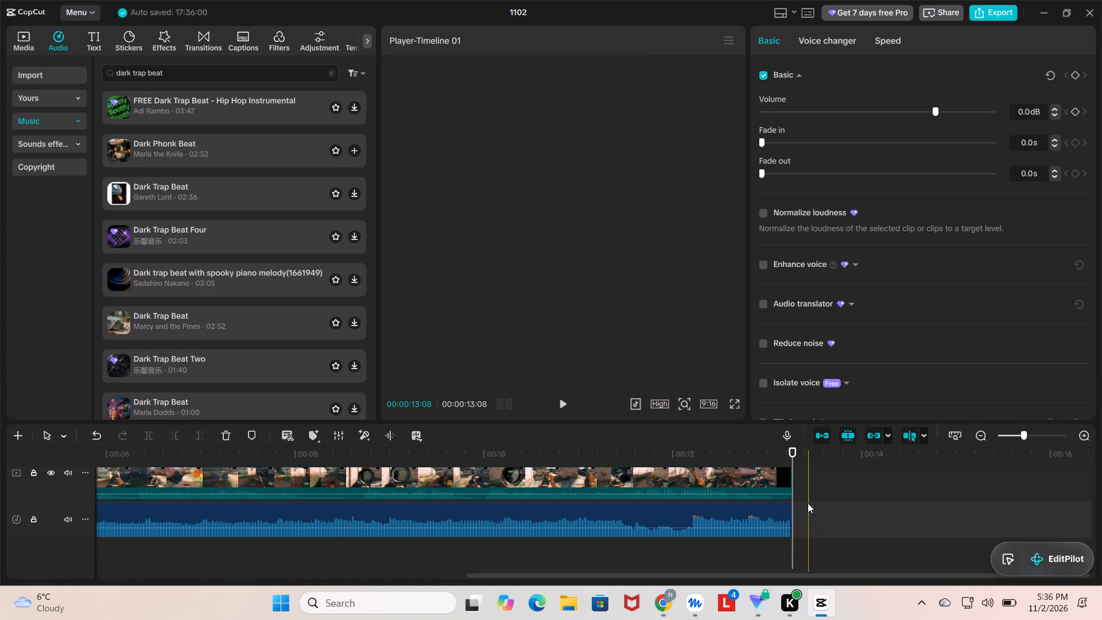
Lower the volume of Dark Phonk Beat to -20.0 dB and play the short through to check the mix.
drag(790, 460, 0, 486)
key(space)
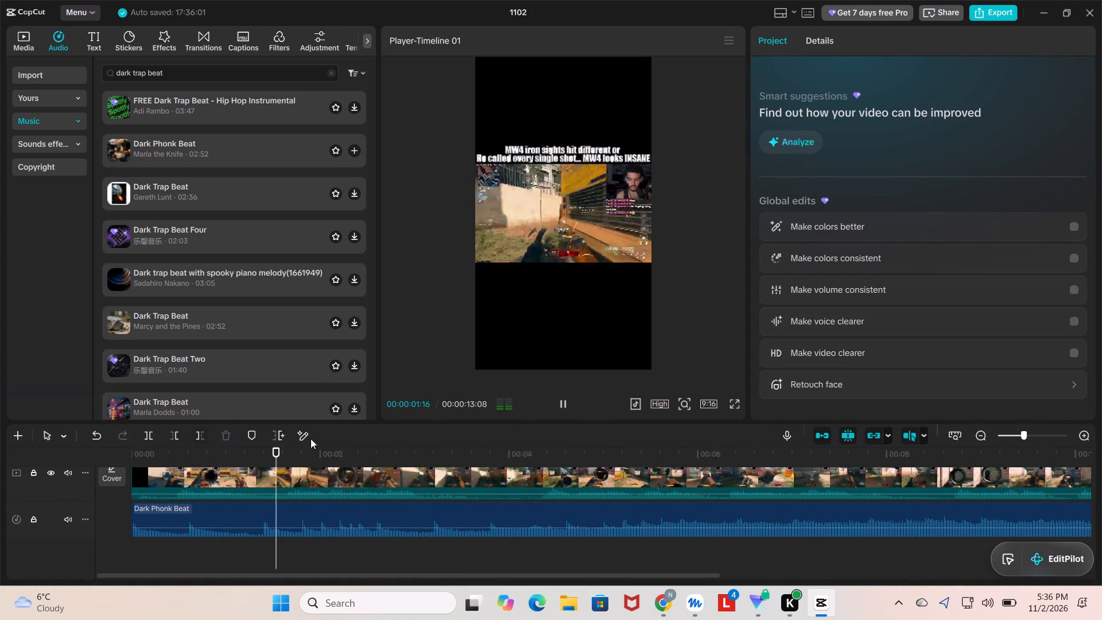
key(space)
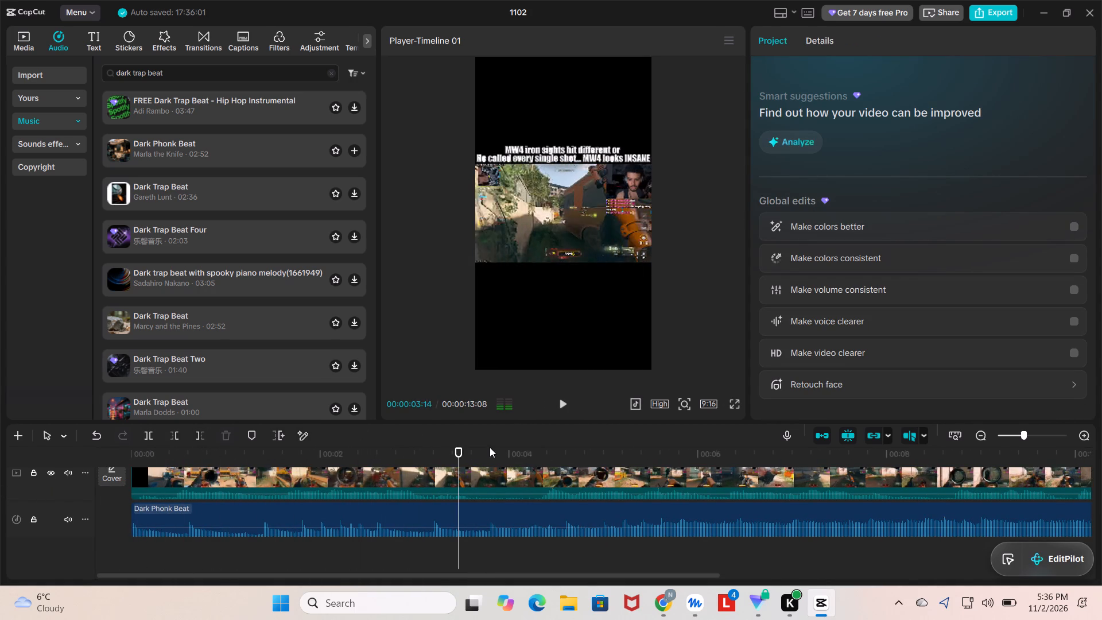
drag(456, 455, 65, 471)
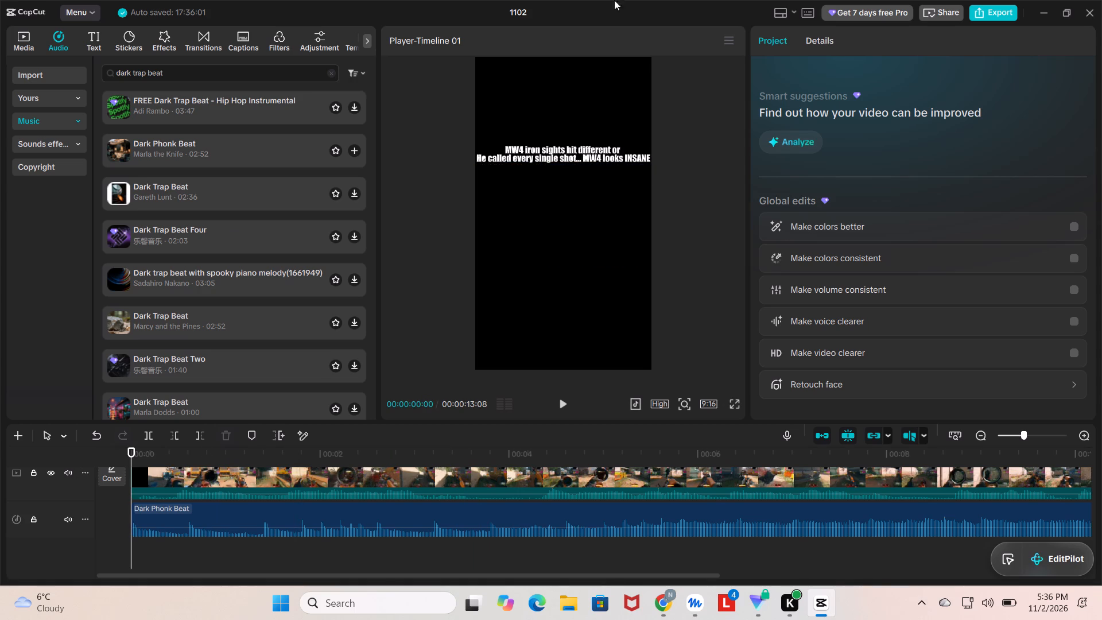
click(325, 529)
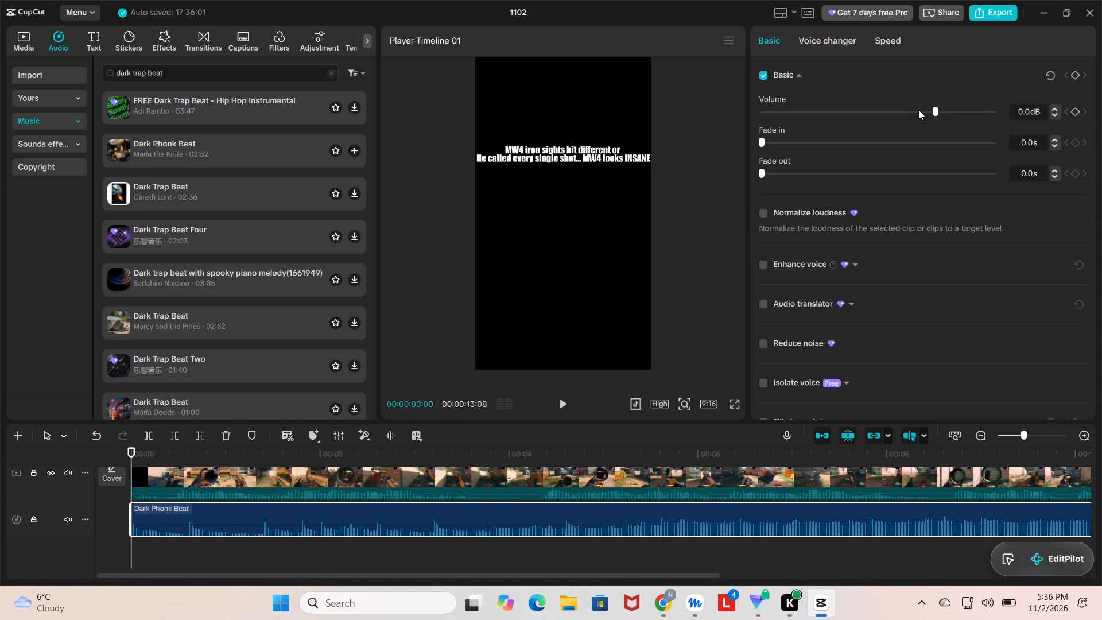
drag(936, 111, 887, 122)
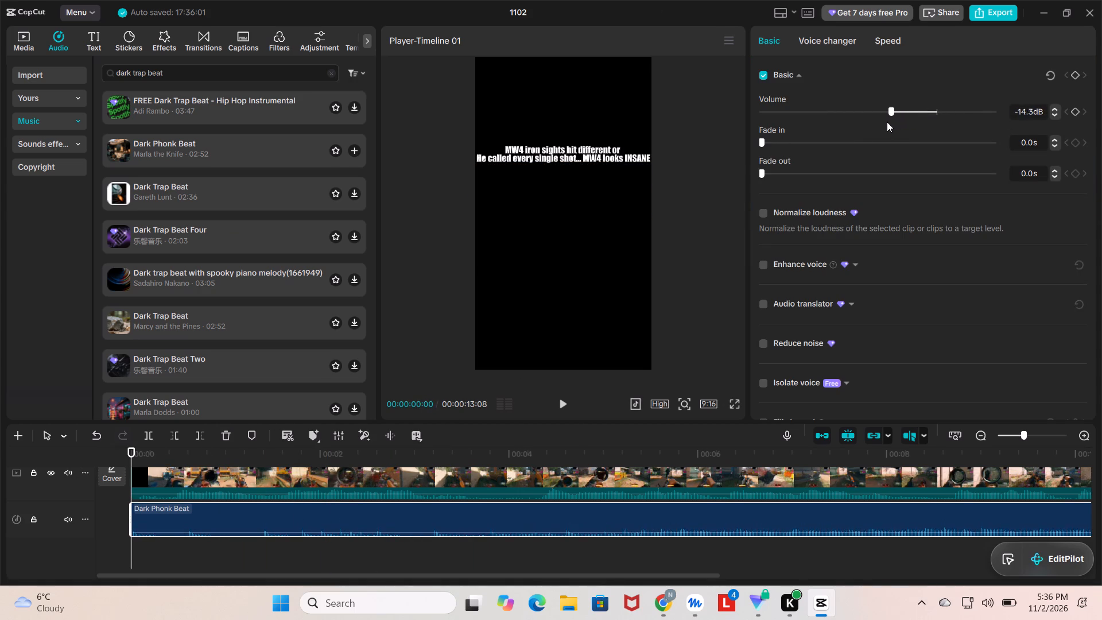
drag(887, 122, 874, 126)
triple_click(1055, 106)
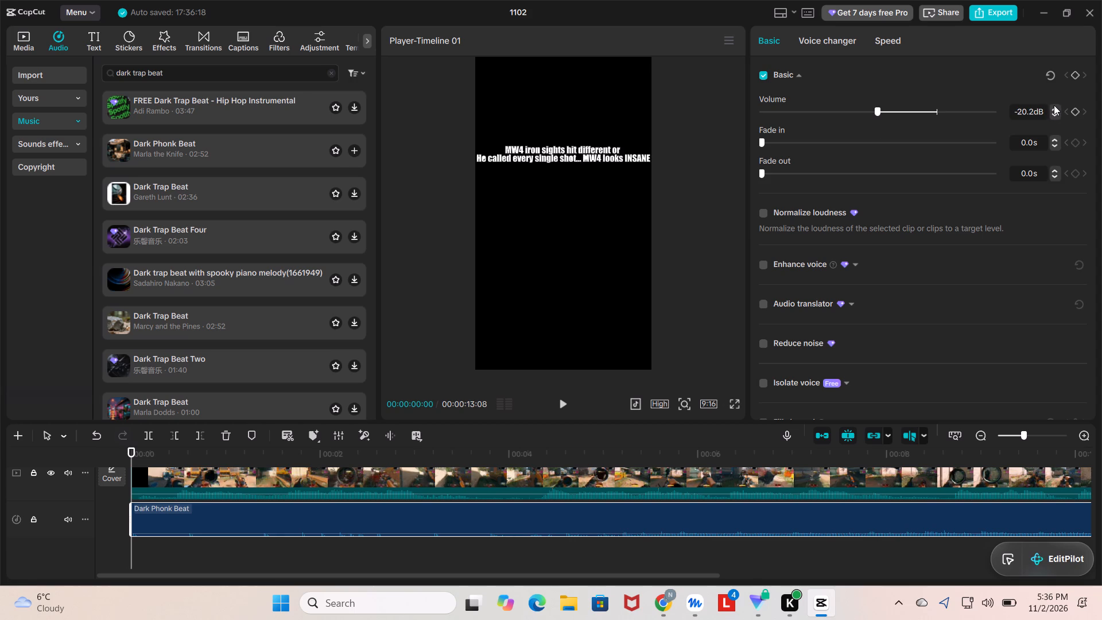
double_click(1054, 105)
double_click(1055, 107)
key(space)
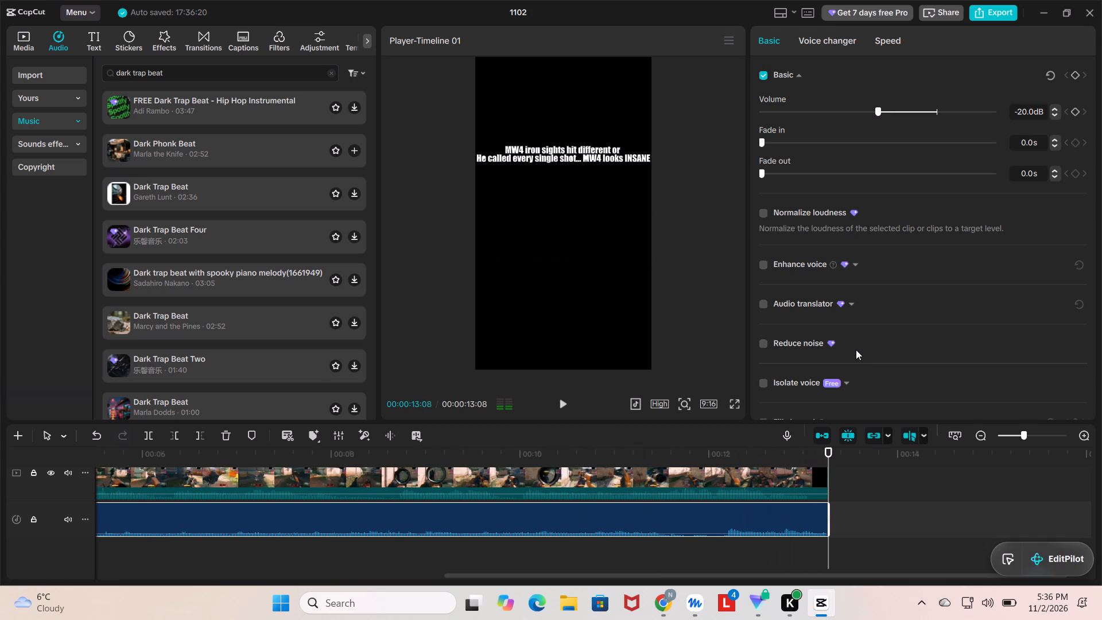
Set the volume of Dark Phonk Beat to -15.0 dB and play the short from the start.
click(783, 503)
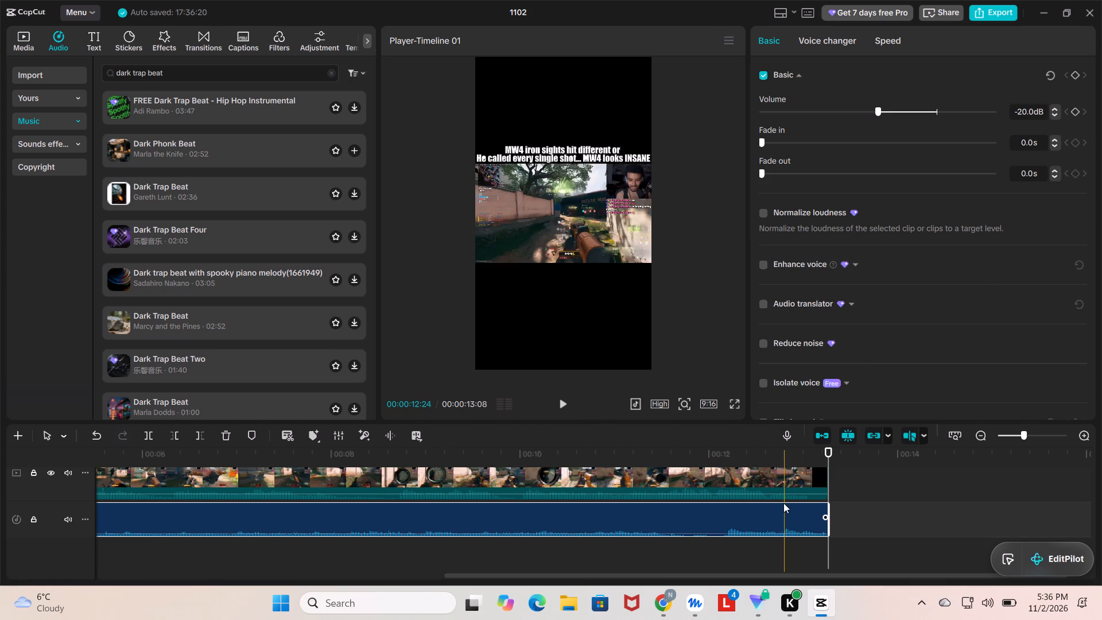
click(785, 514)
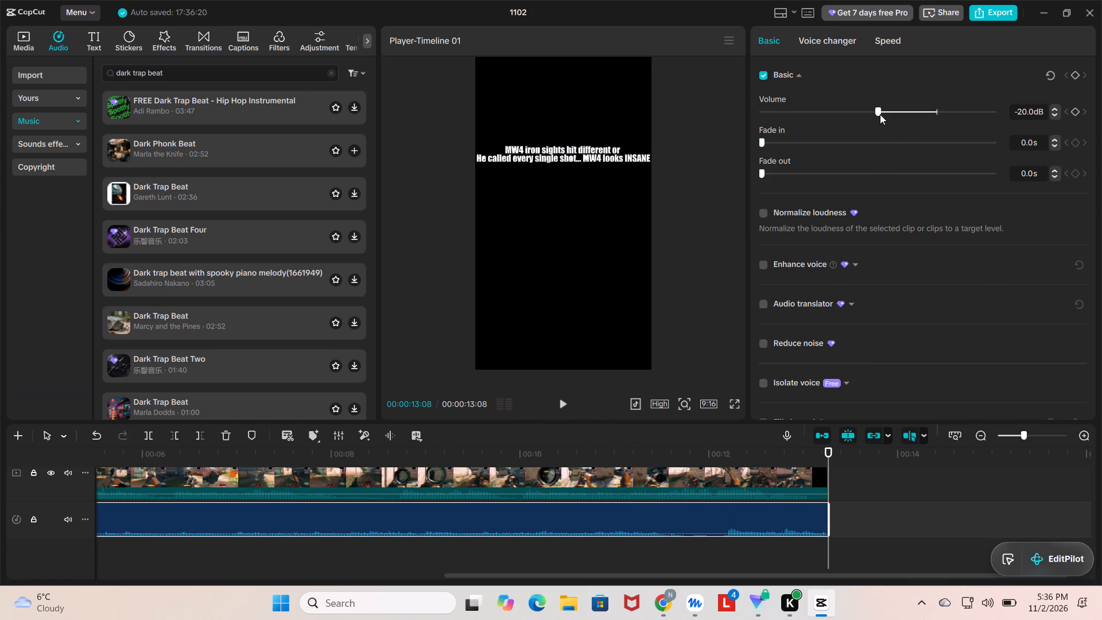
drag(880, 110, 891, 112)
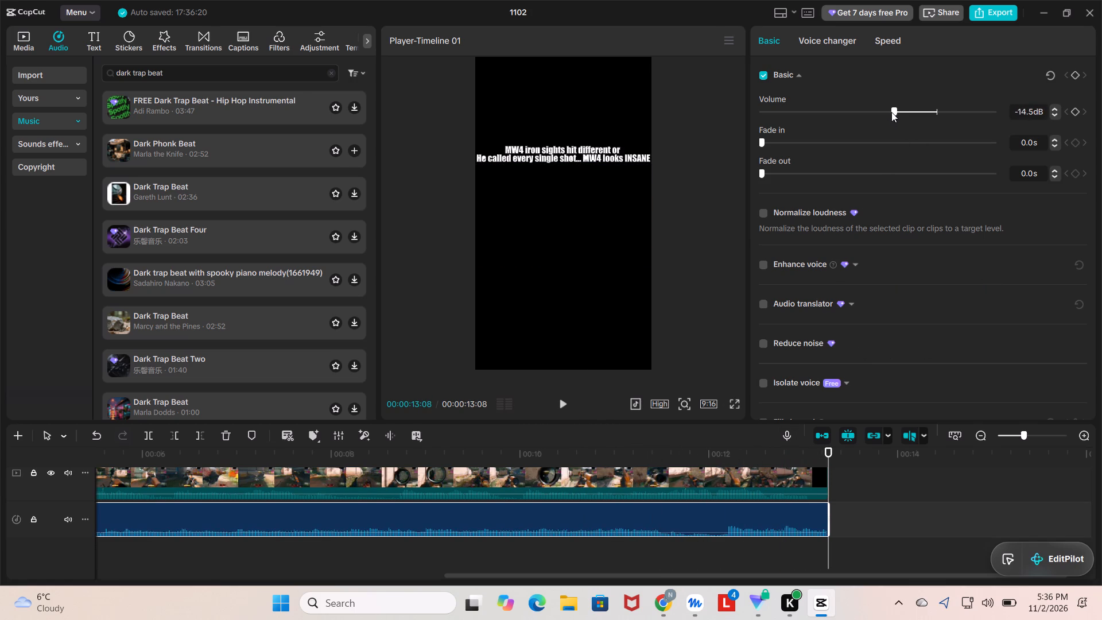
drag(891, 112, 901, 112)
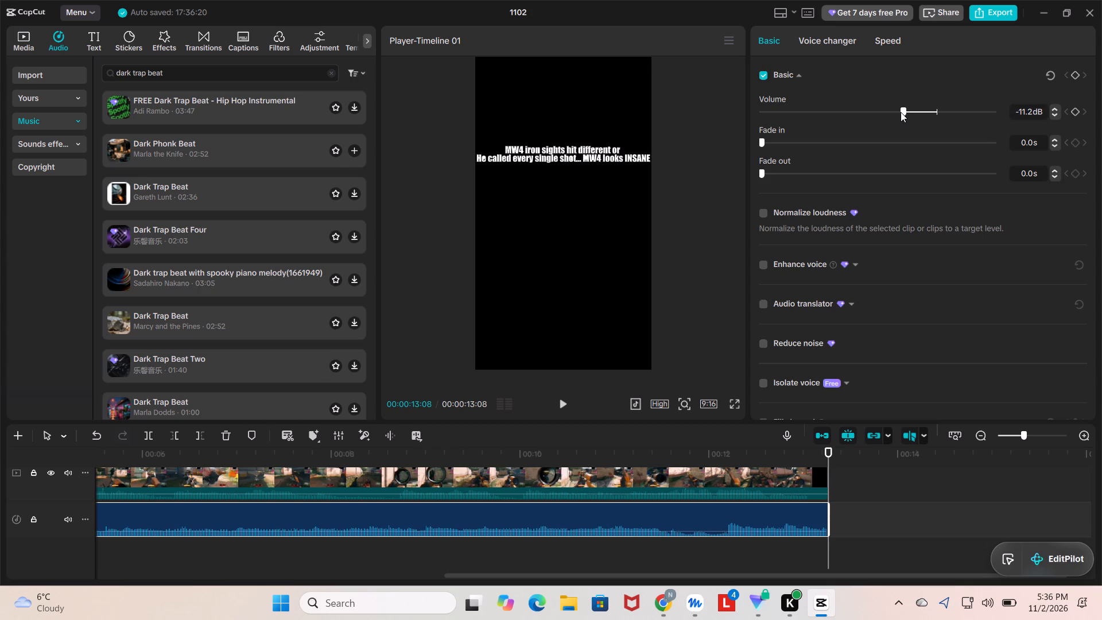
drag(901, 112, 898, 117)
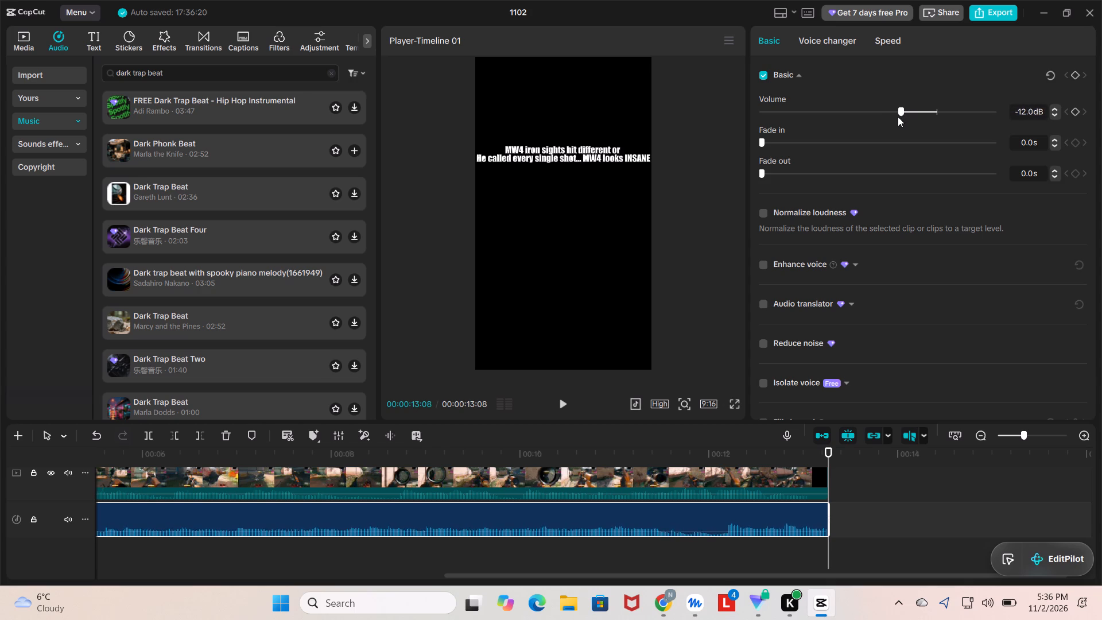
drag(898, 117, 890, 118)
click(890, 118)
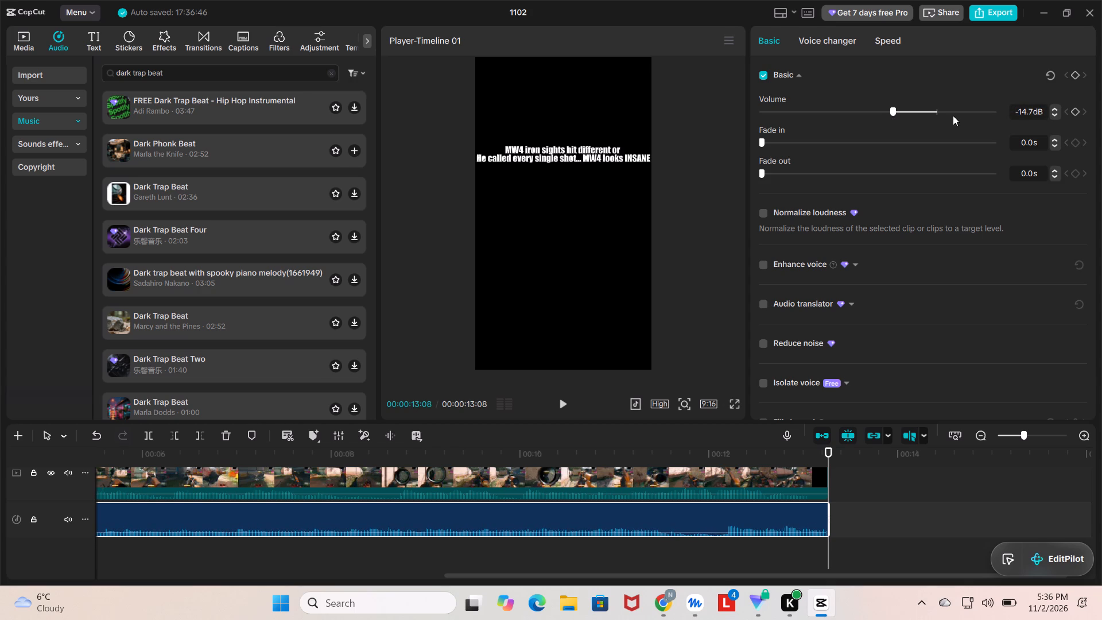
triple_click(1058, 115)
click(1058, 115)
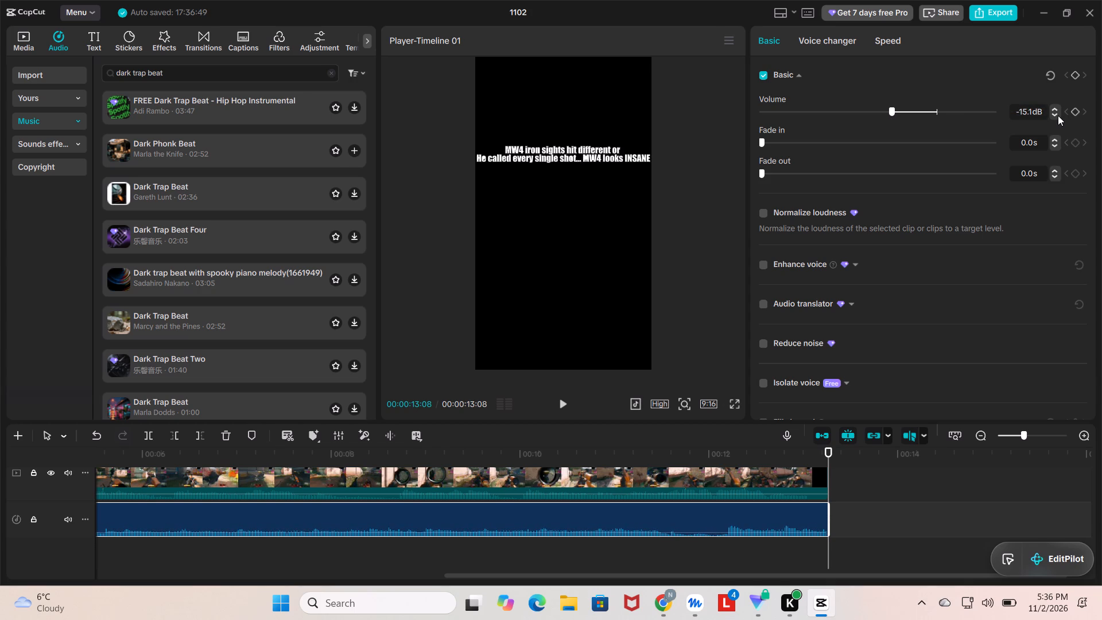
double_click(1054, 104)
double_click(1053, 105)
key(space)
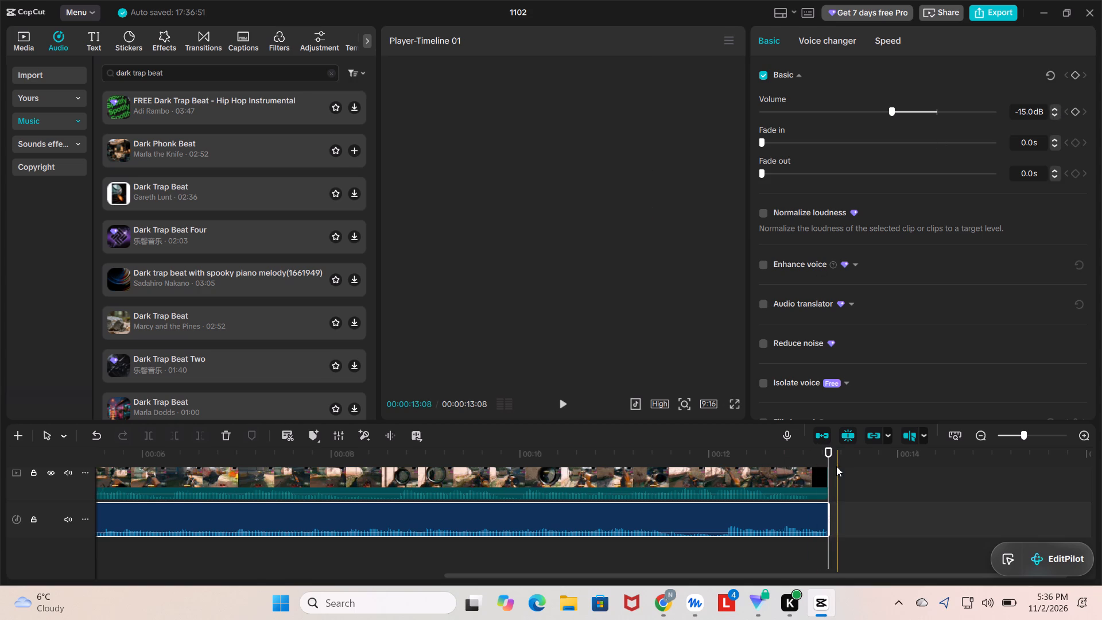
drag(830, 454, 0, 460)
key(space)
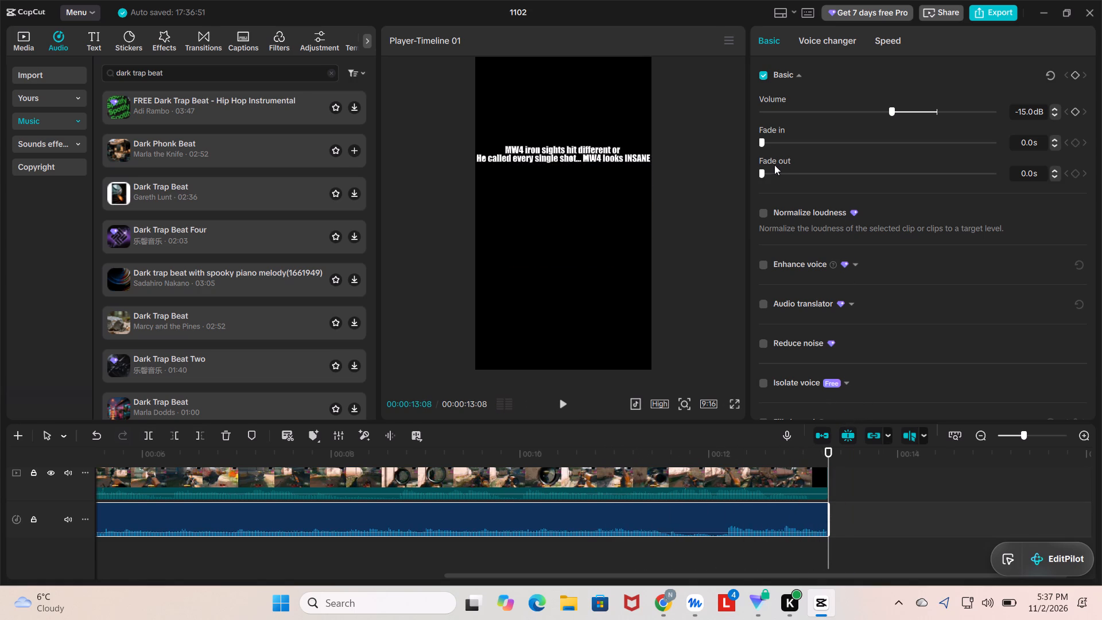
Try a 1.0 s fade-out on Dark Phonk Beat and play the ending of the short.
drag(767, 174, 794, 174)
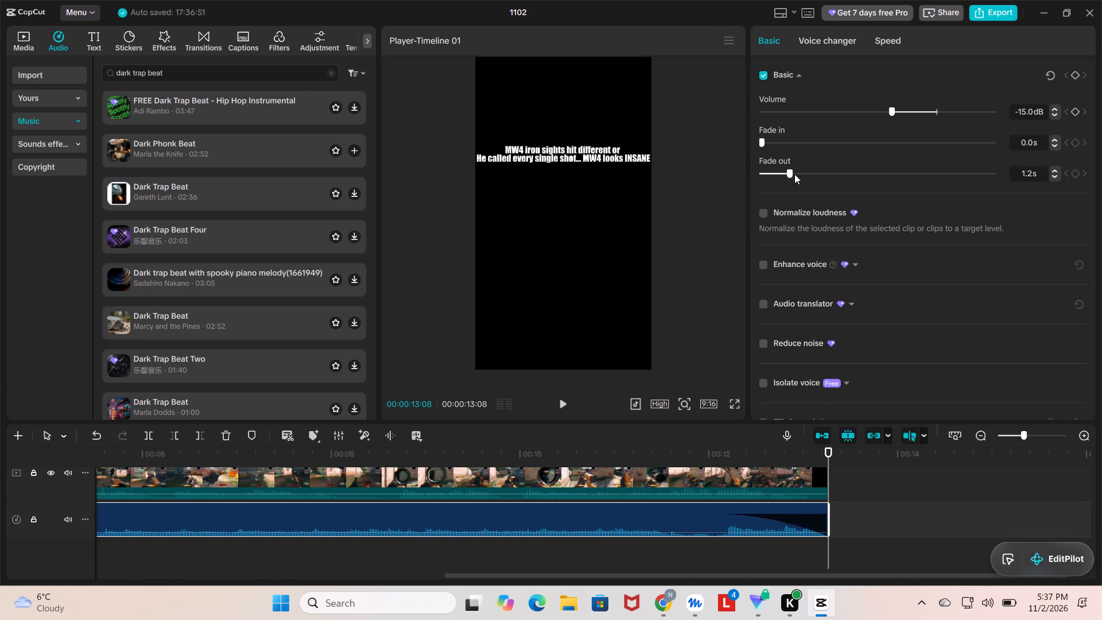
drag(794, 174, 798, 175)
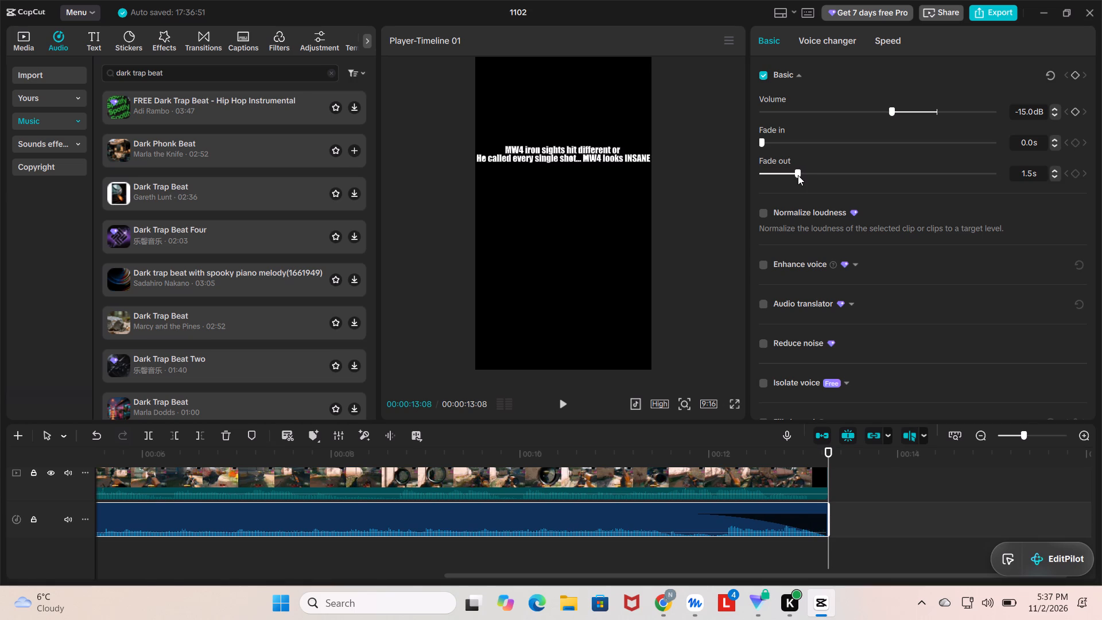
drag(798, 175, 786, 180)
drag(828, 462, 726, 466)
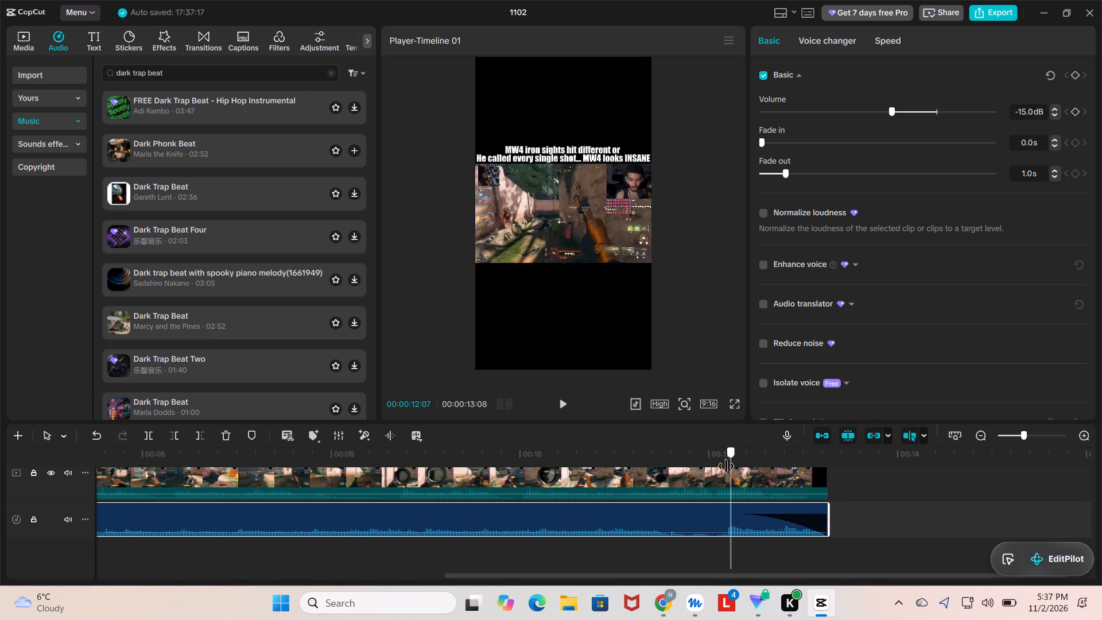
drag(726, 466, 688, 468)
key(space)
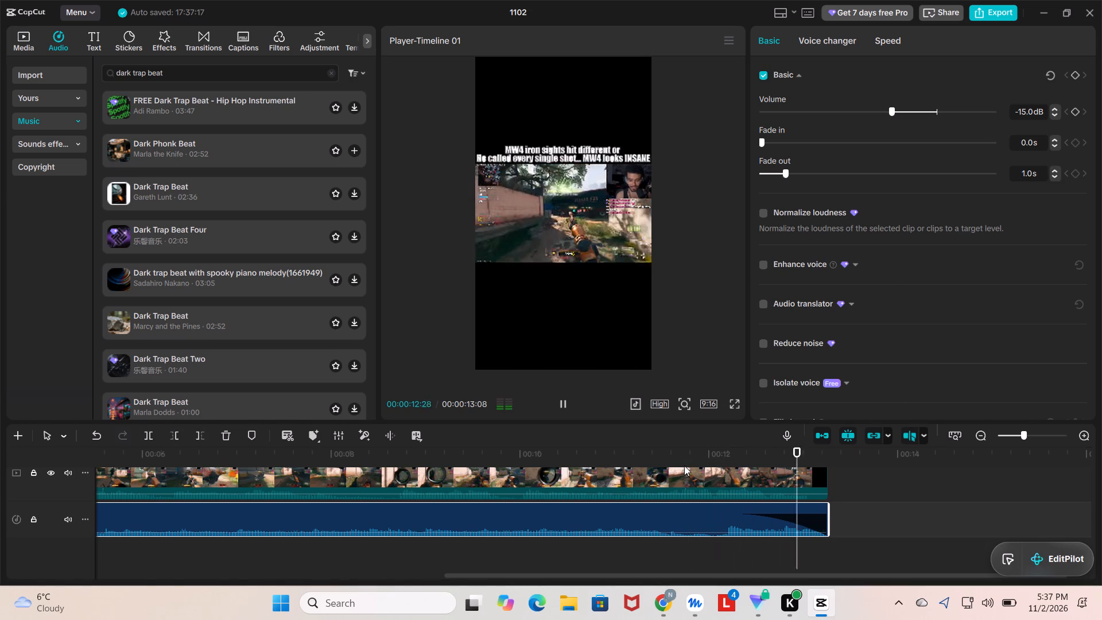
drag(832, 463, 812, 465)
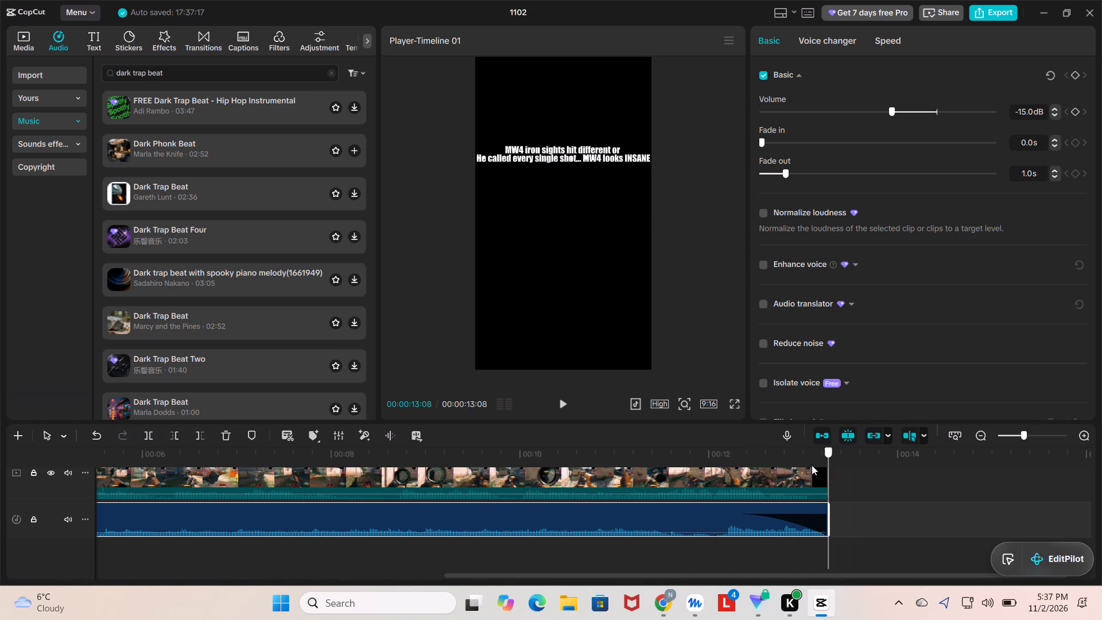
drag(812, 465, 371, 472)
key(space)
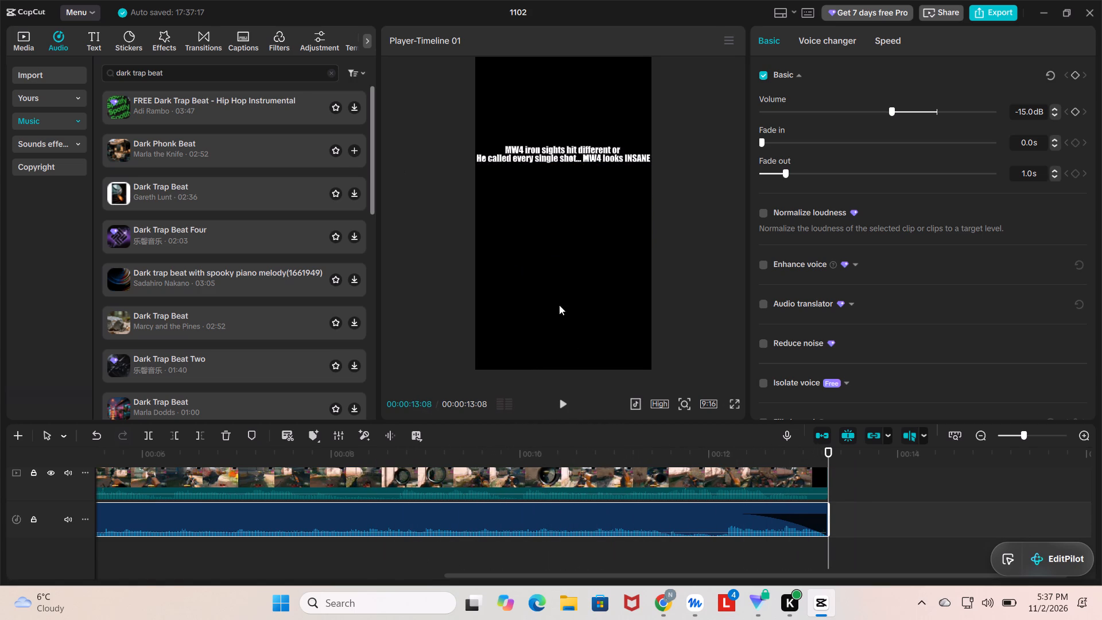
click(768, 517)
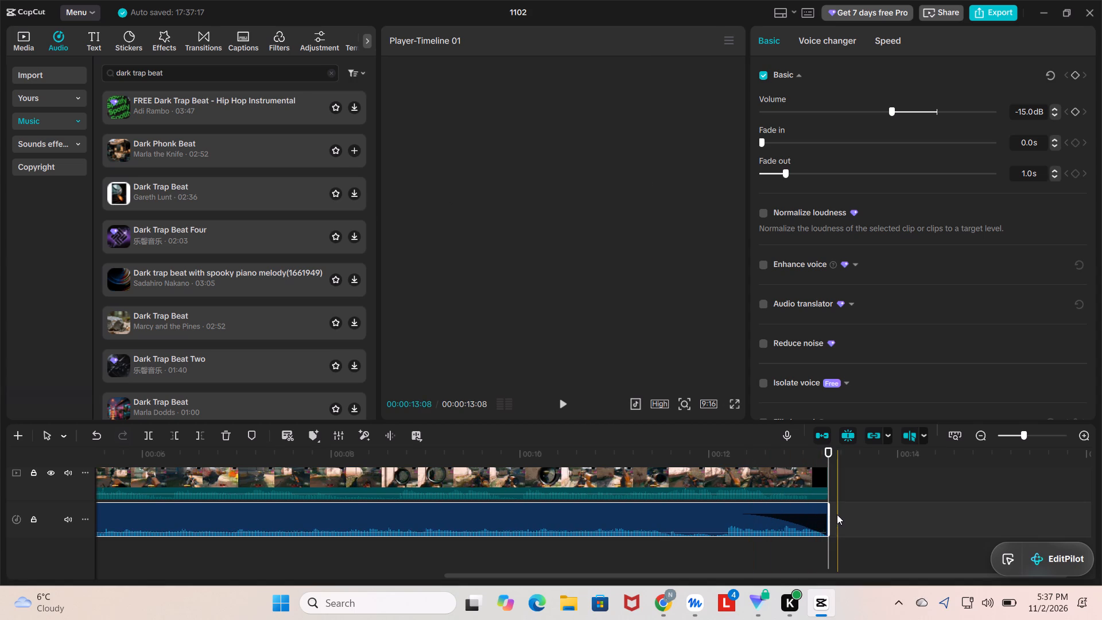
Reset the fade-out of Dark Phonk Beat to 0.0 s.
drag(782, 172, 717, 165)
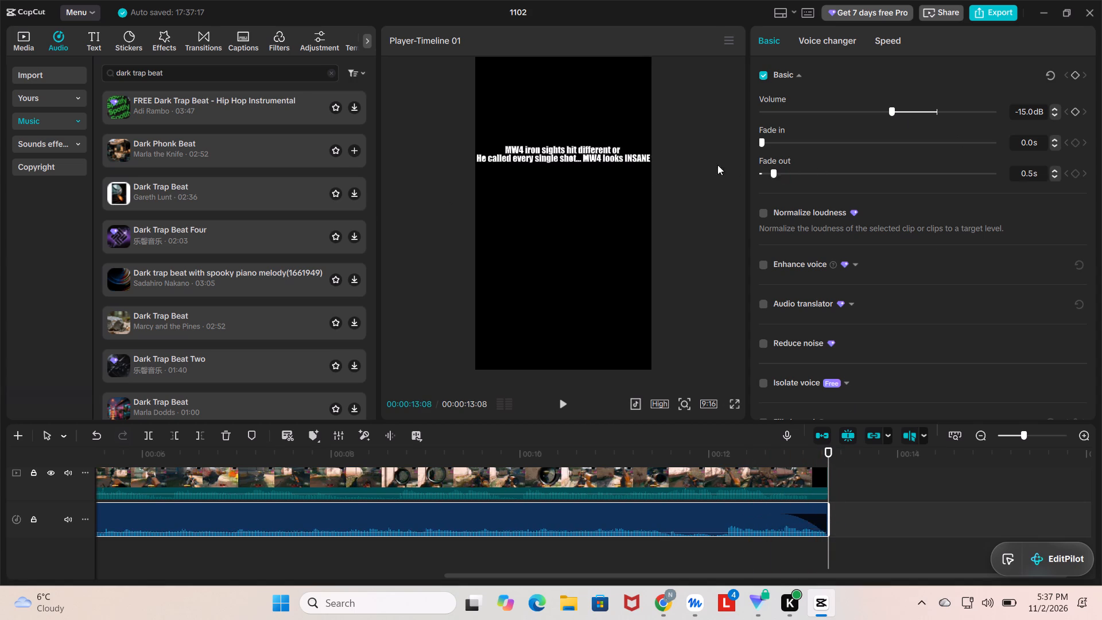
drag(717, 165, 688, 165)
Extend the end of Dark Phonk Beat beyond the video to 00:00:21:26.
drag(830, 522, 1101, 521)
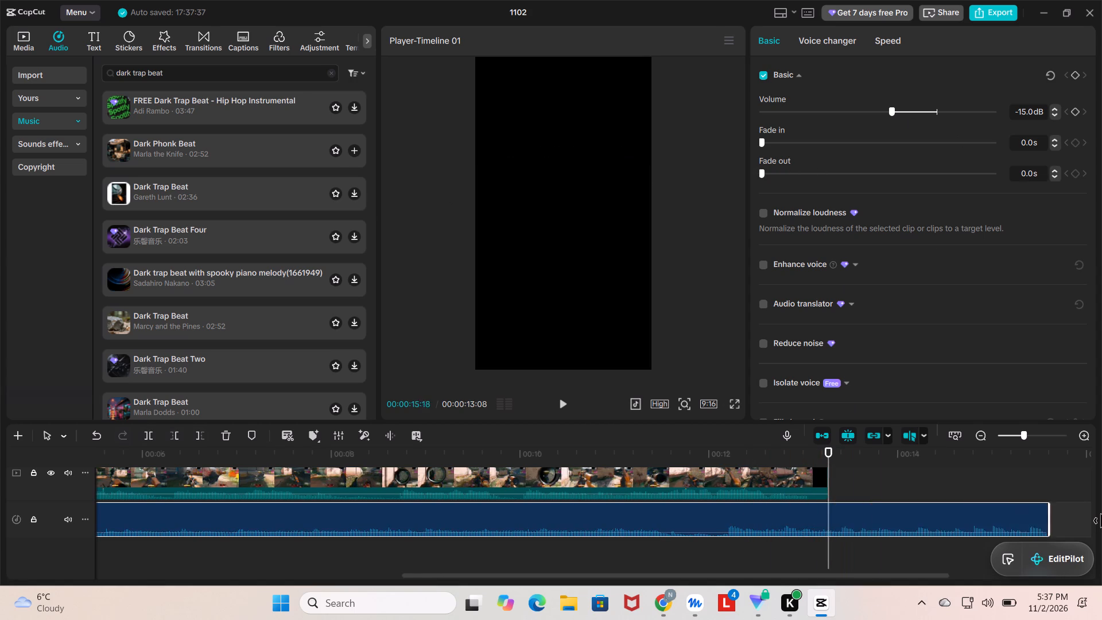
drag(1101, 521, 1101, 524)
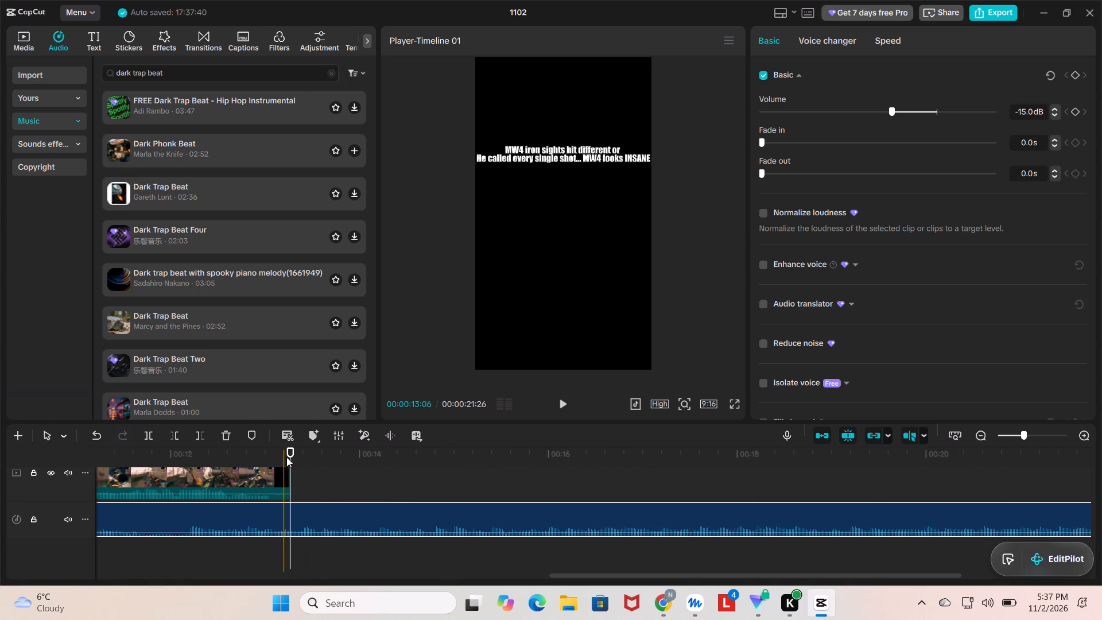
Cut away the part of Dark Phonk Beat before 00:00:12:06 and move the remaining music to the start of the timeline.
drag(289, 453, 191, 456)
key(ctrl+b)
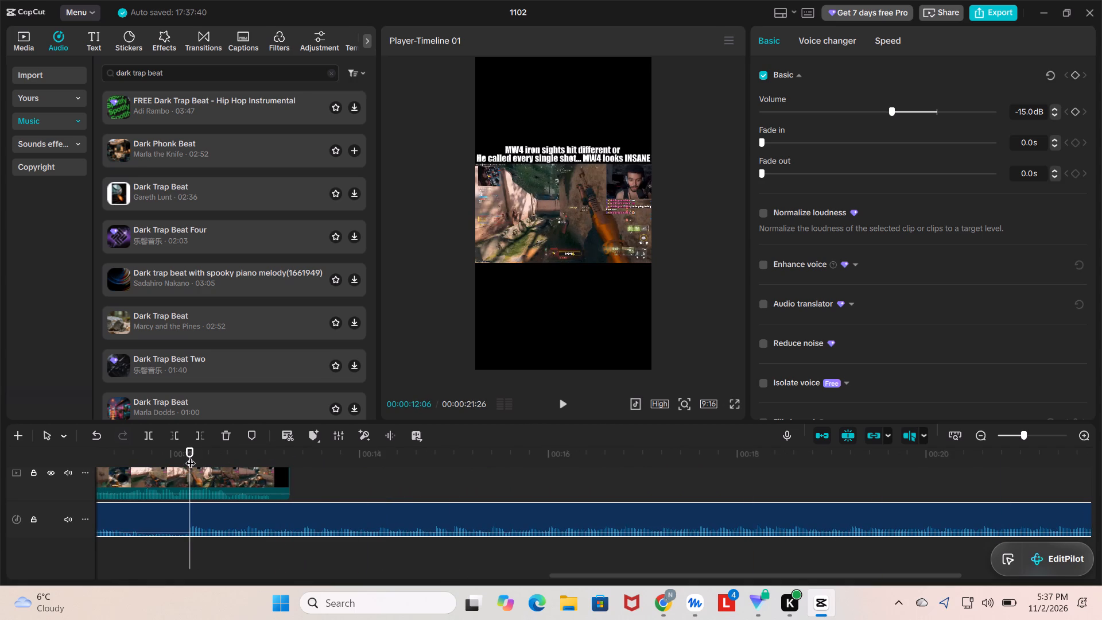
click(146, 514)
key(BackSpace)
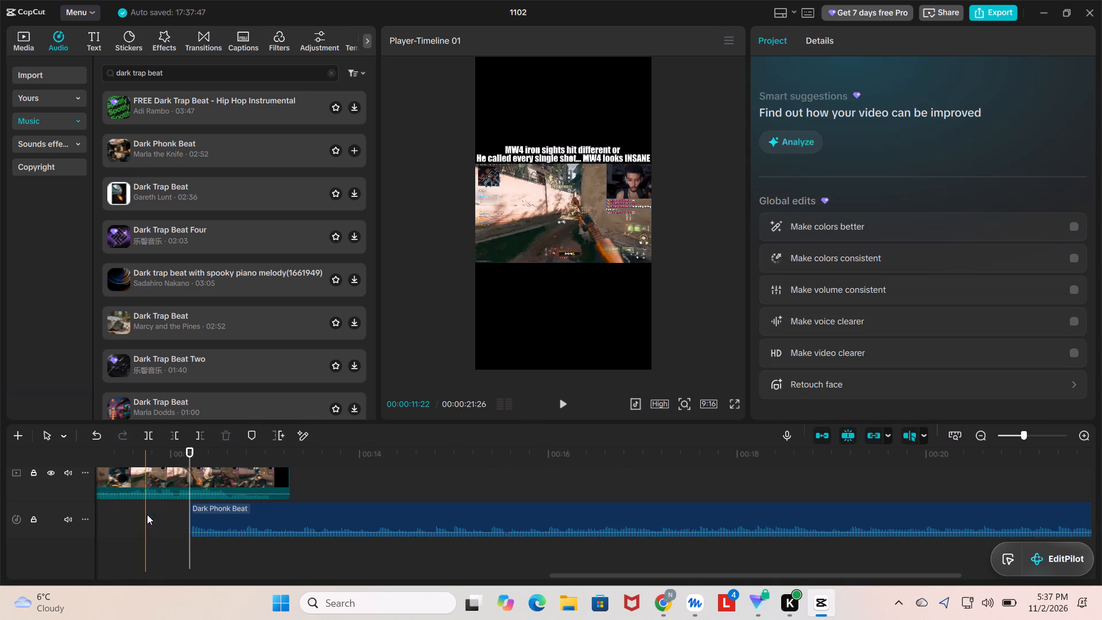
drag(263, 519, 0, 482)
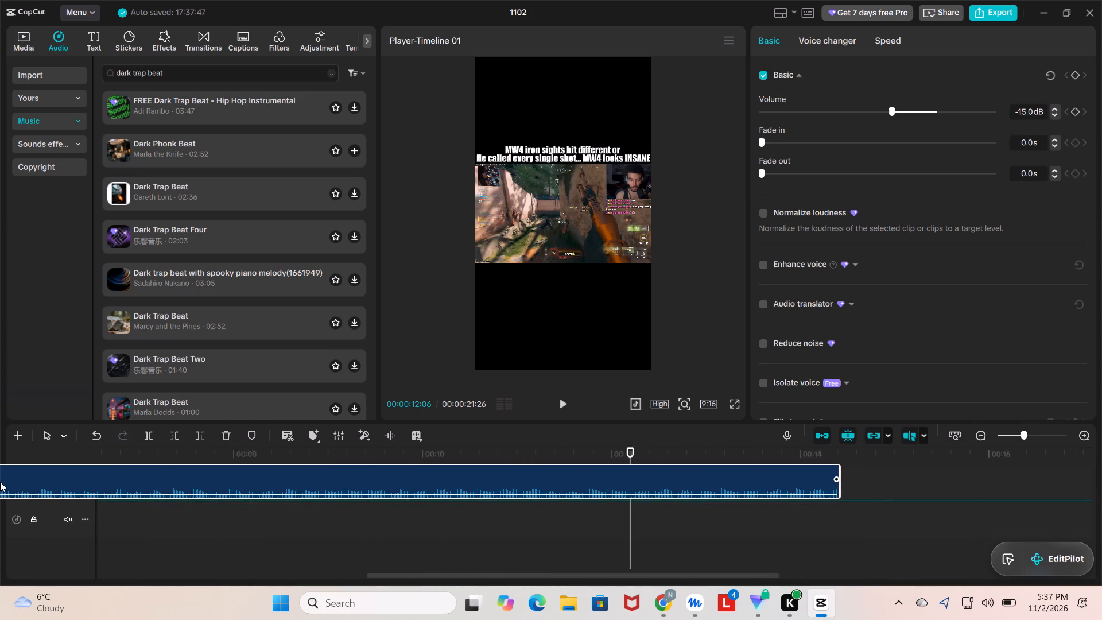
drag(0, 482, 206, 526)
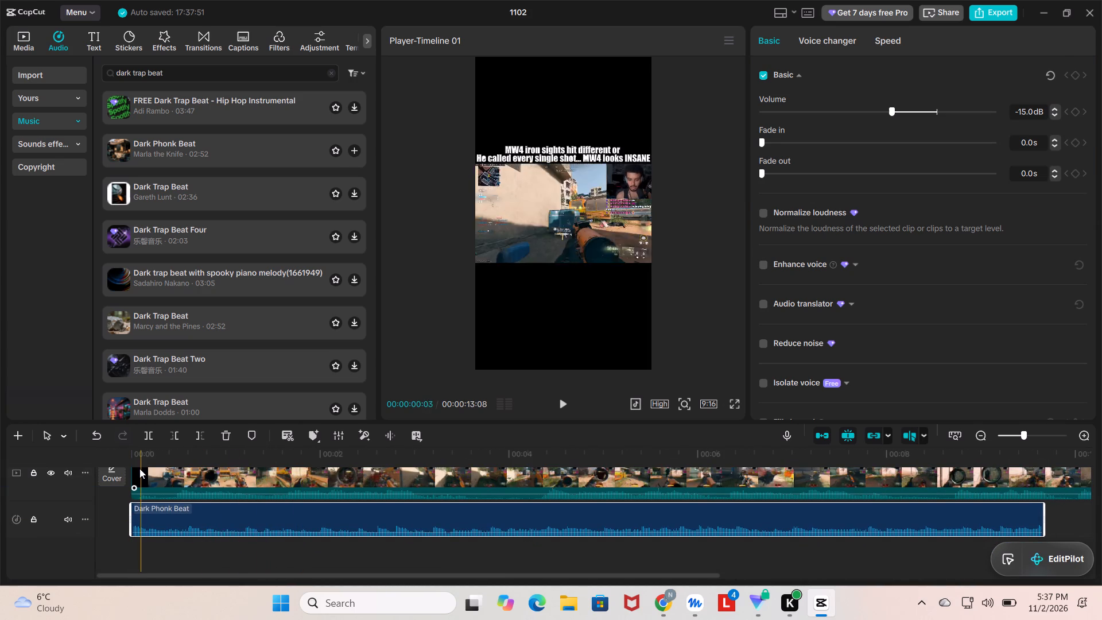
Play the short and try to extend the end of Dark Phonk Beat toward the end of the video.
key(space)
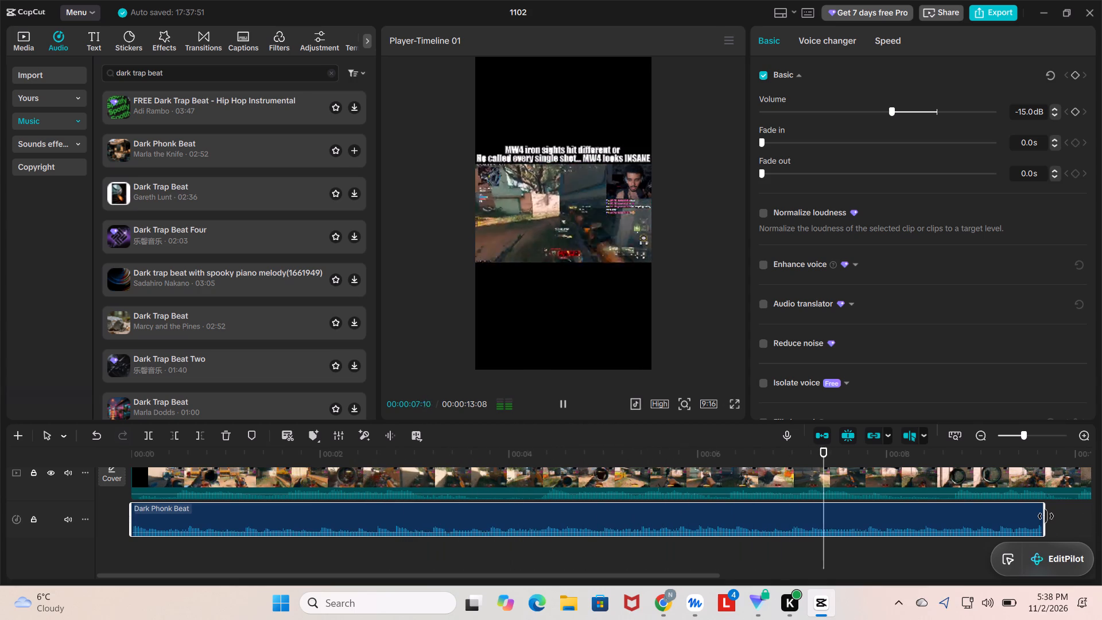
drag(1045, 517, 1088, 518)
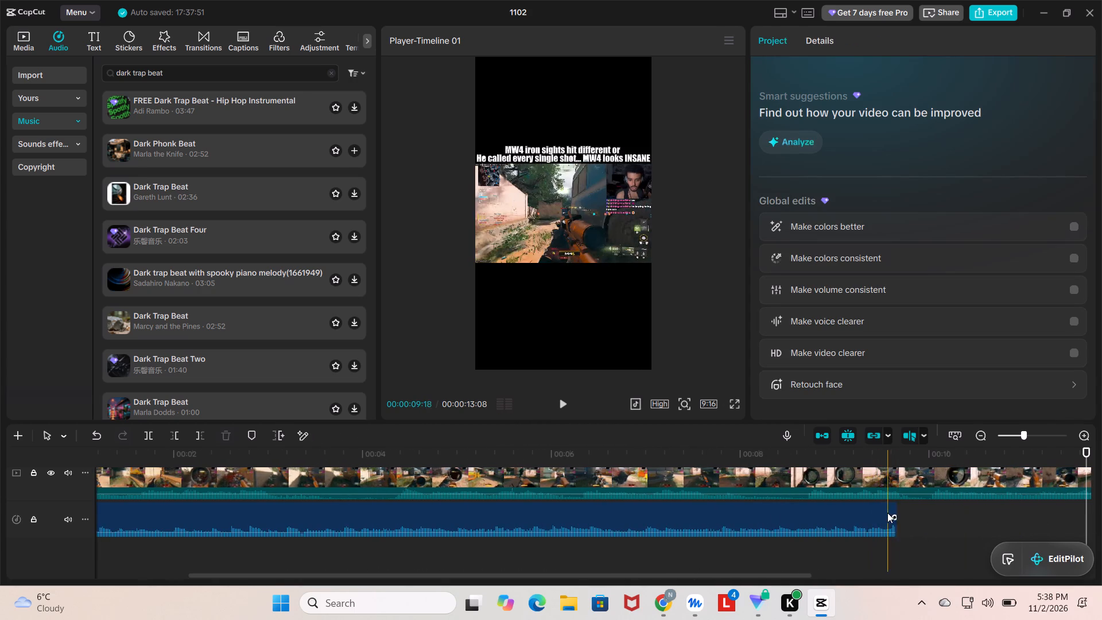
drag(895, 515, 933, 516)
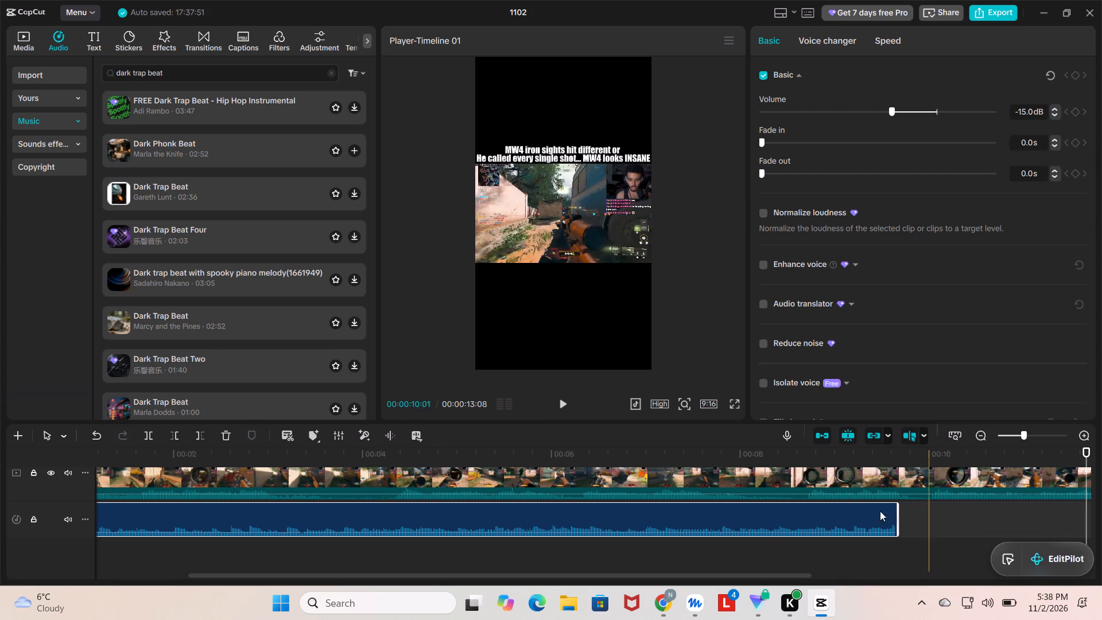
Preview Dark Phonk Beat in the music library and delete its trimmed clip from the timeline.
click(181, 135)
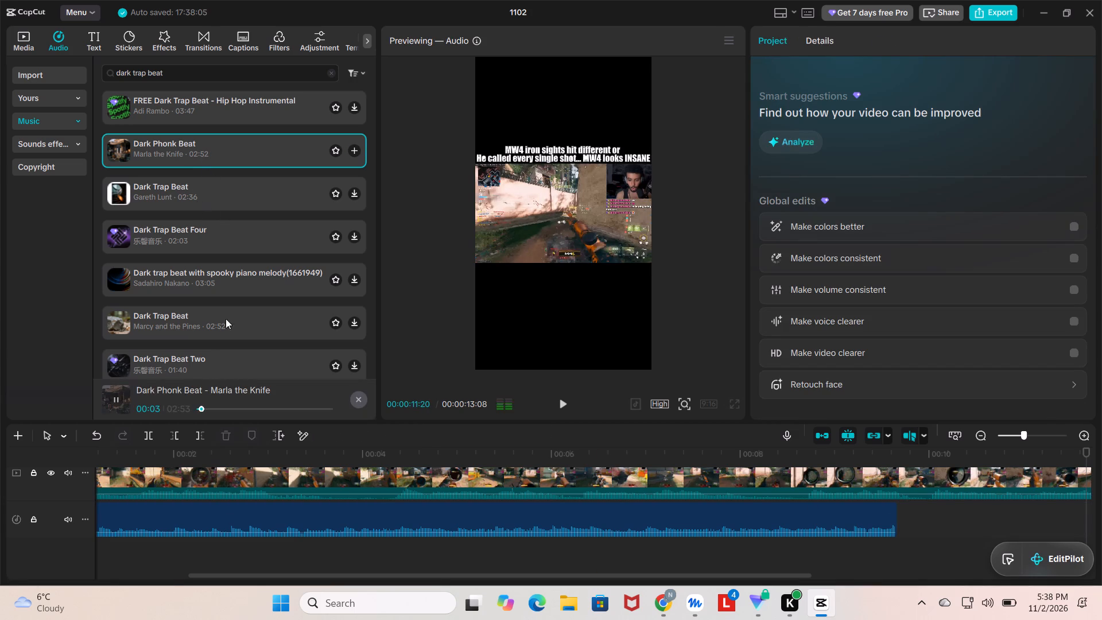
click(246, 516)
key(BackSpace)
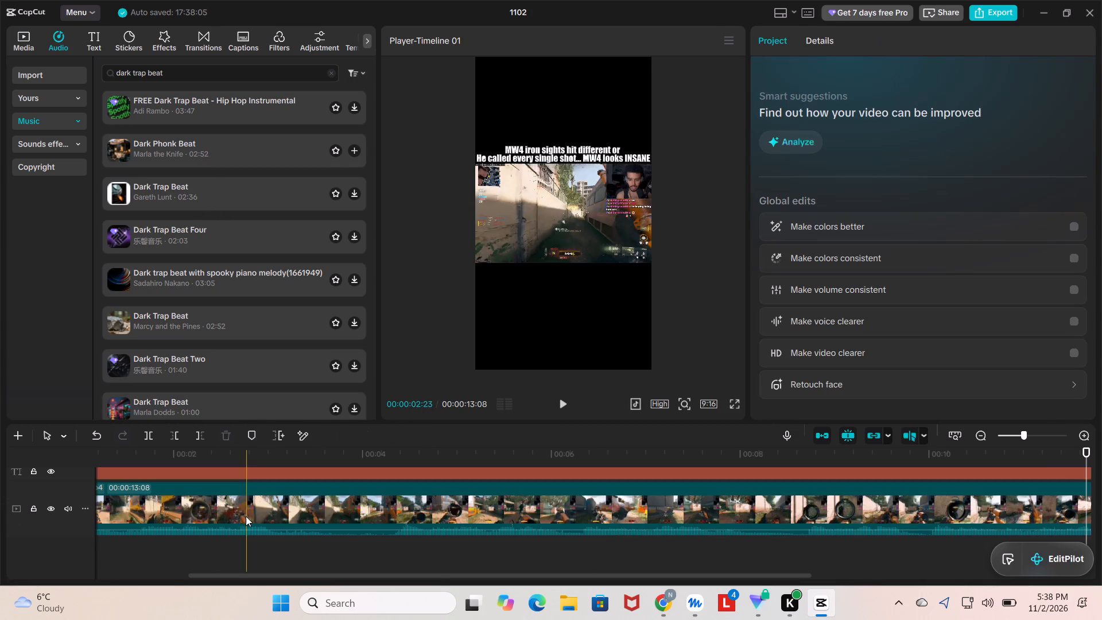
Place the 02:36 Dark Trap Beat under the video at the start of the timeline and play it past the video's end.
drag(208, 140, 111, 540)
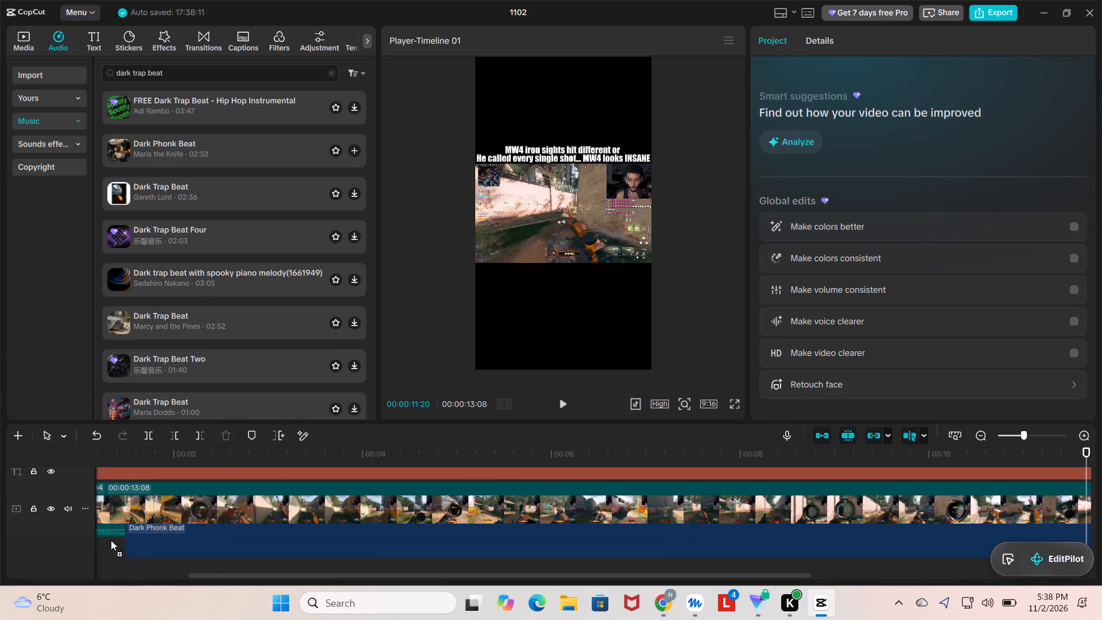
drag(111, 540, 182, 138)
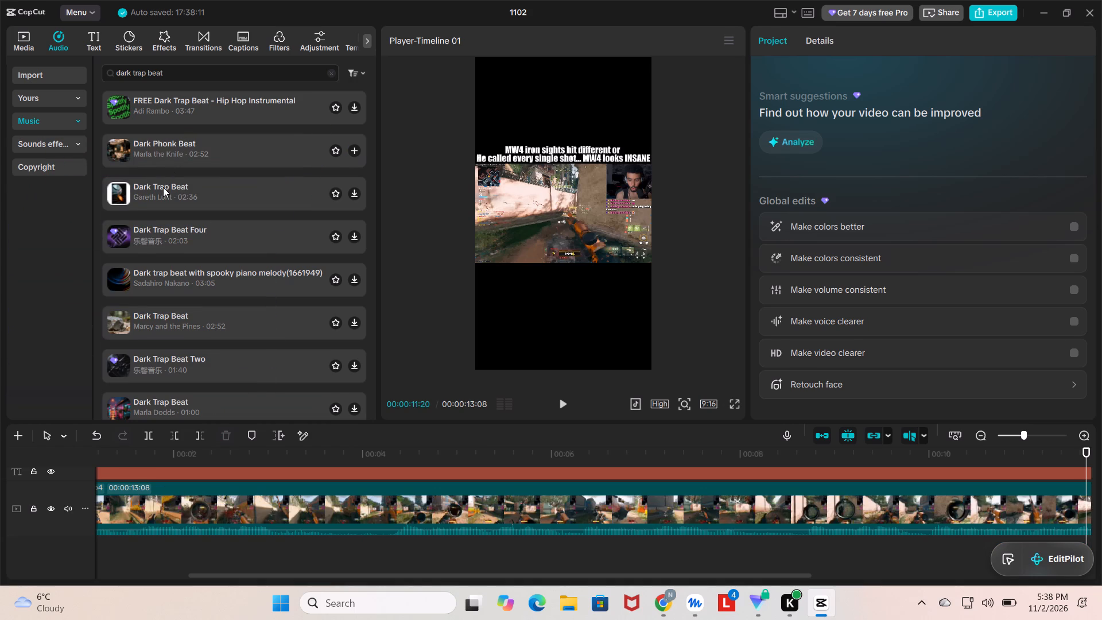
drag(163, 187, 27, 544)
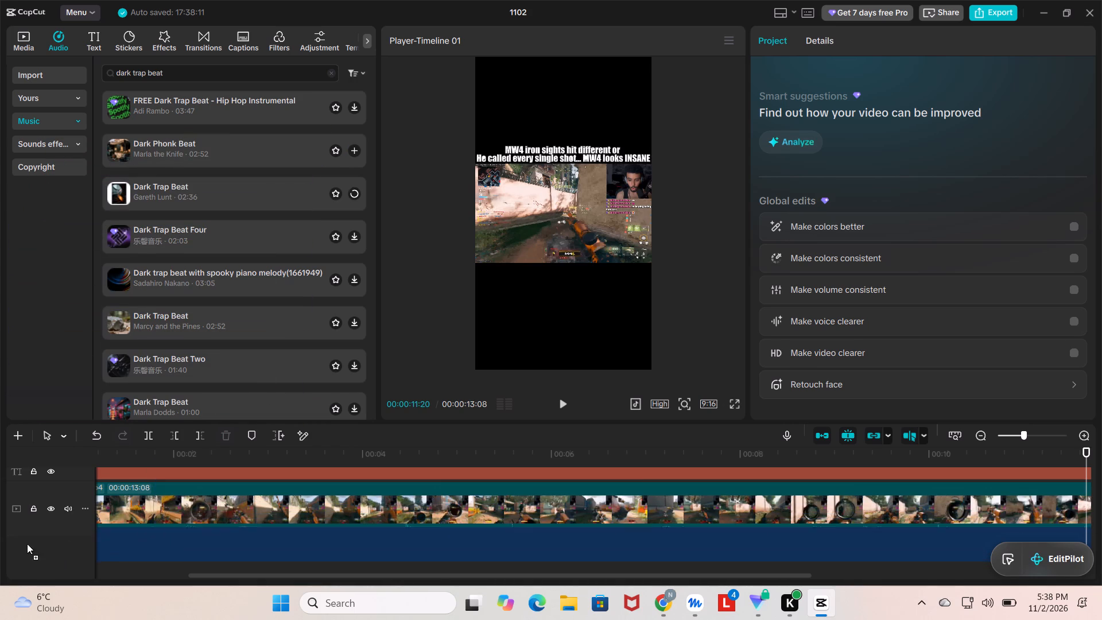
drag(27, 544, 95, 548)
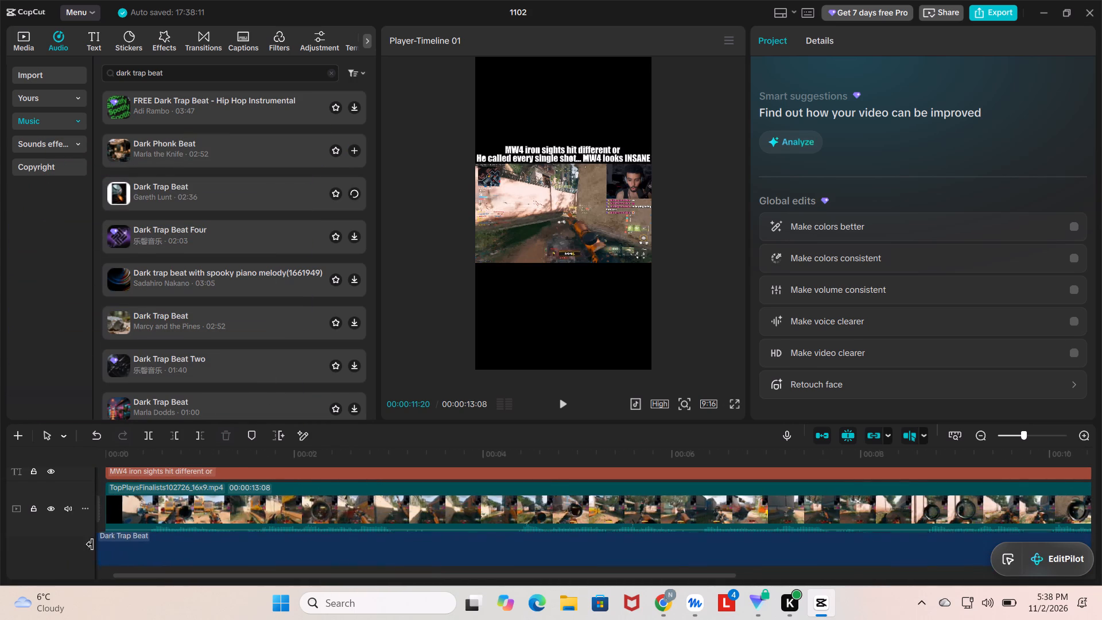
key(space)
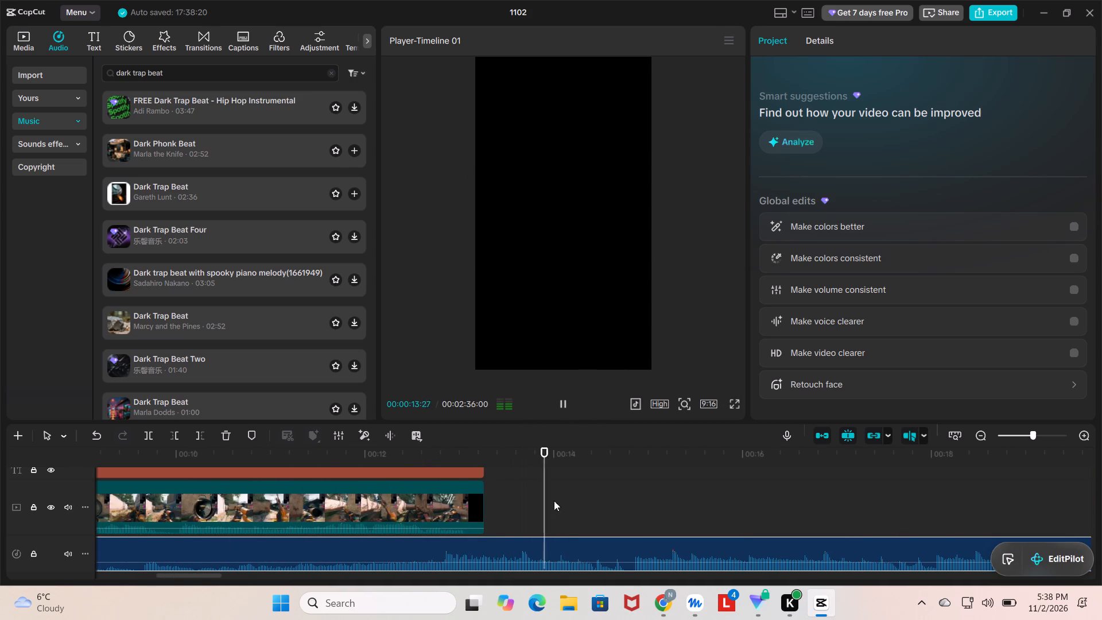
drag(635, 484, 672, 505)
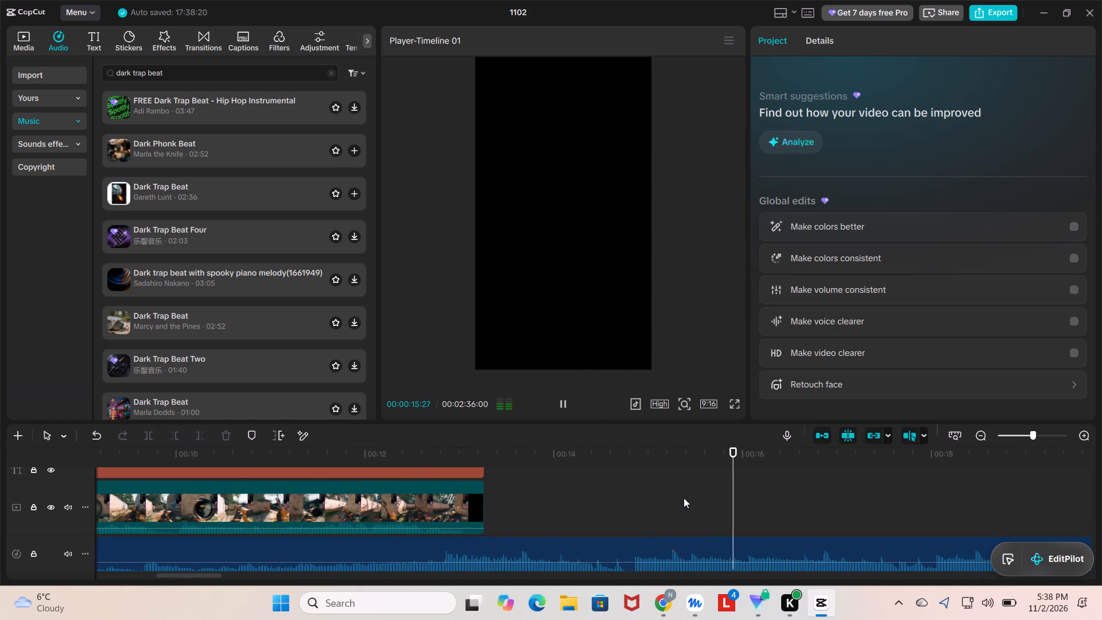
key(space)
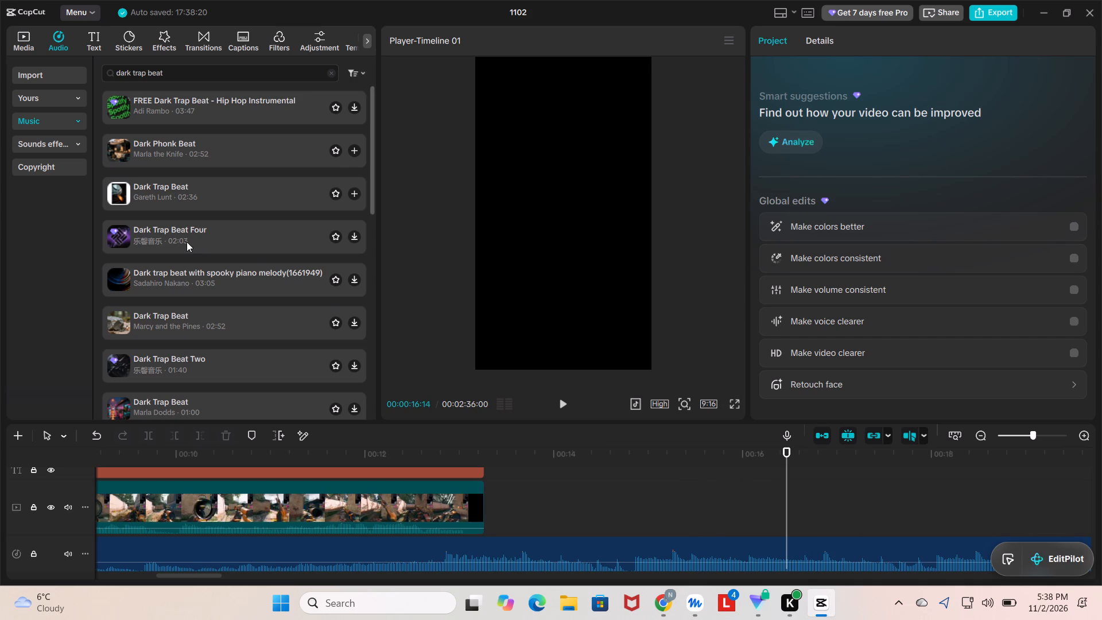
Preview Dark Trap Beat Four, the 02:52 Dark Trap Beat, Dark Phonk Beat and the 02:36 Dark Trap Beat in the music library.
click(189, 239)
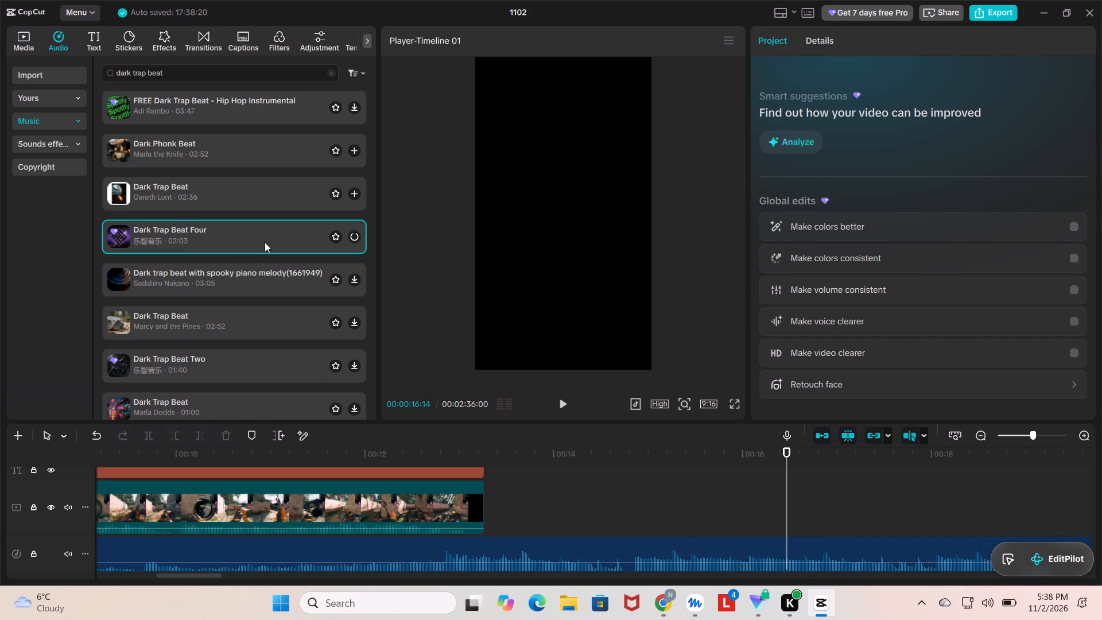
scroll(265, 242, up, 1)
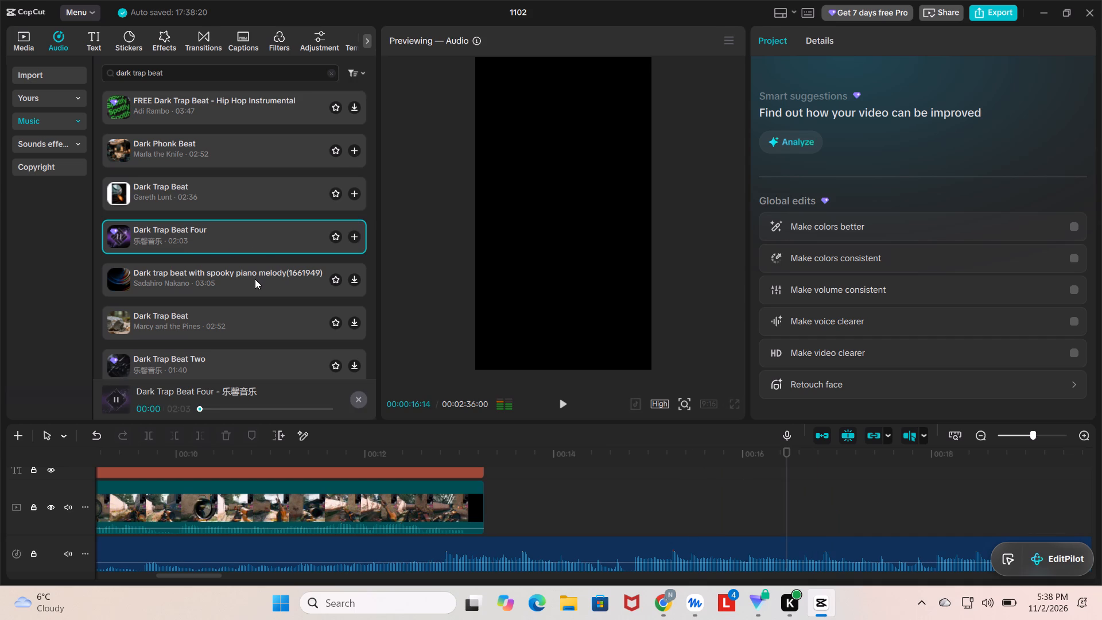
click(212, 315)
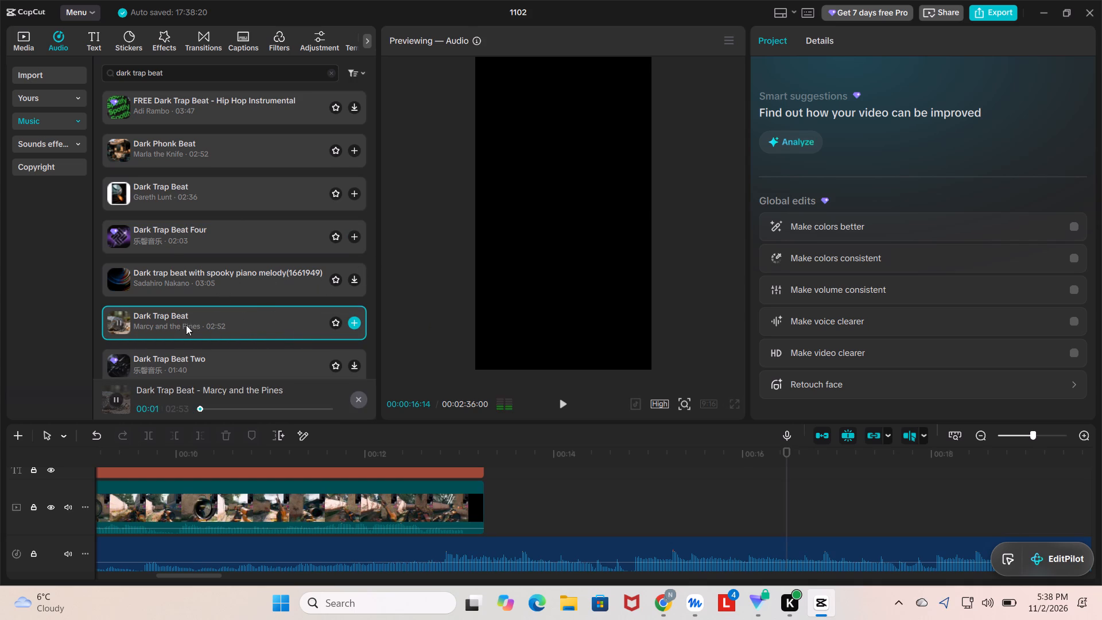
click(152, 144)
click(196, 184)
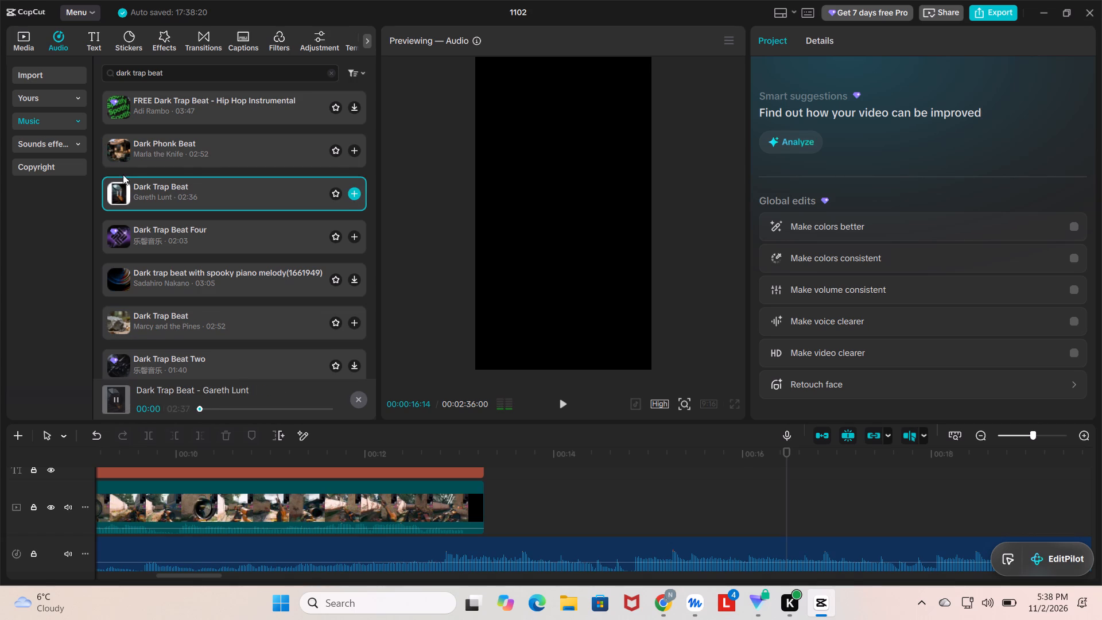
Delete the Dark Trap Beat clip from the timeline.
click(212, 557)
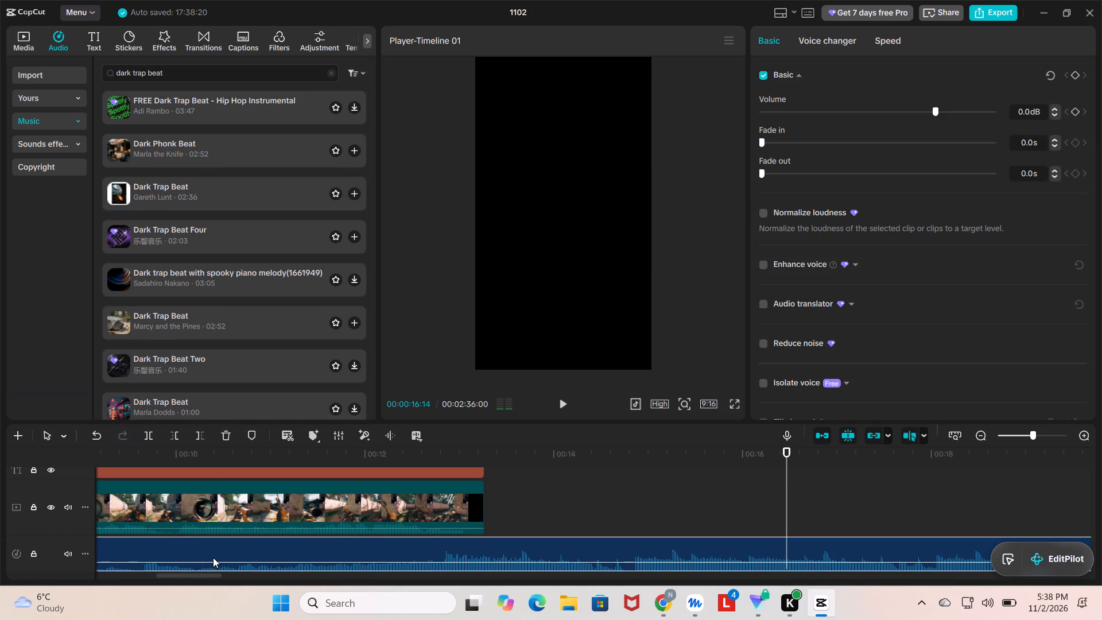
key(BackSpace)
Add the full Dark Phonk Beat track under the video and move it to the start of the timeline.
click(192, 142)
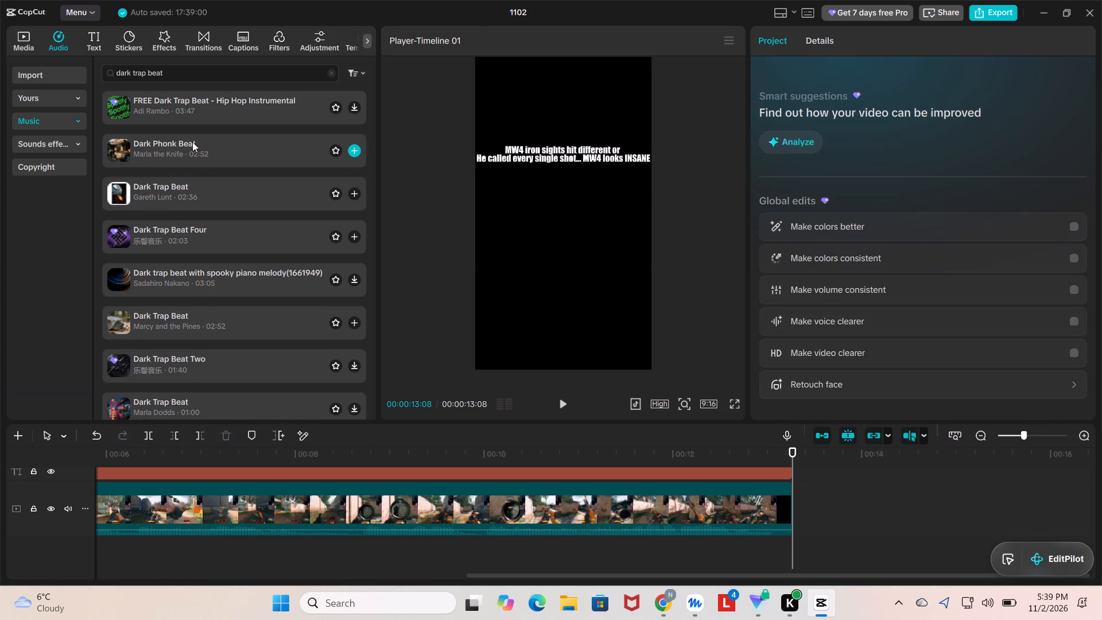
click(191, 142)
click(355, 153)
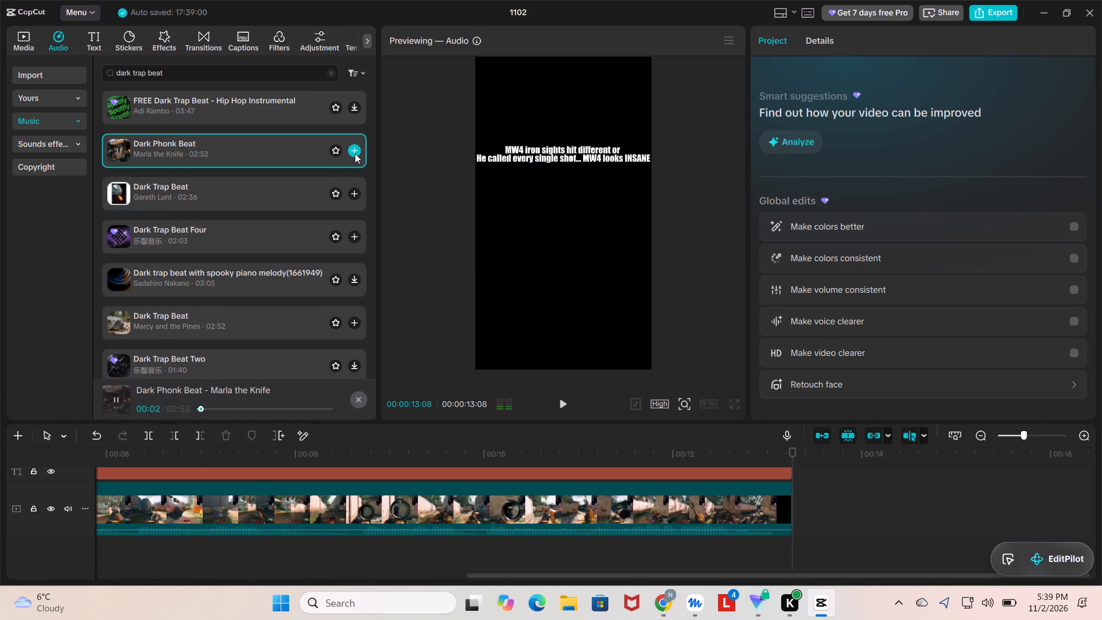
drag(901, 563, 637, 553)
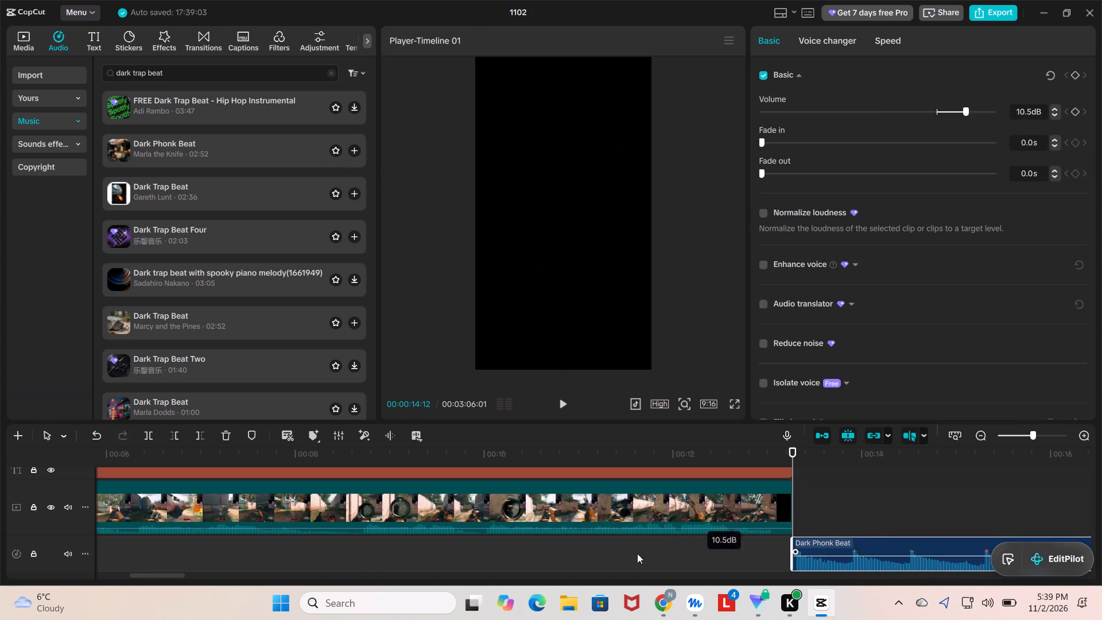
drag(637, 553, 587, 544)
click(840, 555)
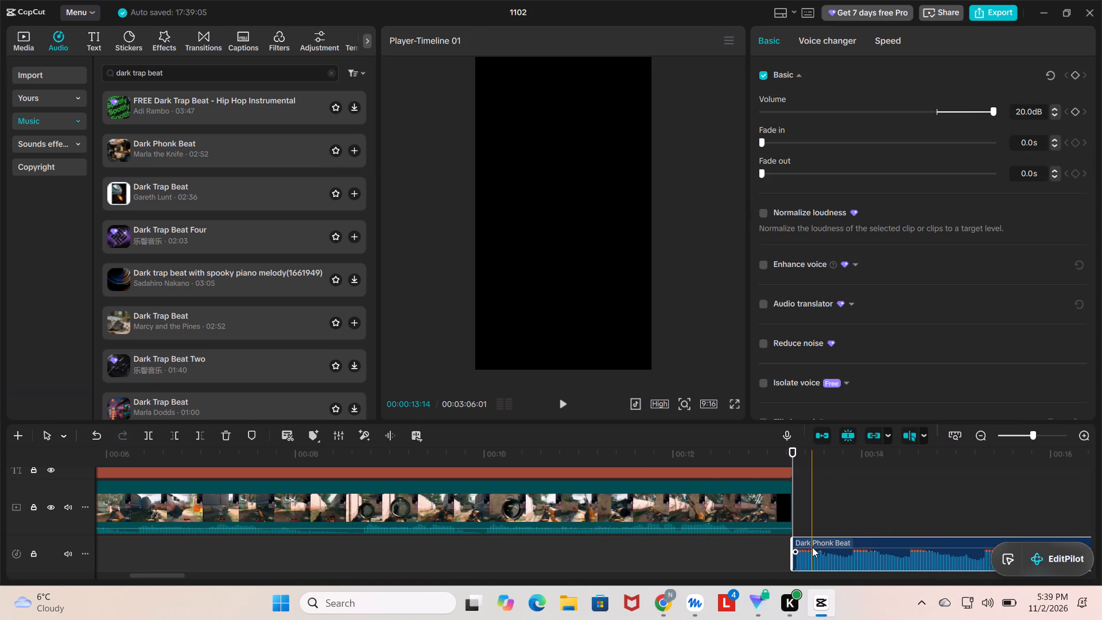
drag(833, 560, 832, 560)
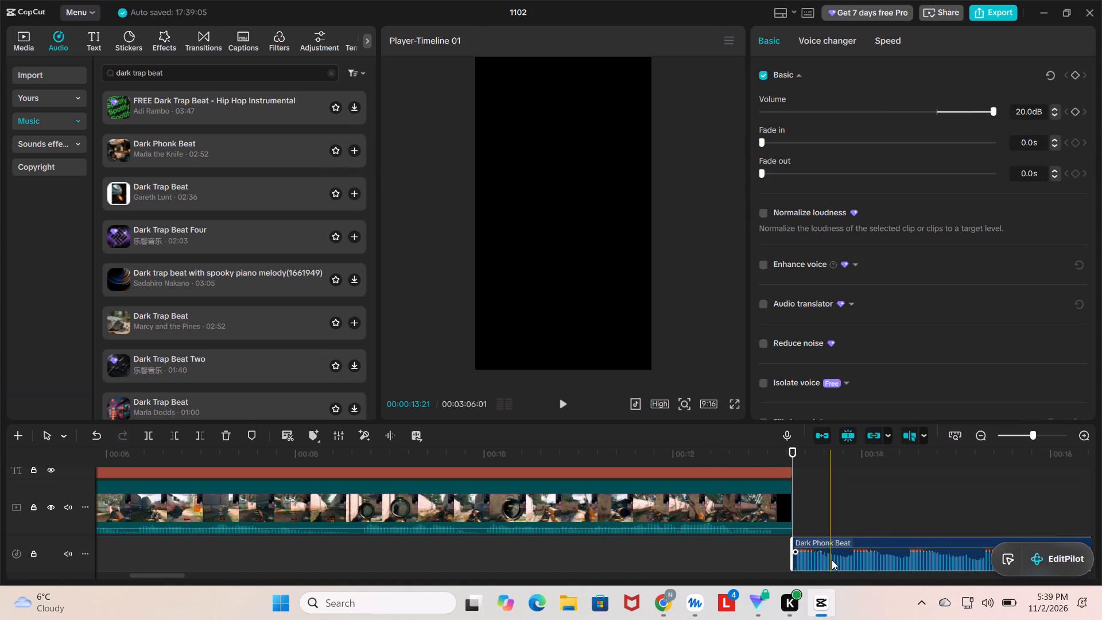
drag(832, 560, 236, 560)
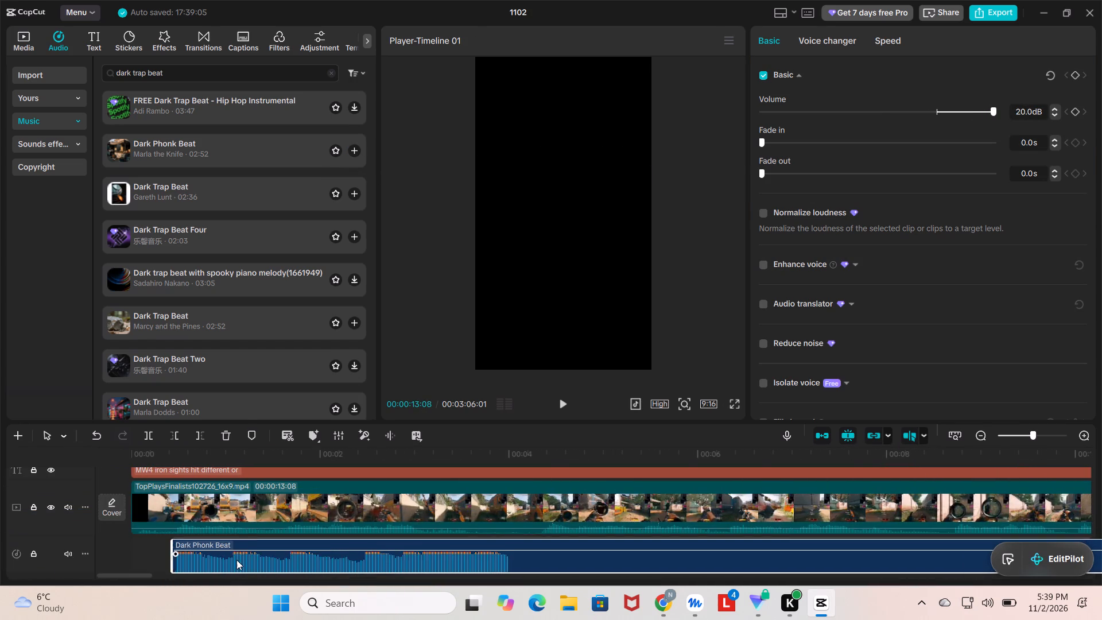
drag(236, 560, 0, 547)
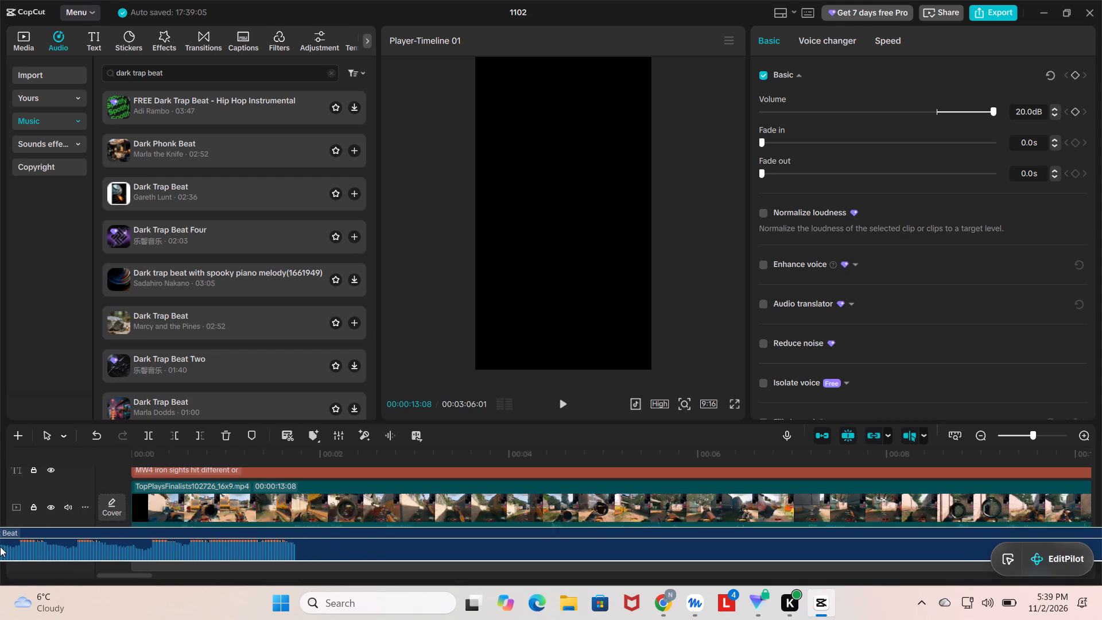
drag(0, 547, 156, 559)
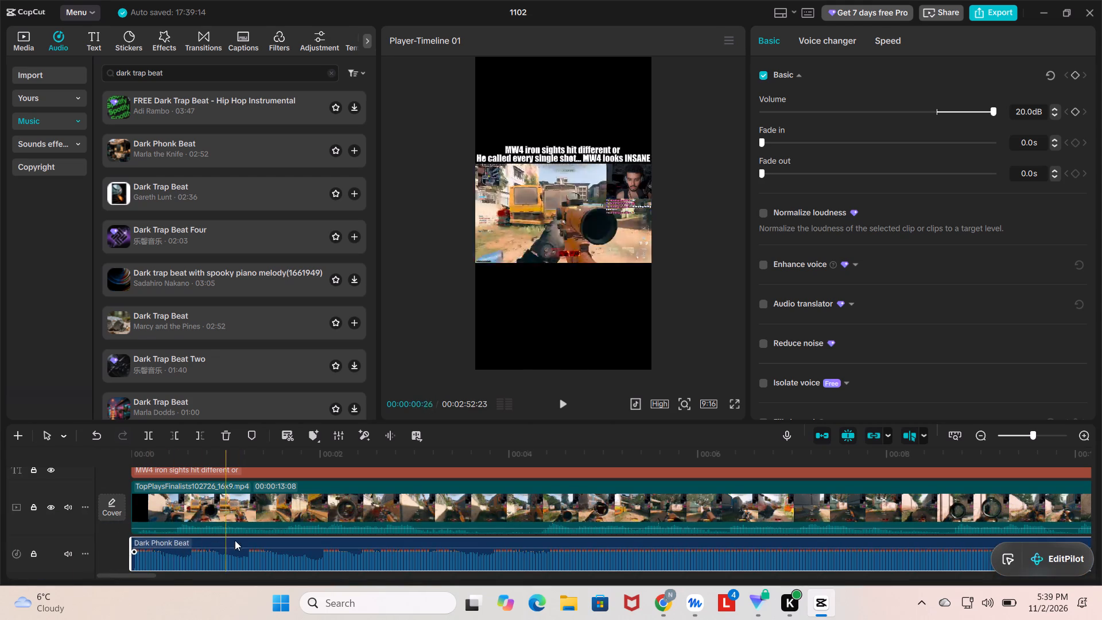
Play the opening with the music and set Dark Phonk Beat's volume to 0.0 dB.
key(space)
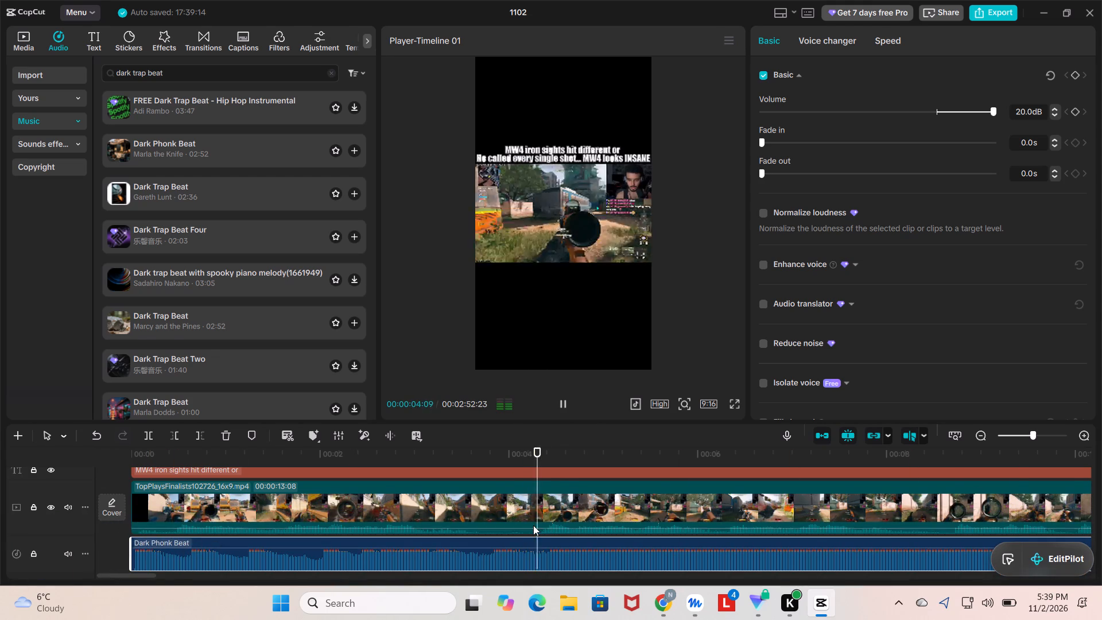
key(space)
drag(604, 462, 447, 462)
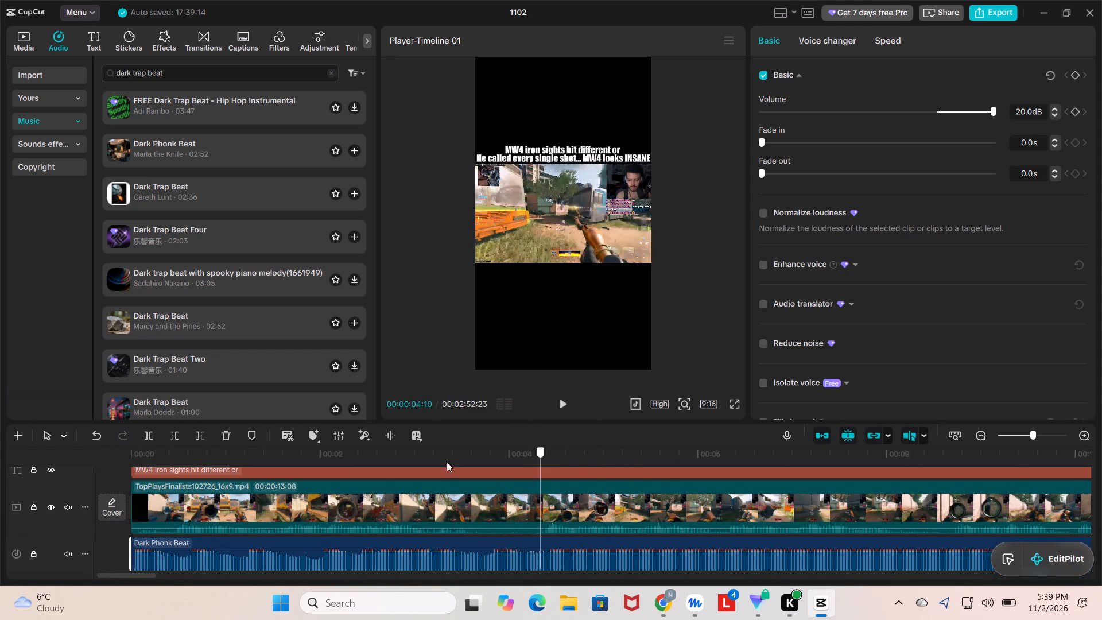
drag(447, 462, 0, 450)
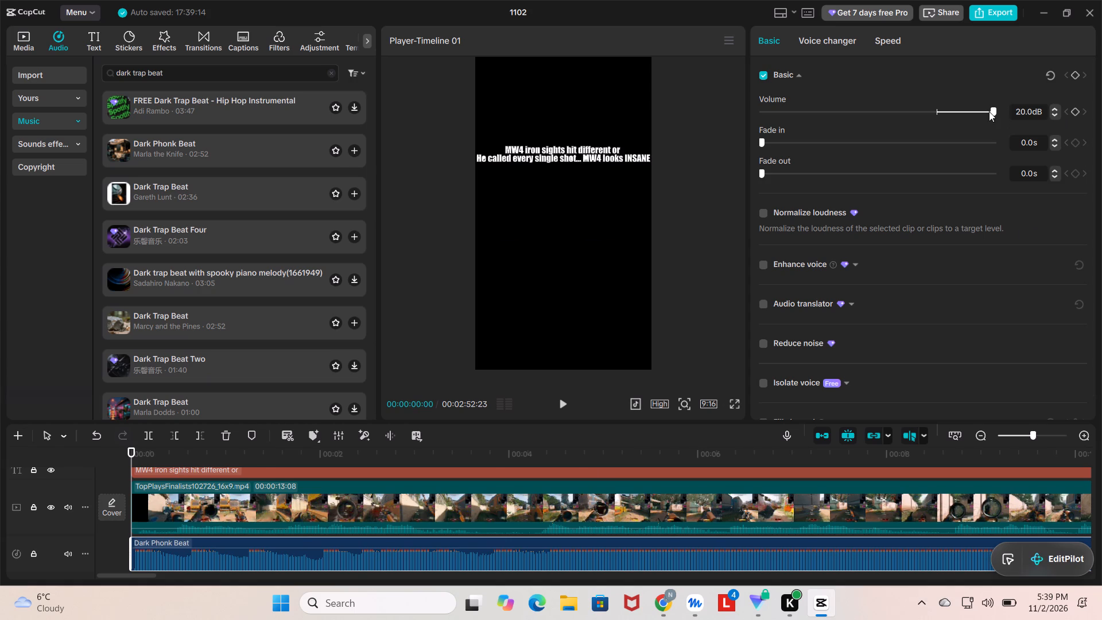
drag(989, 111, 934, 119)
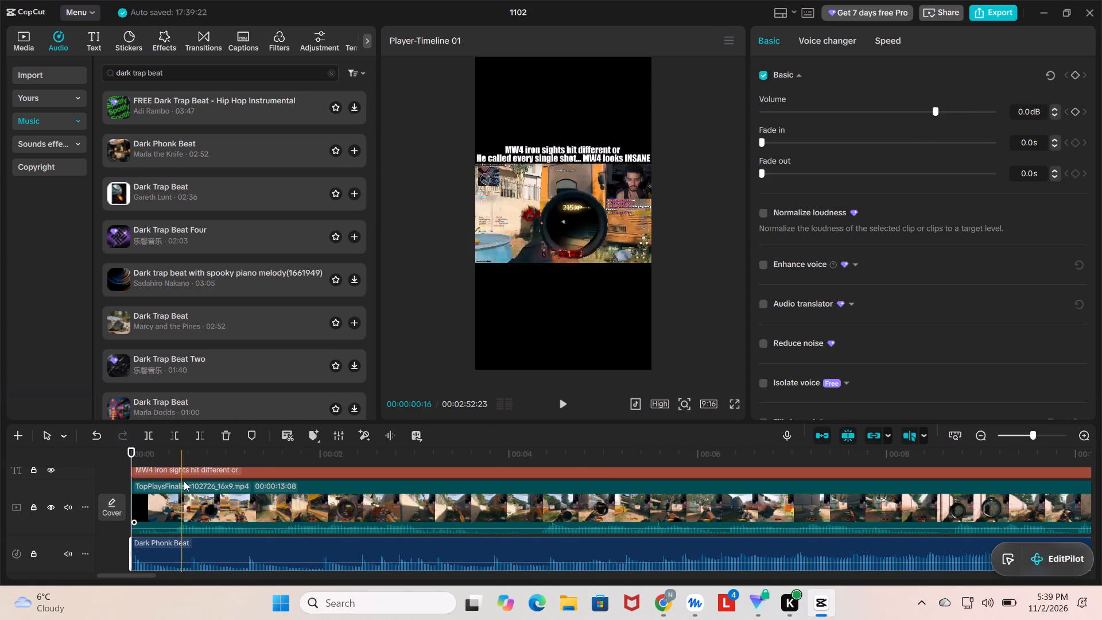
Play the short with Dark Phonk Beat to about 00:15 and re-check the music around the end of the video.
key(space)
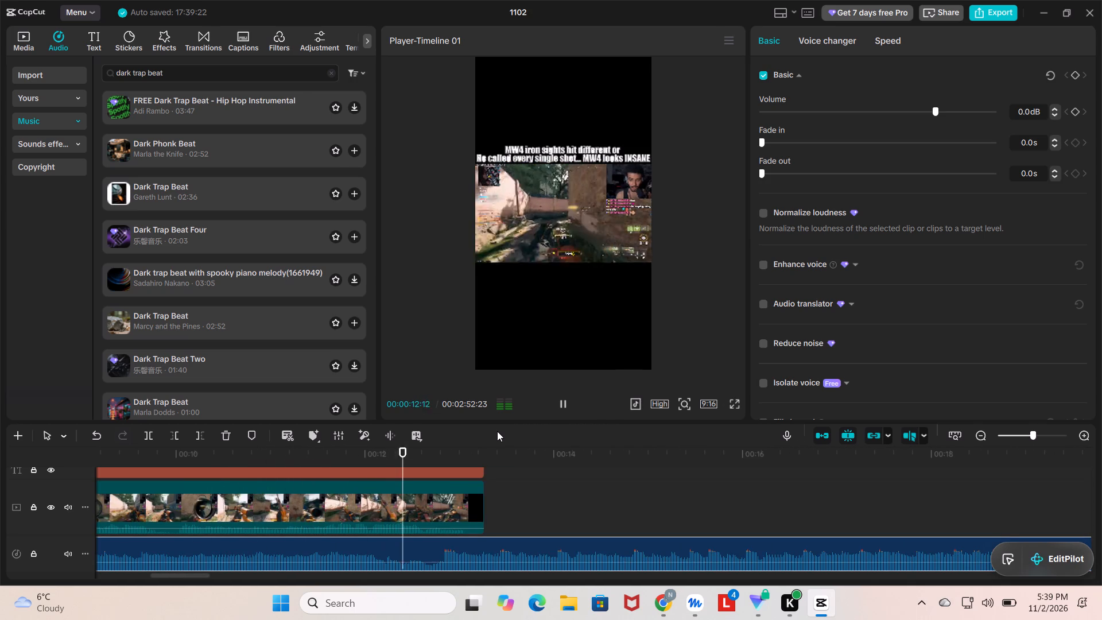
text(b)
key(space)
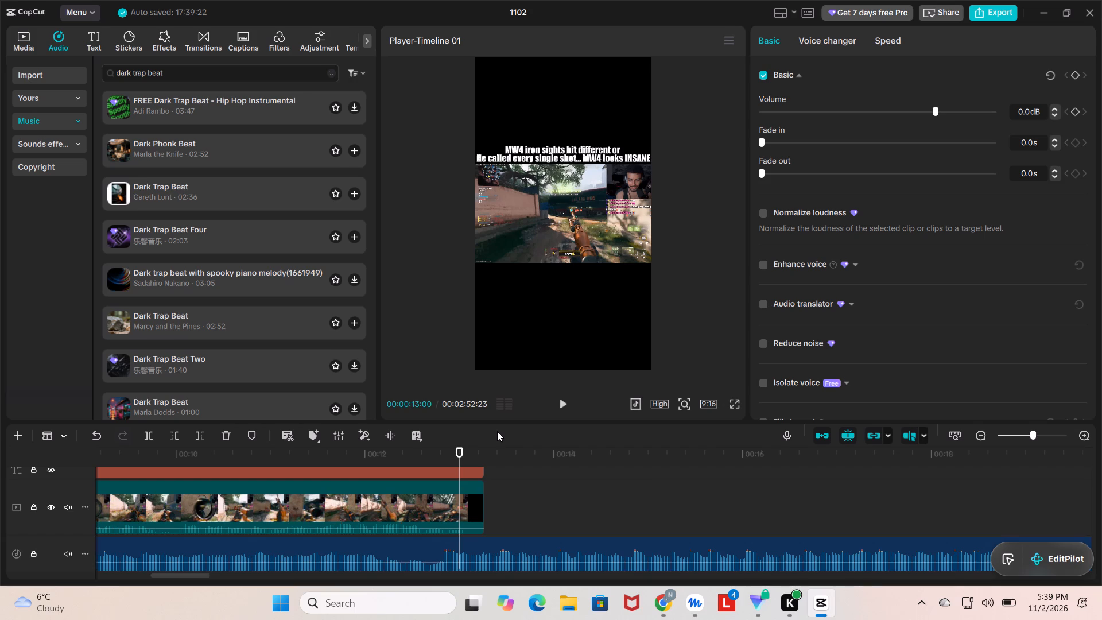
key(space)
key(space)
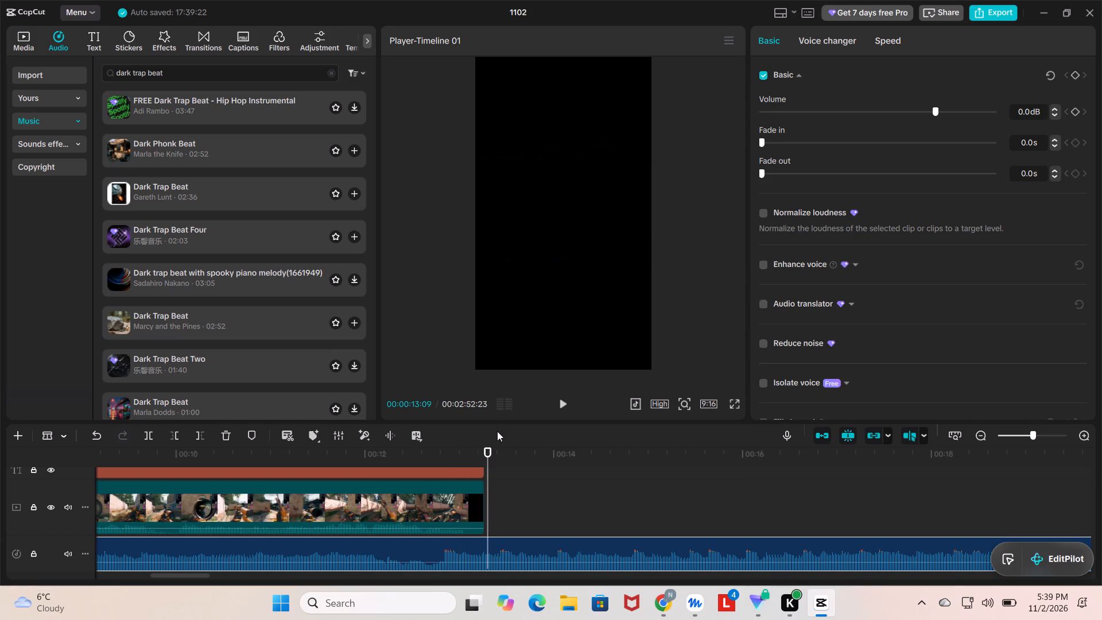
key(space)
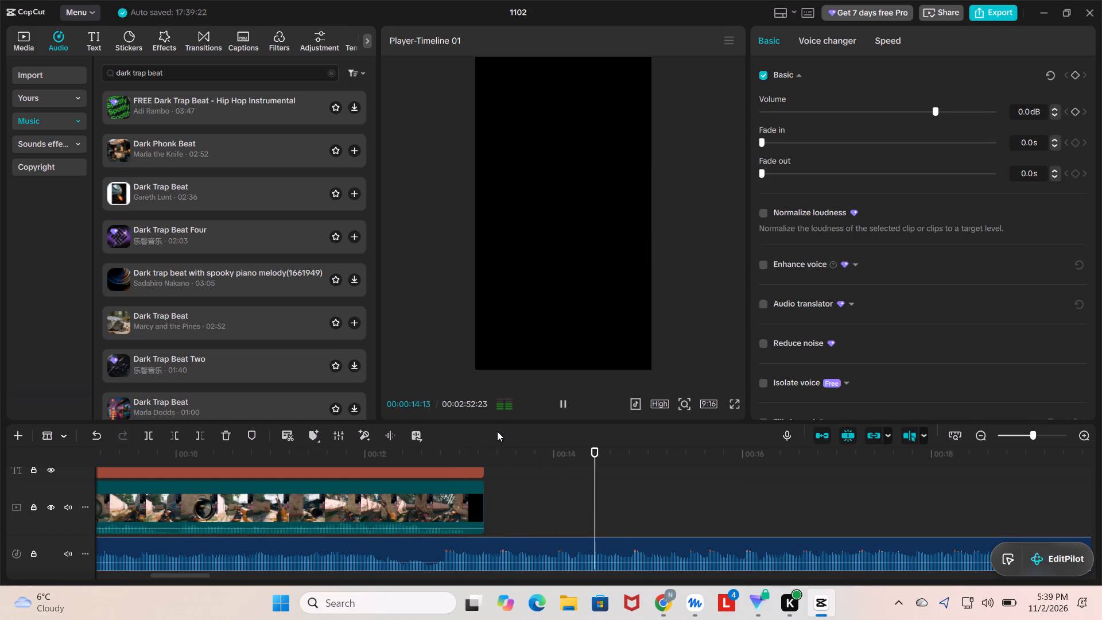
key(space)
key(space)
key(space)
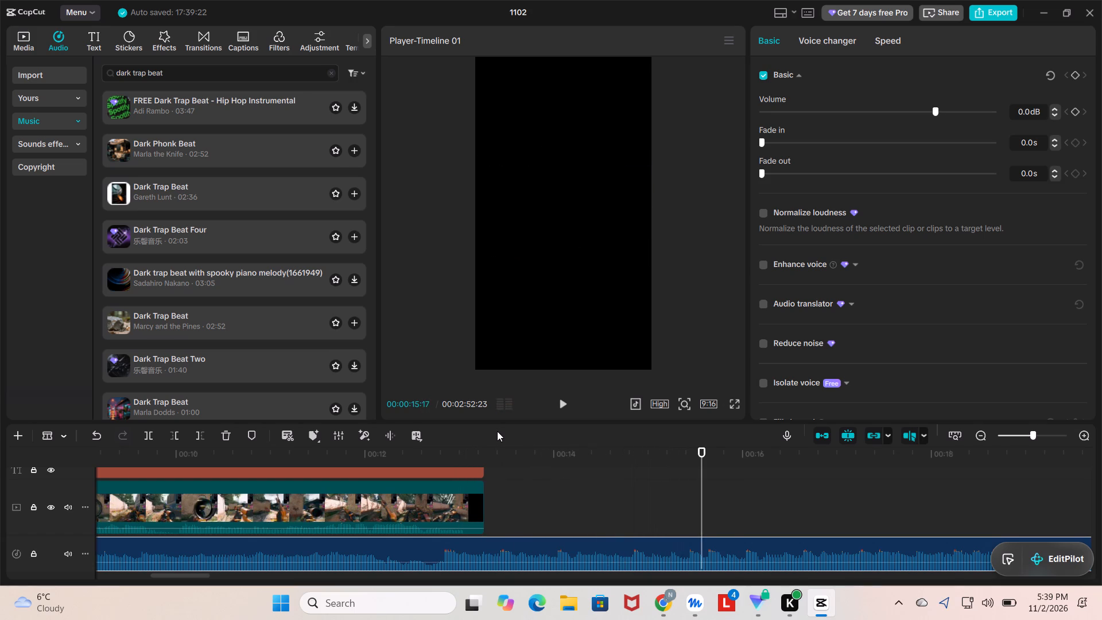
key(space)
key(space)
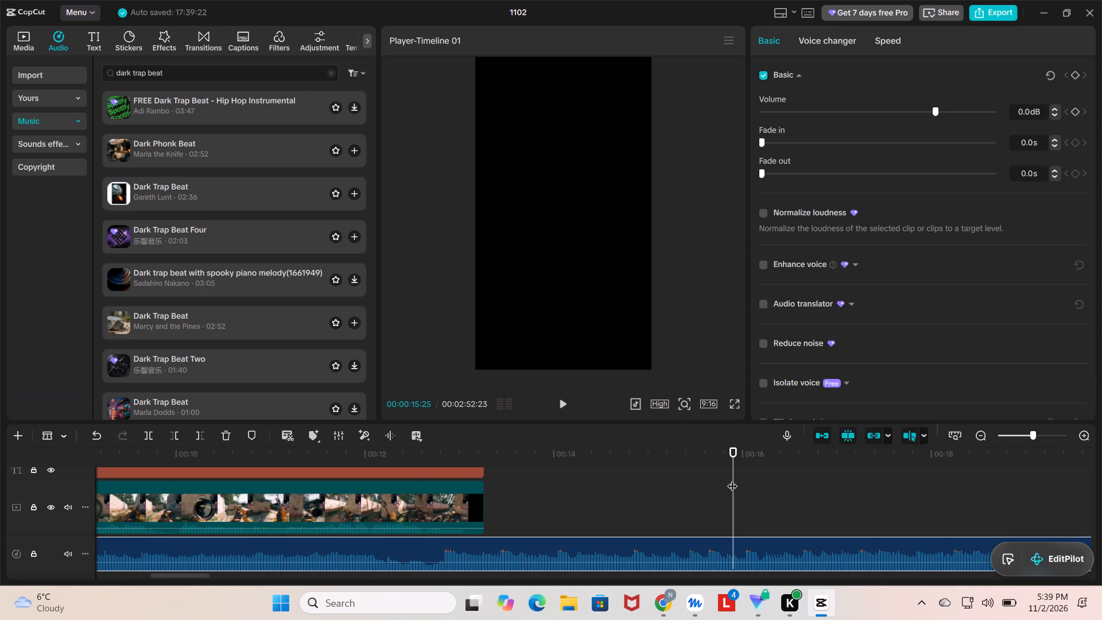
drag(733, 485, 505, 502)
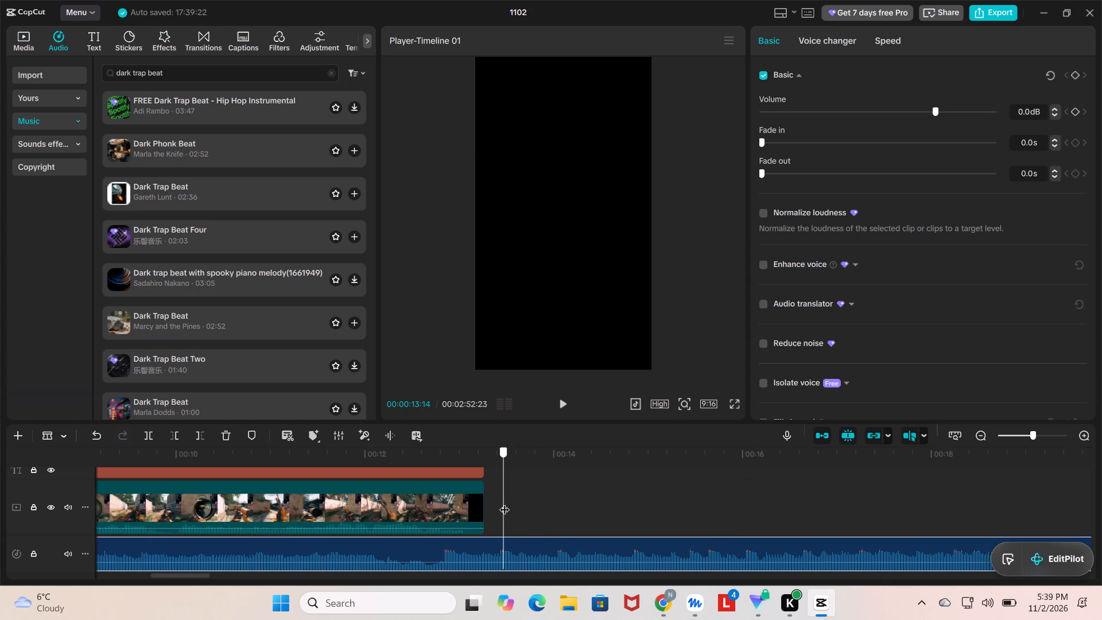
drag(505, 502, 486, 514)
drag(486, 514, 494, 512)
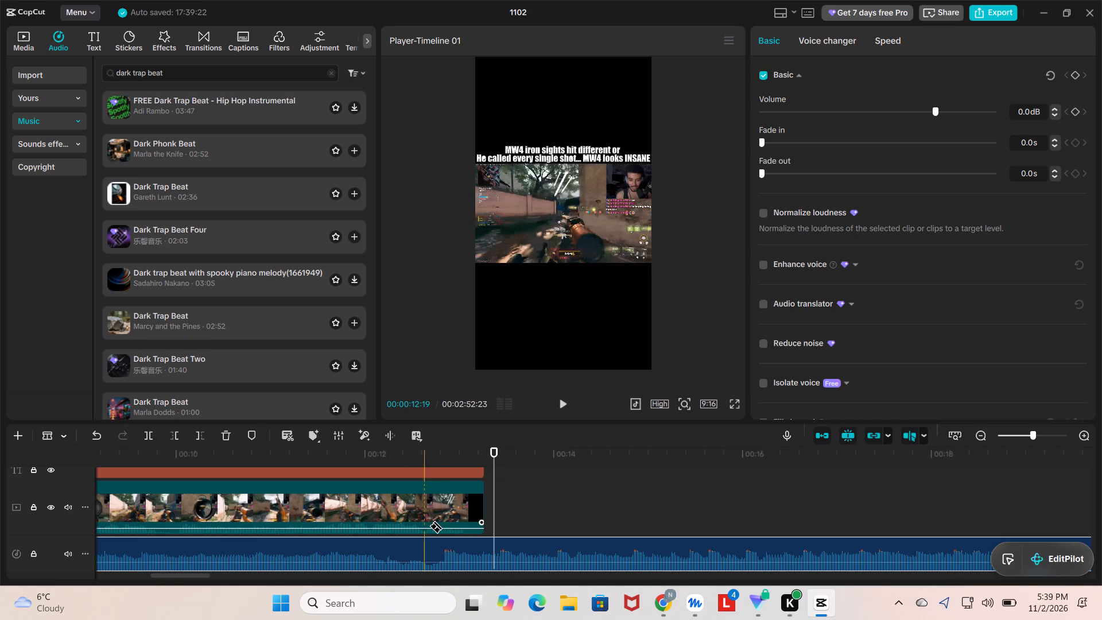
key(space)
key(space)
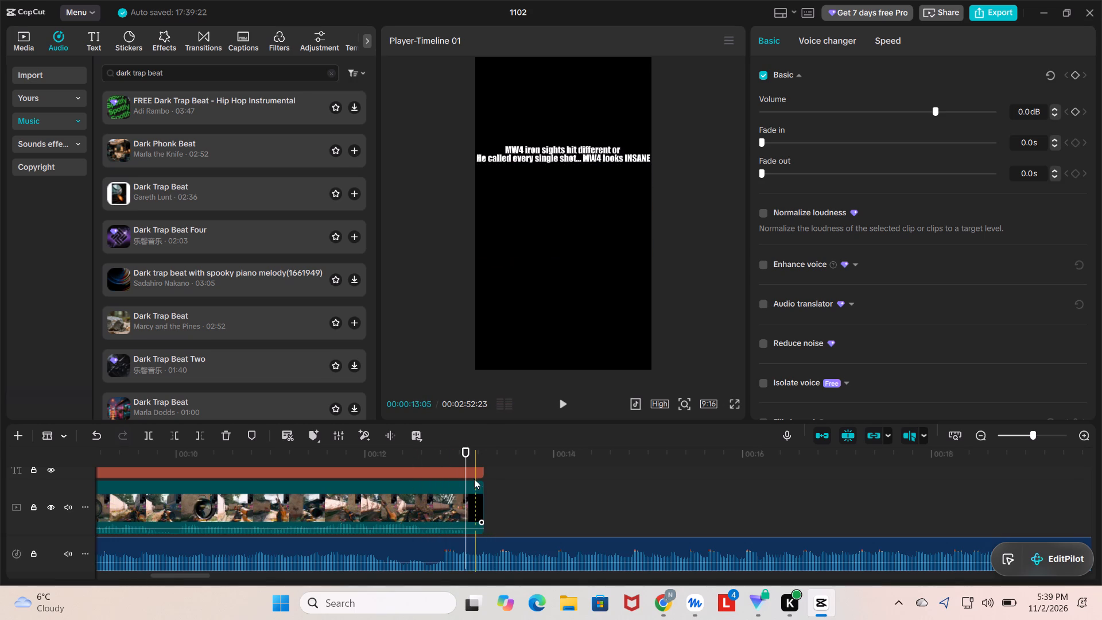
Split the Dark Phonk Beat music at about 00:10 on the timeline.
drag(469, 458, 460, 463)
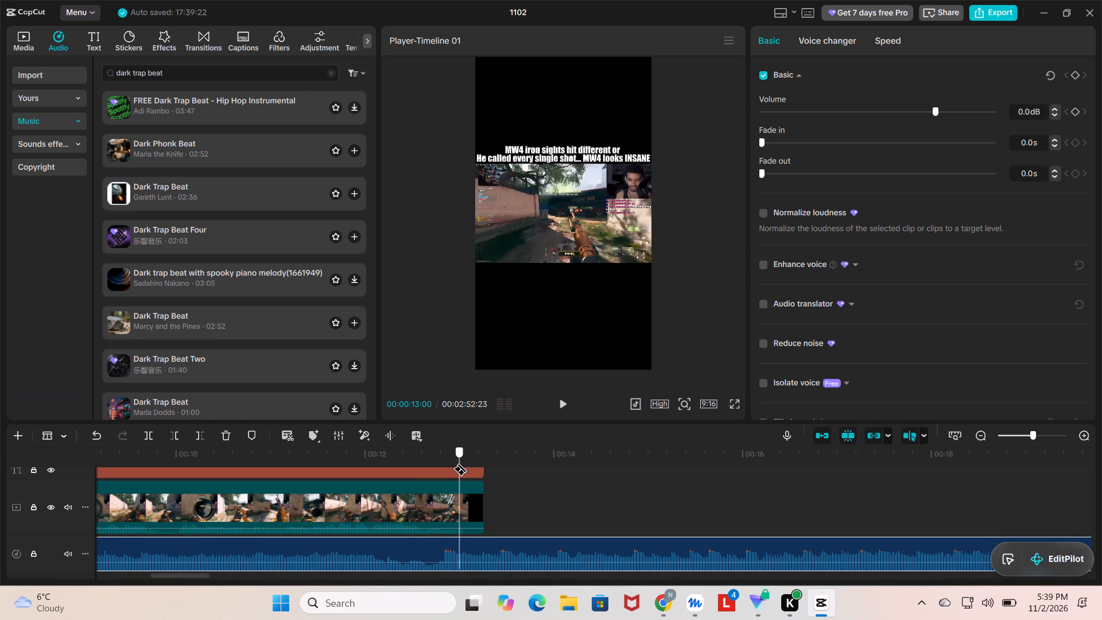
drag(460, 463, 1064, 560)
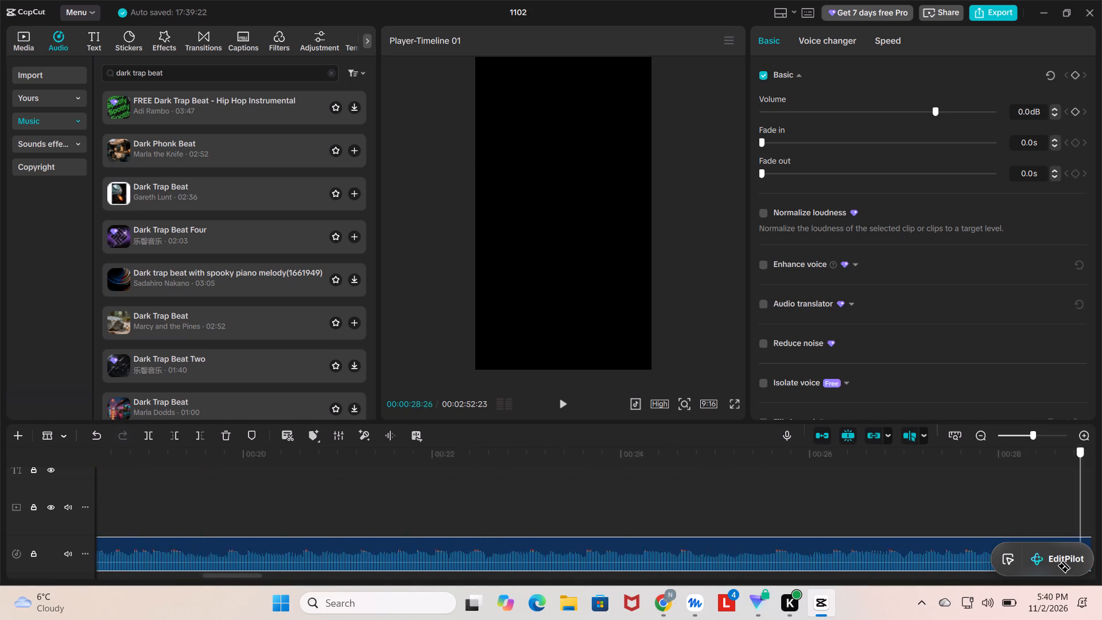
drag(1064, 560, 832, 565)
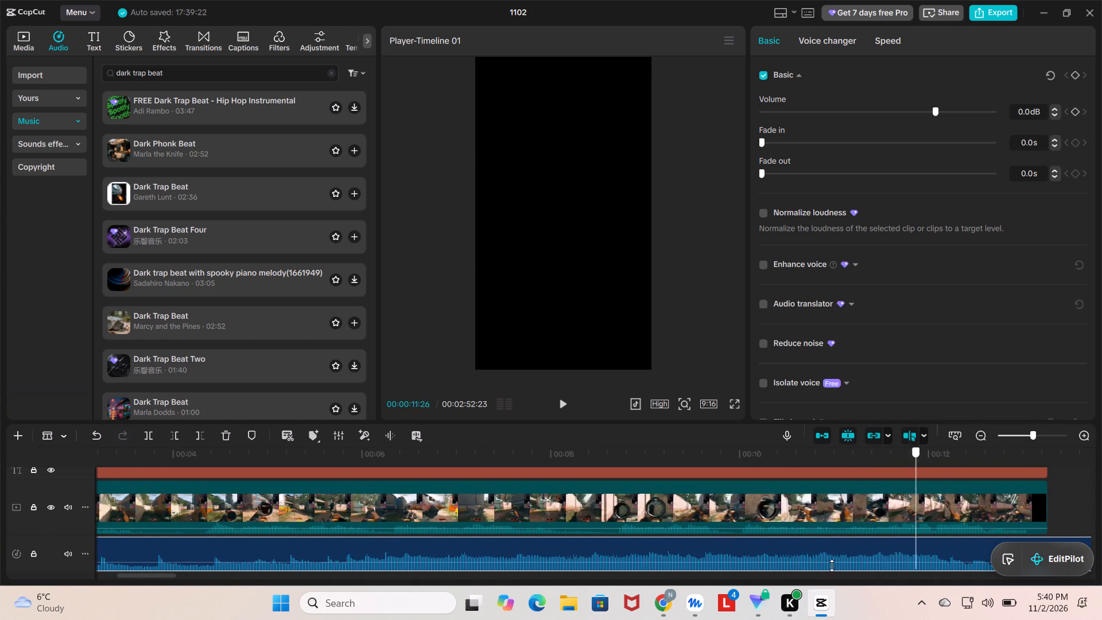
drag(832, 565, 498, 561)
drag(587, 556, 771, 545)
Split the video and Dark Phonk Beat at 00:00:12:25, and cut the music at two more points just before it.
drag(501, 454, 683, 455)
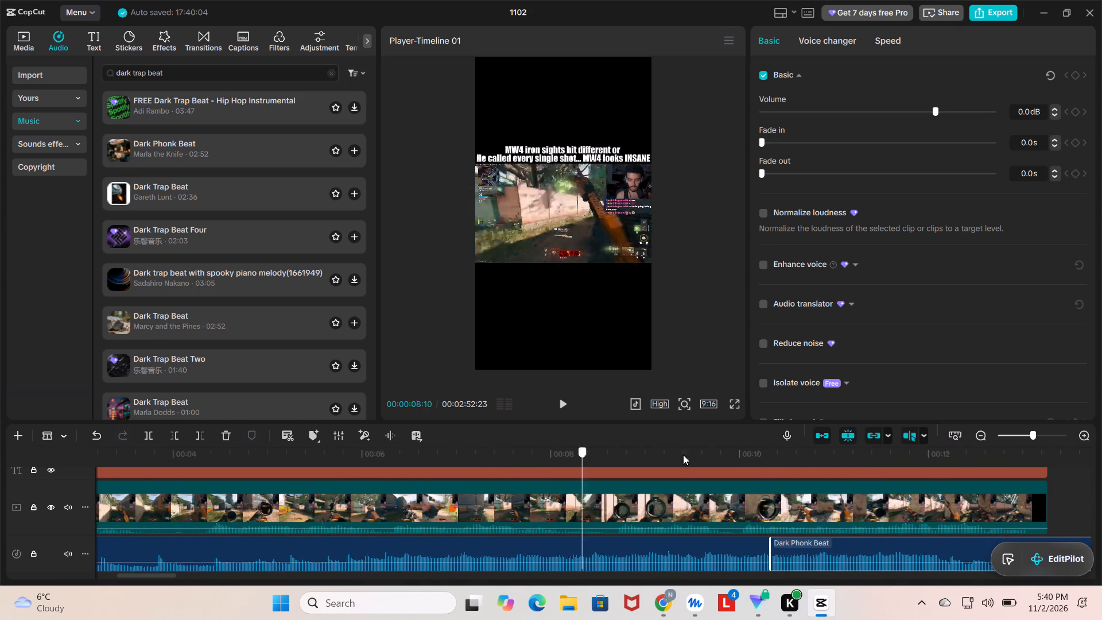
drag(683, 455, 887, 486)
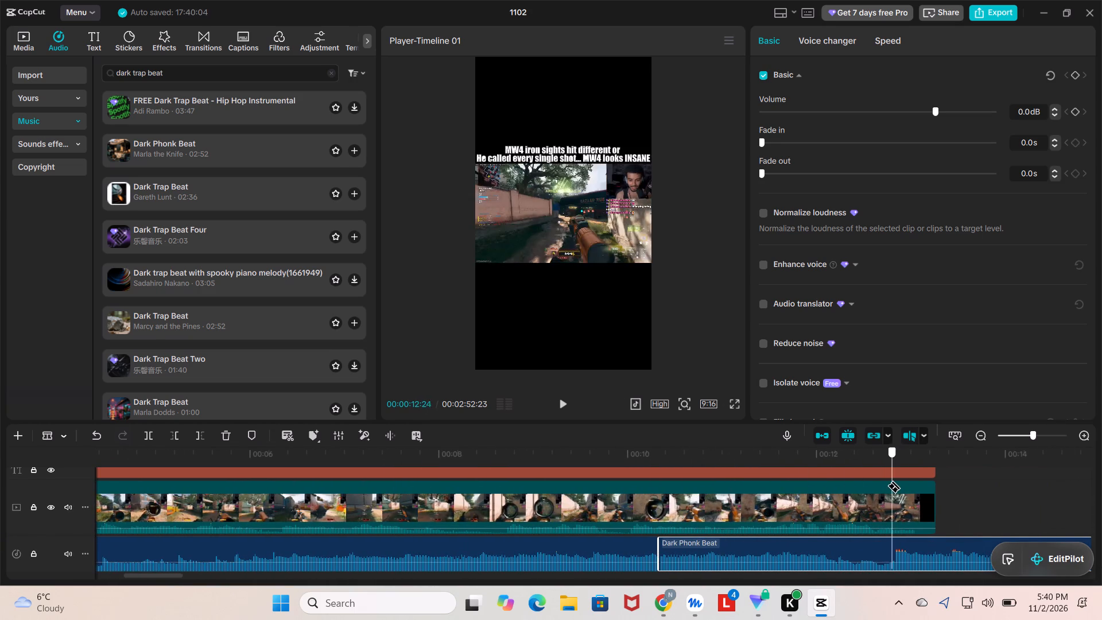
drag(887, 486, 895, 483)
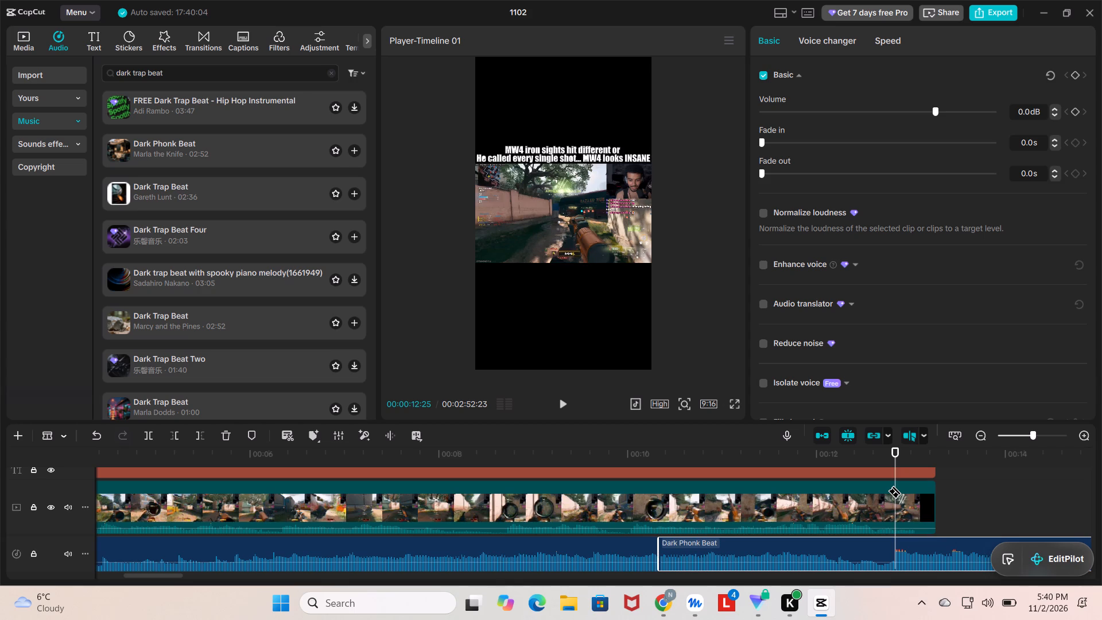
key(ctrl+b)
click(848, 564)
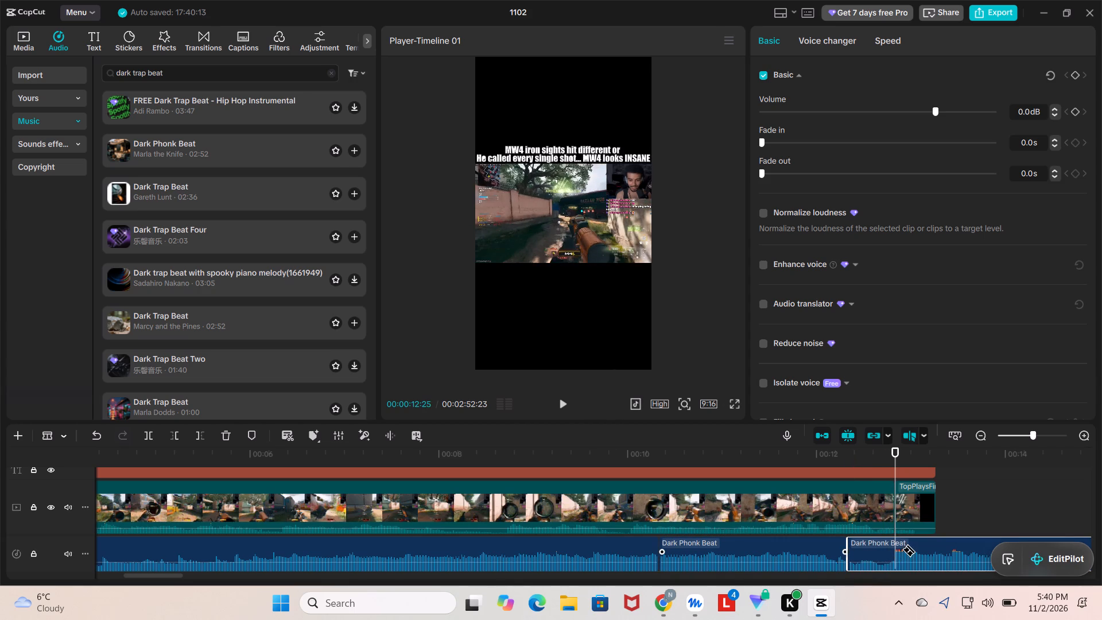
key(ctrl+b)
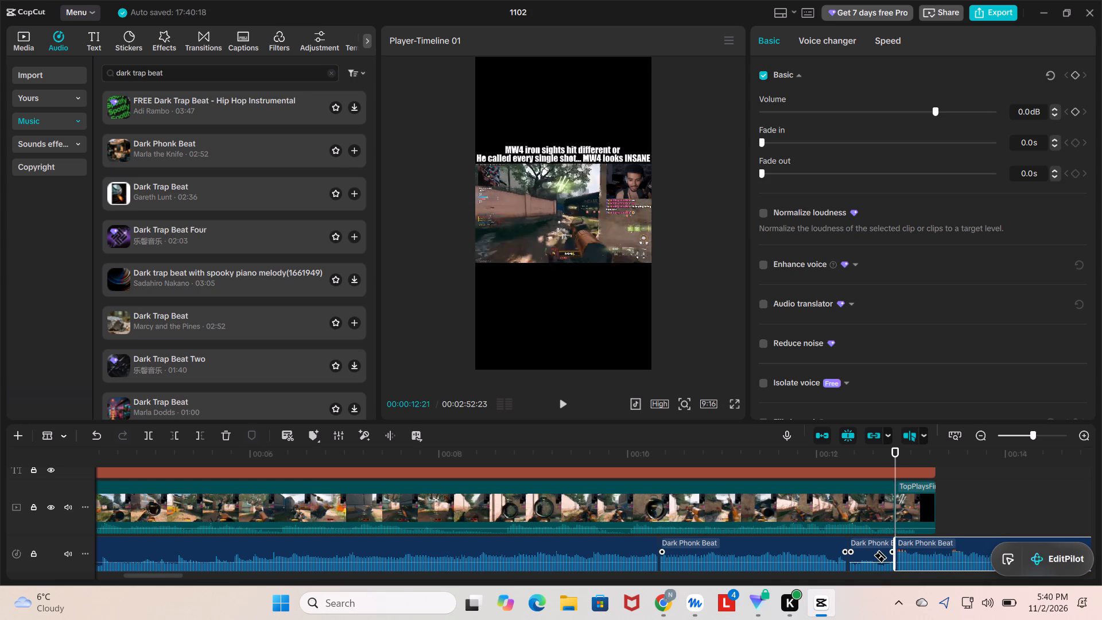
click(872, 552)
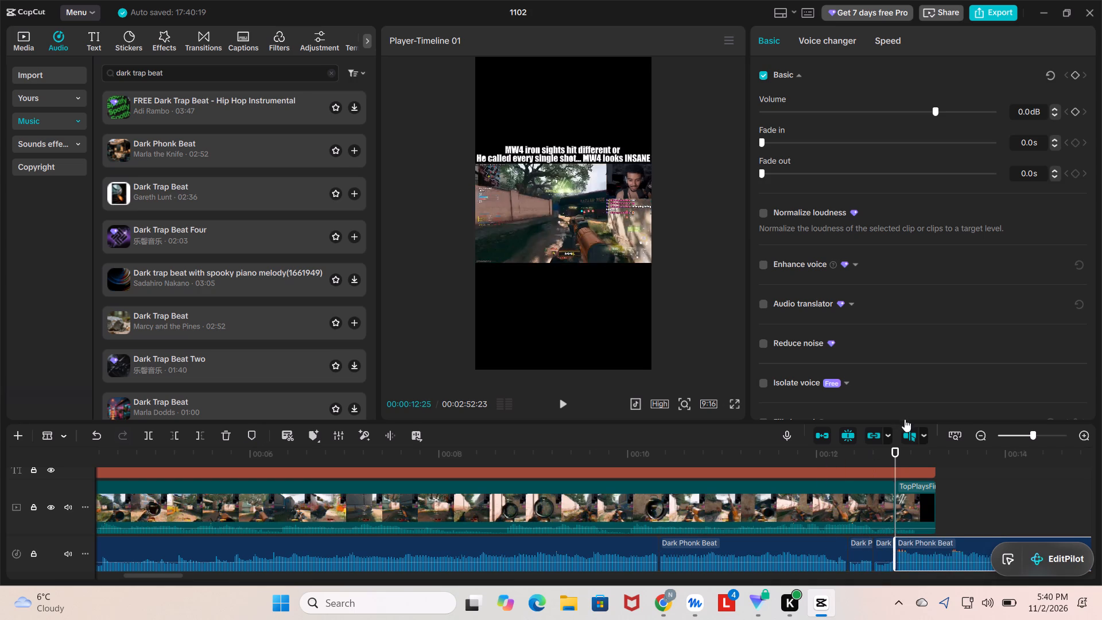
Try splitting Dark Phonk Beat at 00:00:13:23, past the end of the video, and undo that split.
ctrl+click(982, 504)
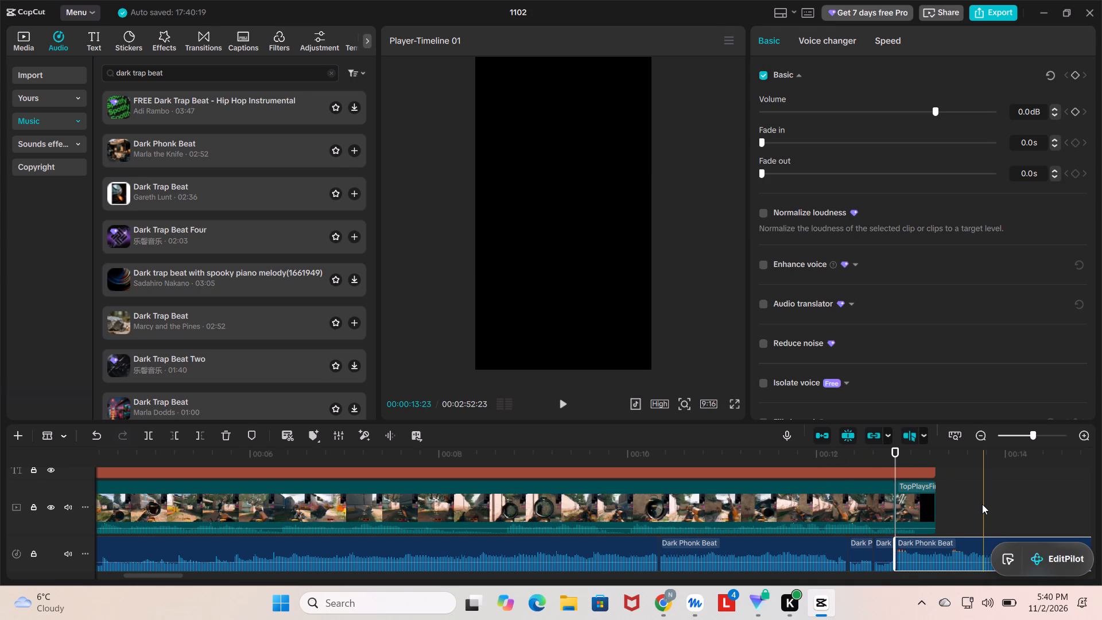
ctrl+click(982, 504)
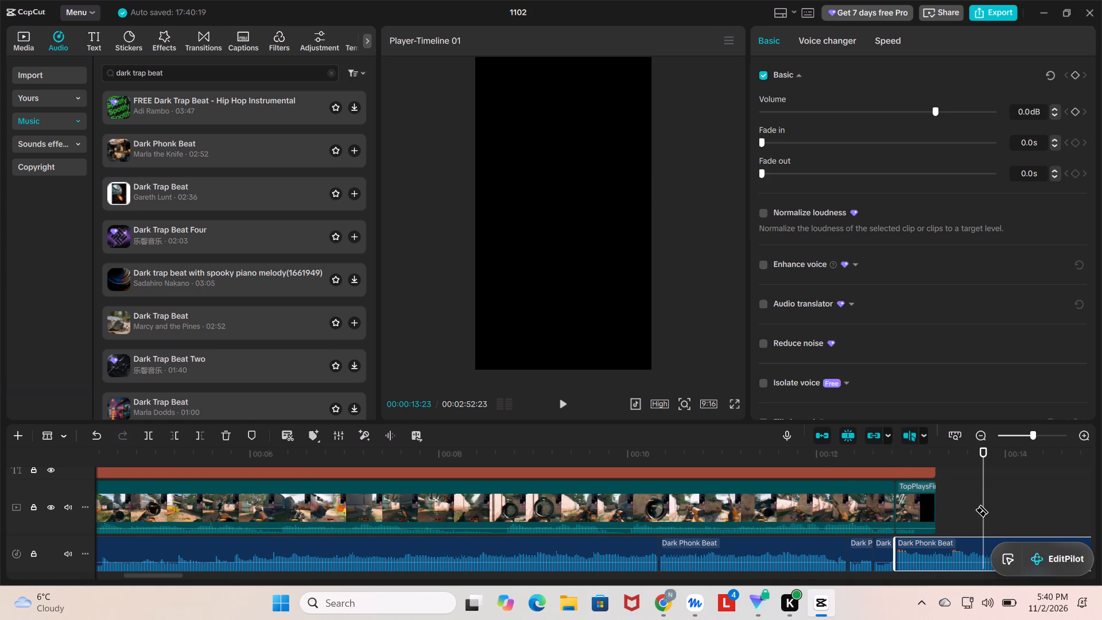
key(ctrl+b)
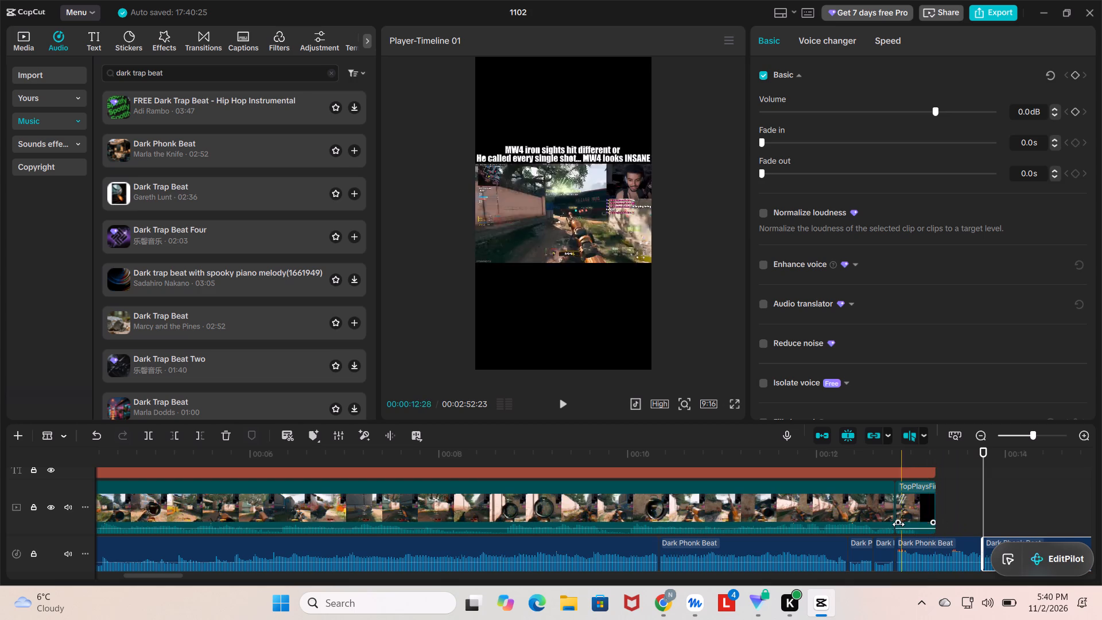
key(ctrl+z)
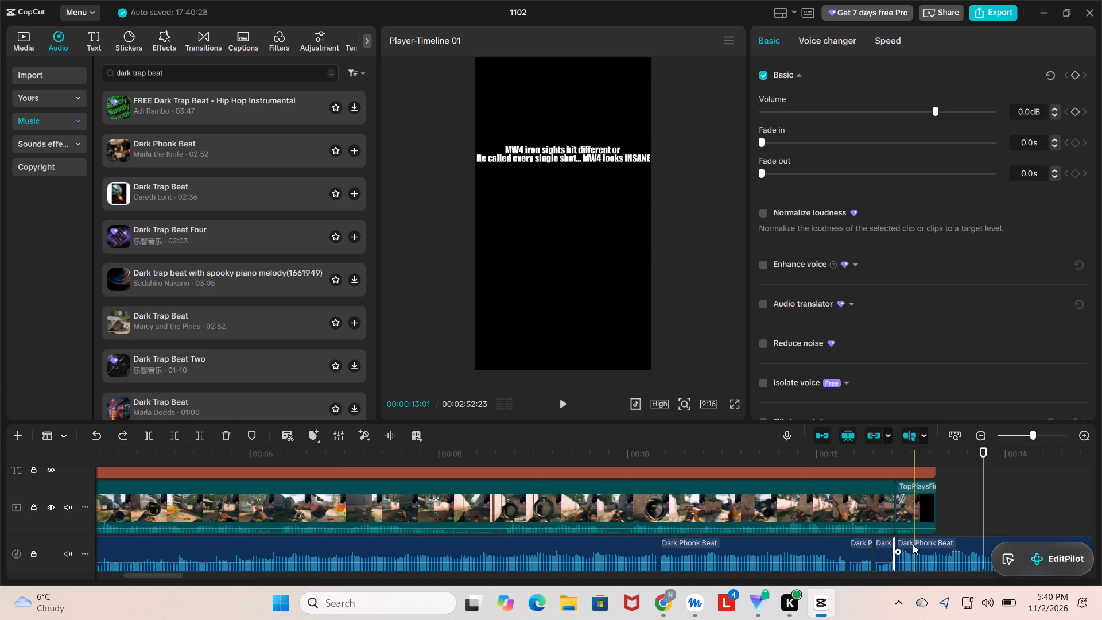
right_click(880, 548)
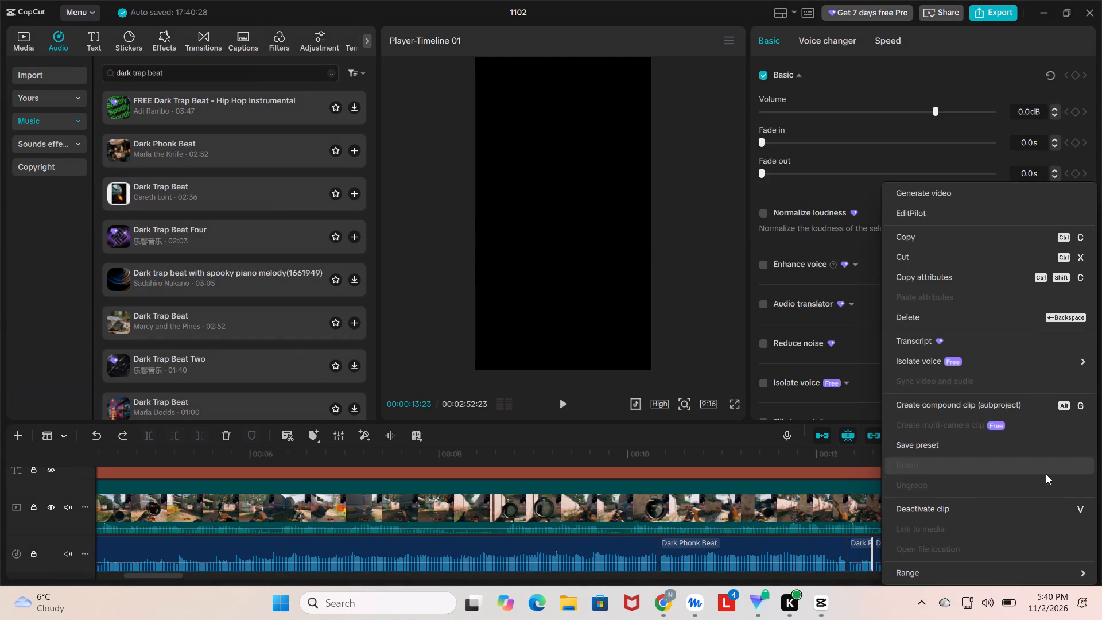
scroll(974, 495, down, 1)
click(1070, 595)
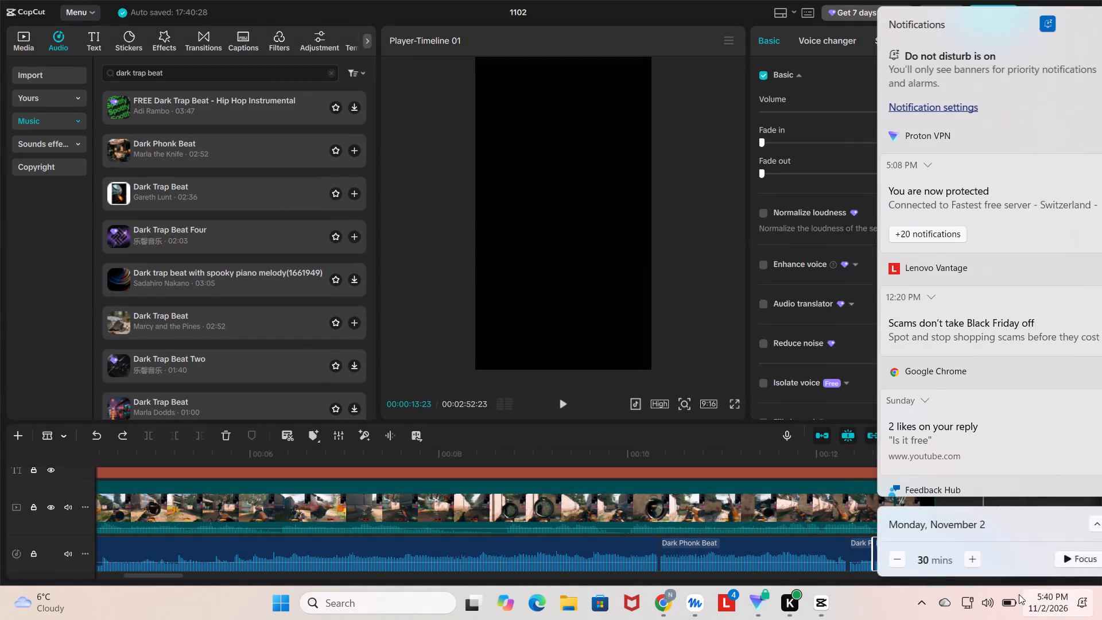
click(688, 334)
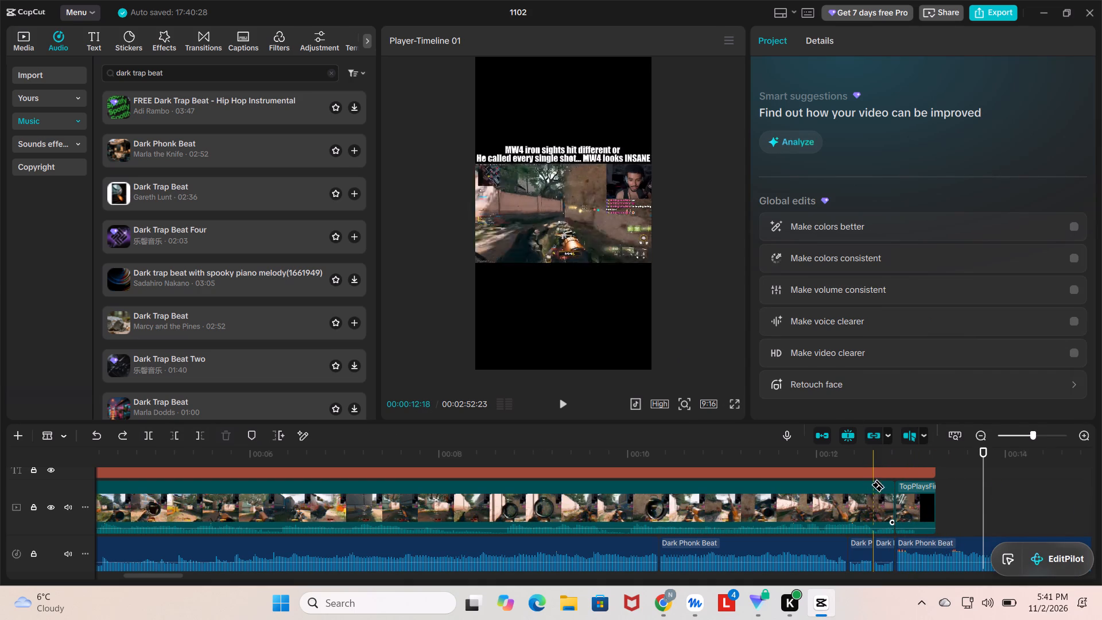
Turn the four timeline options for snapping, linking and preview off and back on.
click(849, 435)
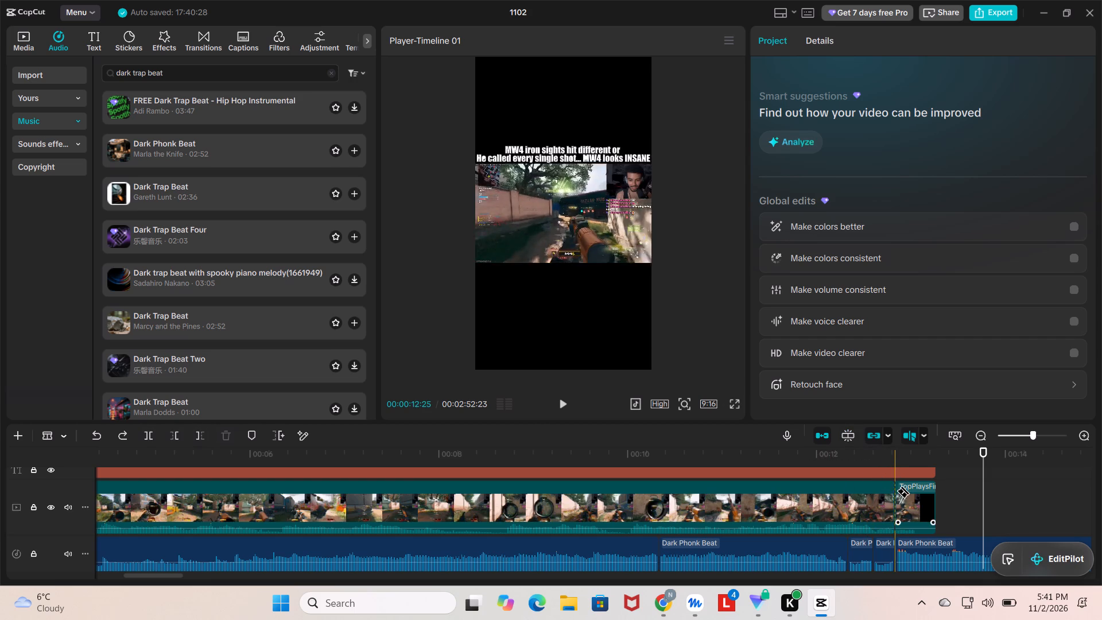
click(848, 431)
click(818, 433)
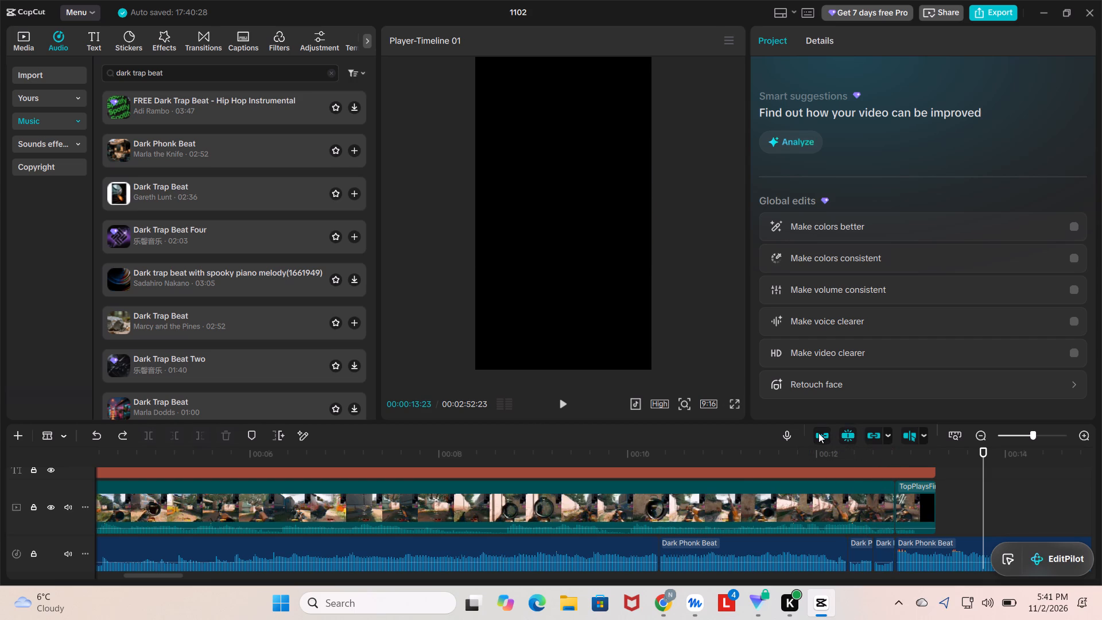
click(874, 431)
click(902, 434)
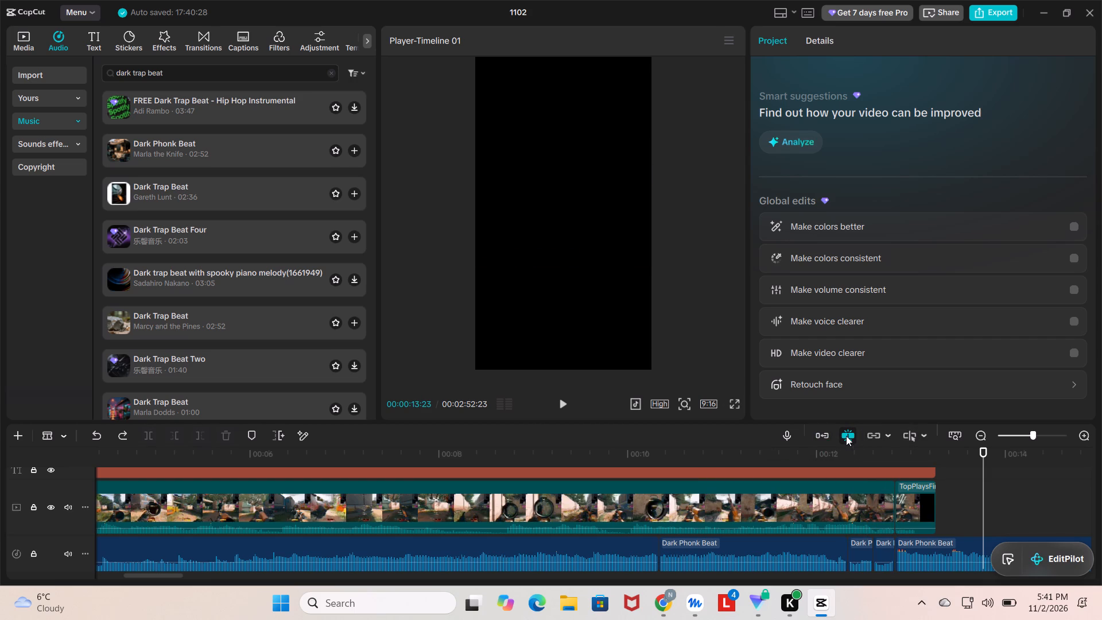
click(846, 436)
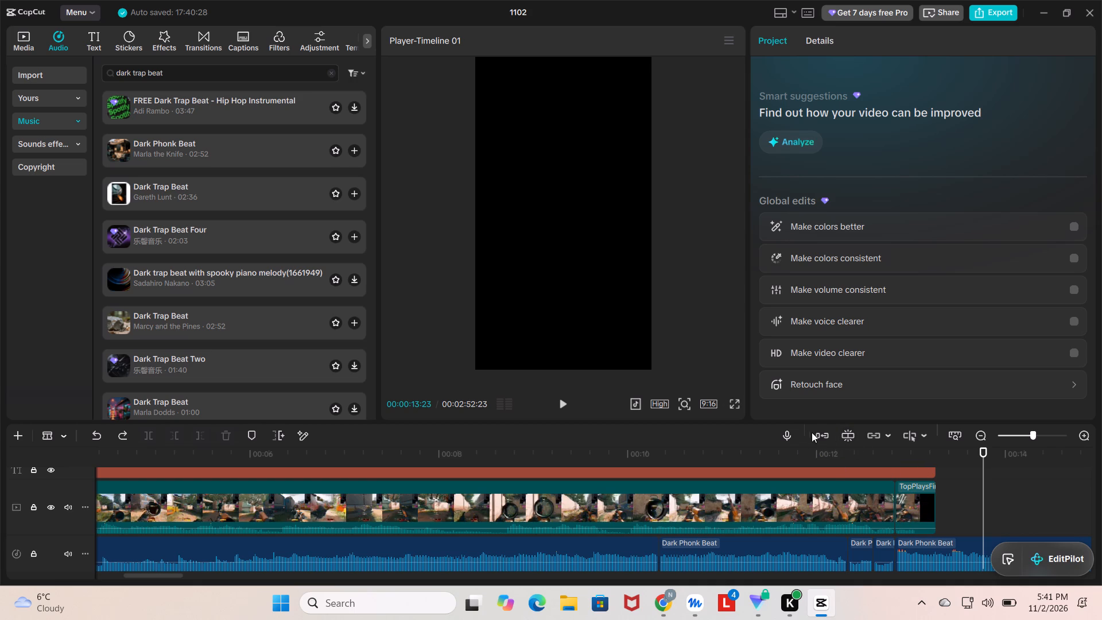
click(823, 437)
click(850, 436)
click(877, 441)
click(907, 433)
Switch the timeline tool from Split to Select and reopen the tool choices.
click(49, 434)
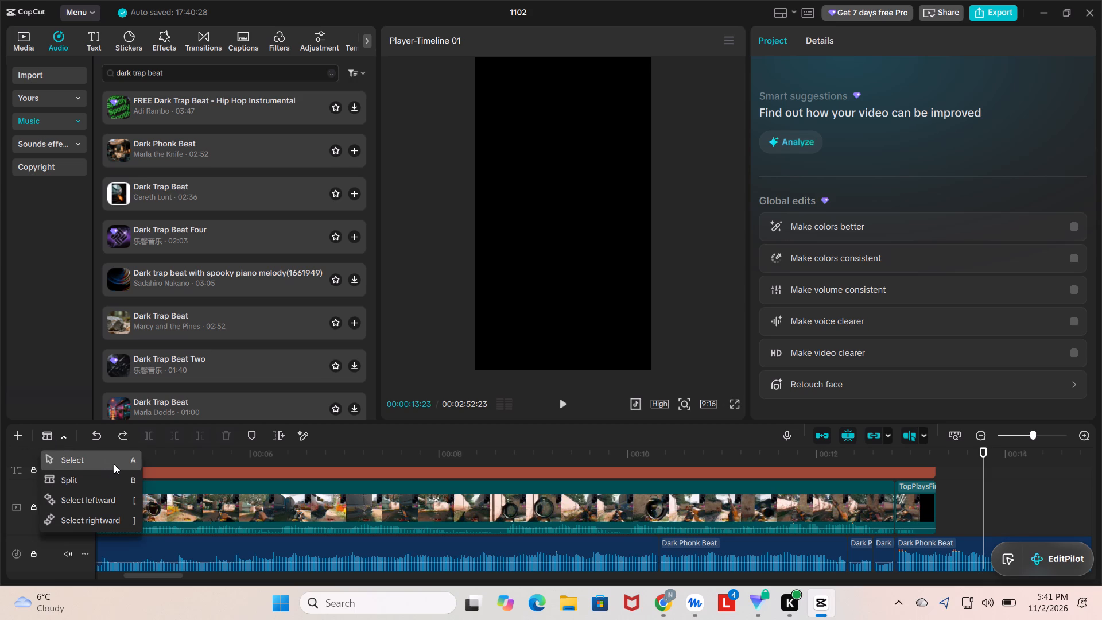
click(113, 463)
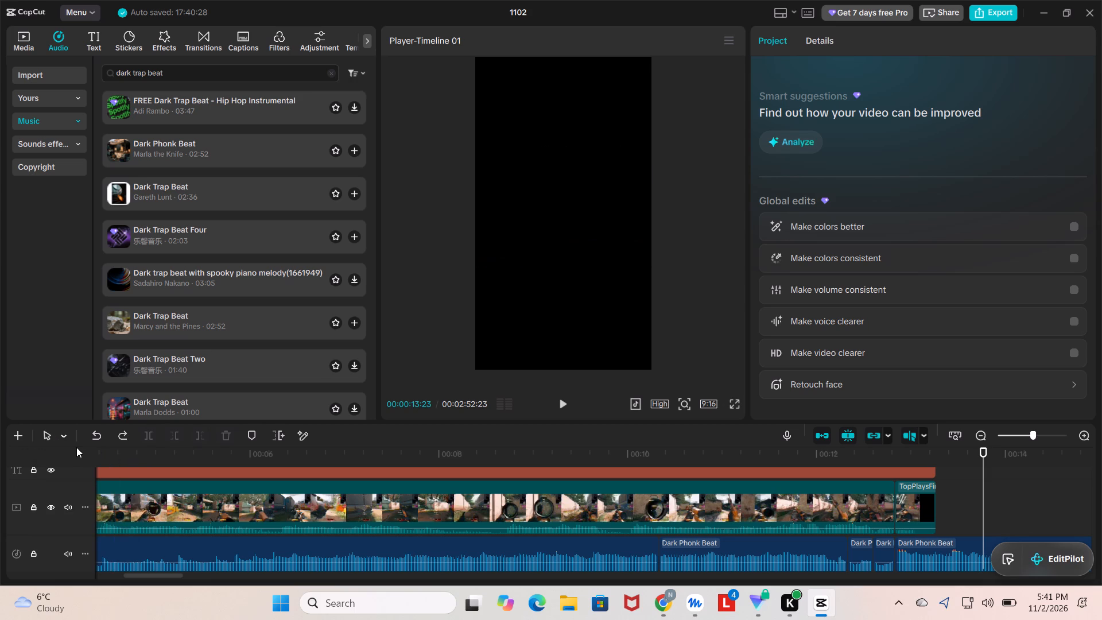
click(62, 436)
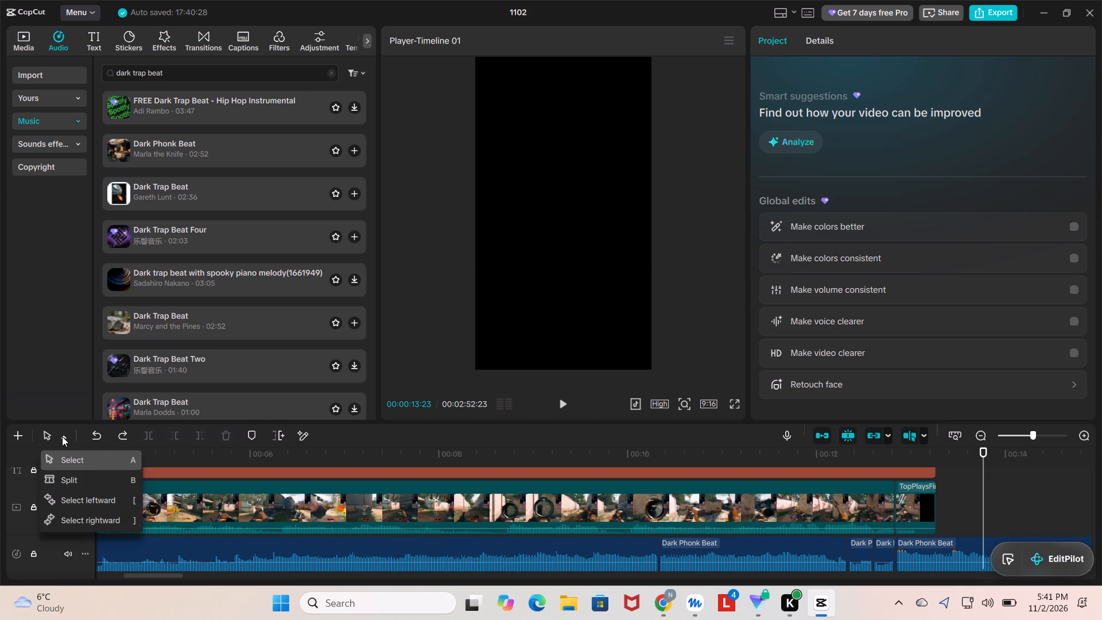
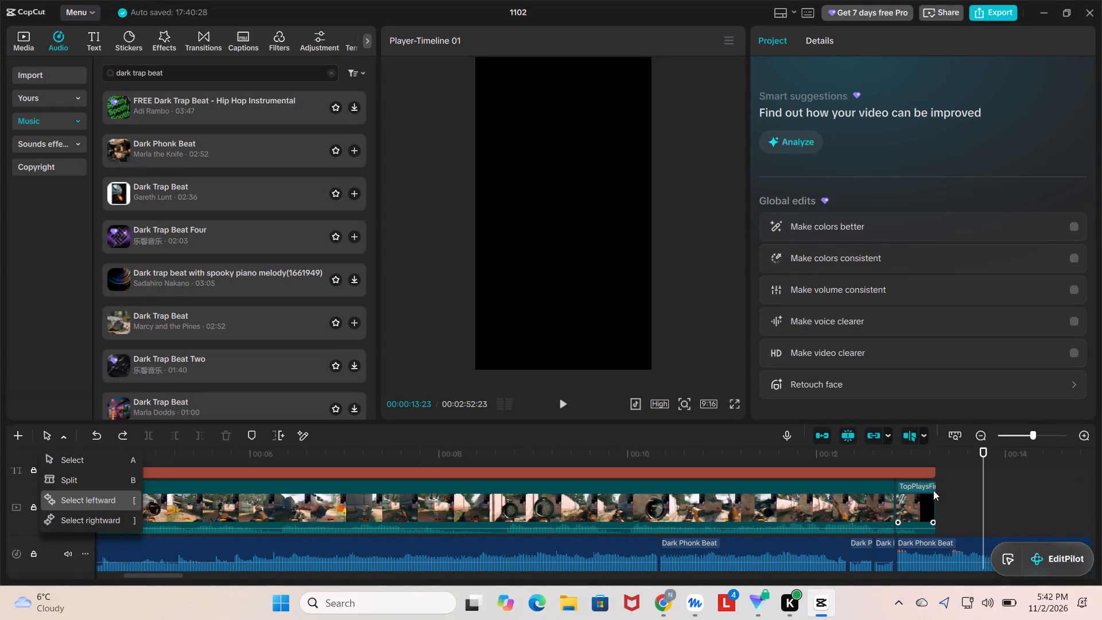
Delete all the Dark Phonk Beat pieces before 00:00:12:25, keeping only the long remaining piece after that cut.
click(895, 503)
click(895, 503)
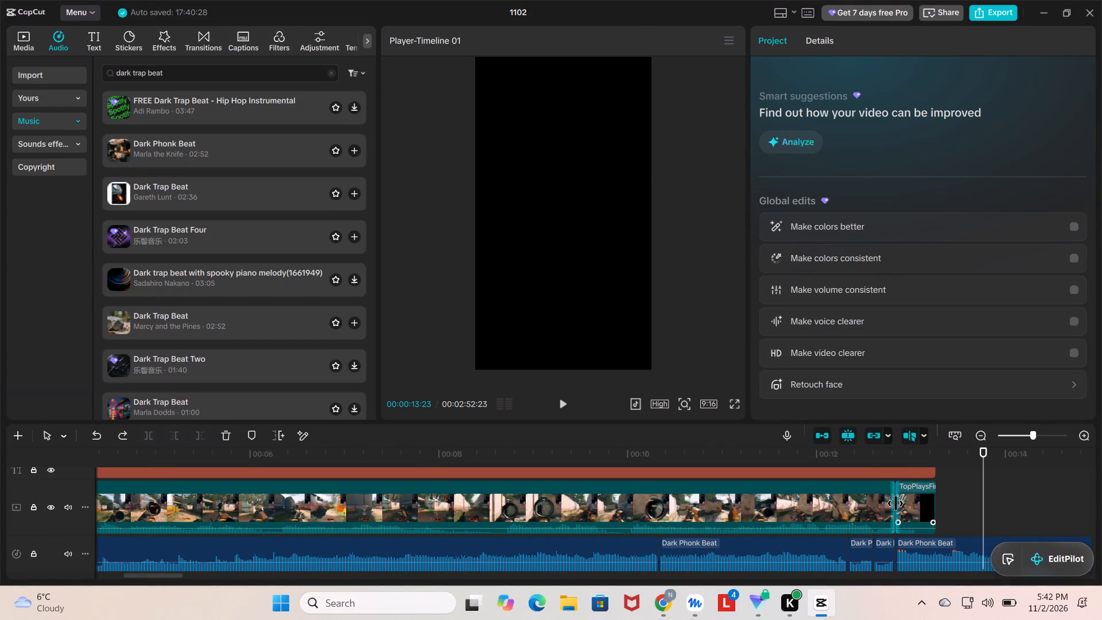
click(883, 564)
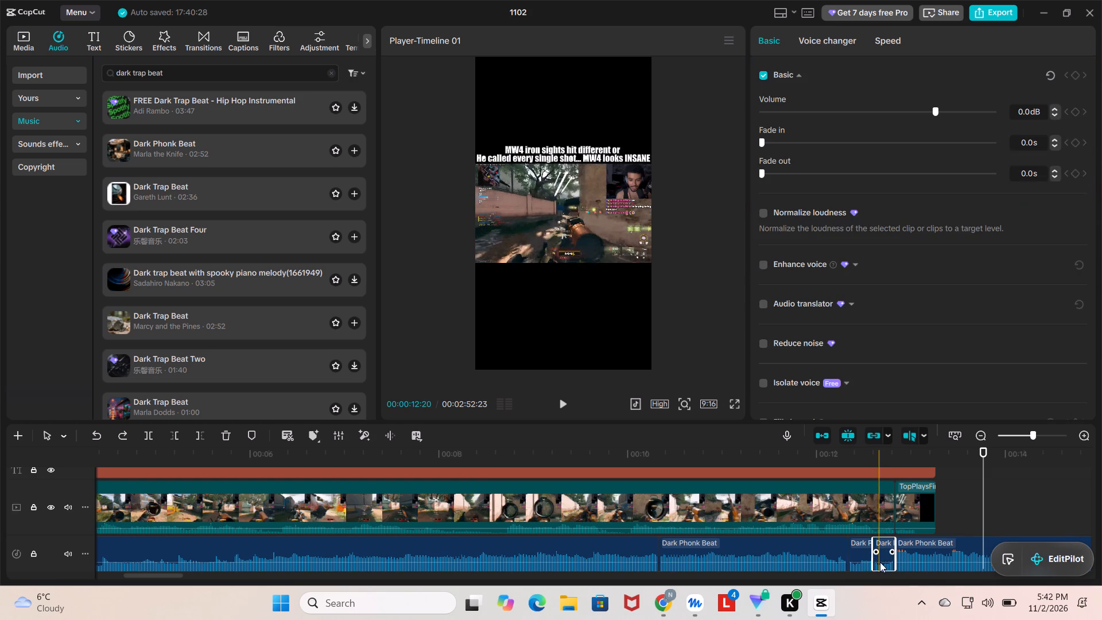
key(BackSpace)
click(863, 554)
key(BackSpace)
click(813, 557)
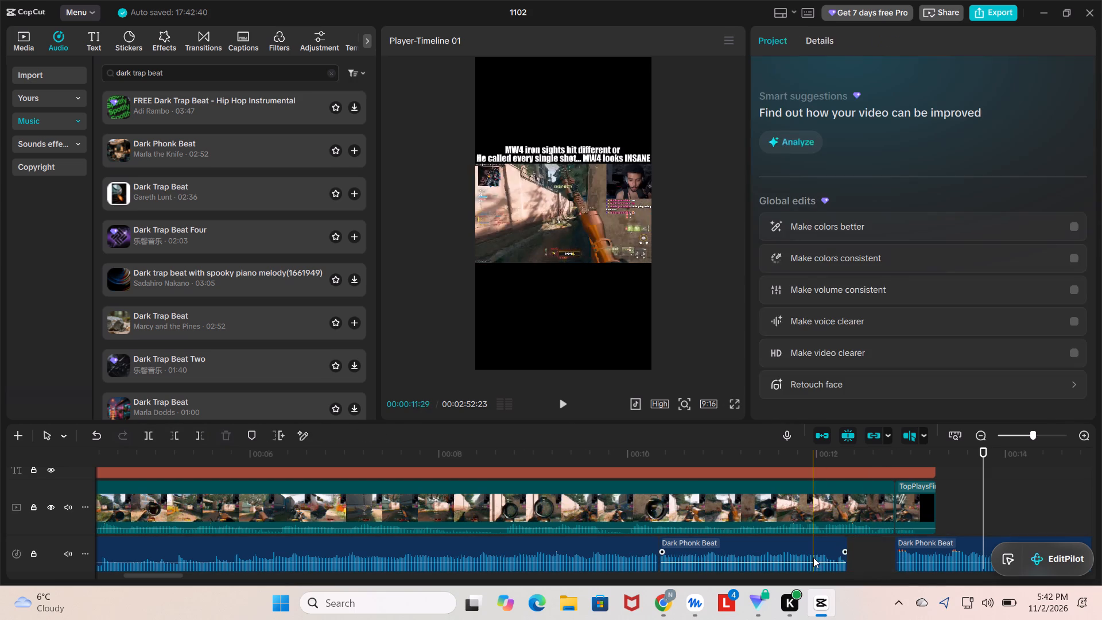
key(BackSpace)
click(612, 551)
key(BackSpace)
key(BackSpace)
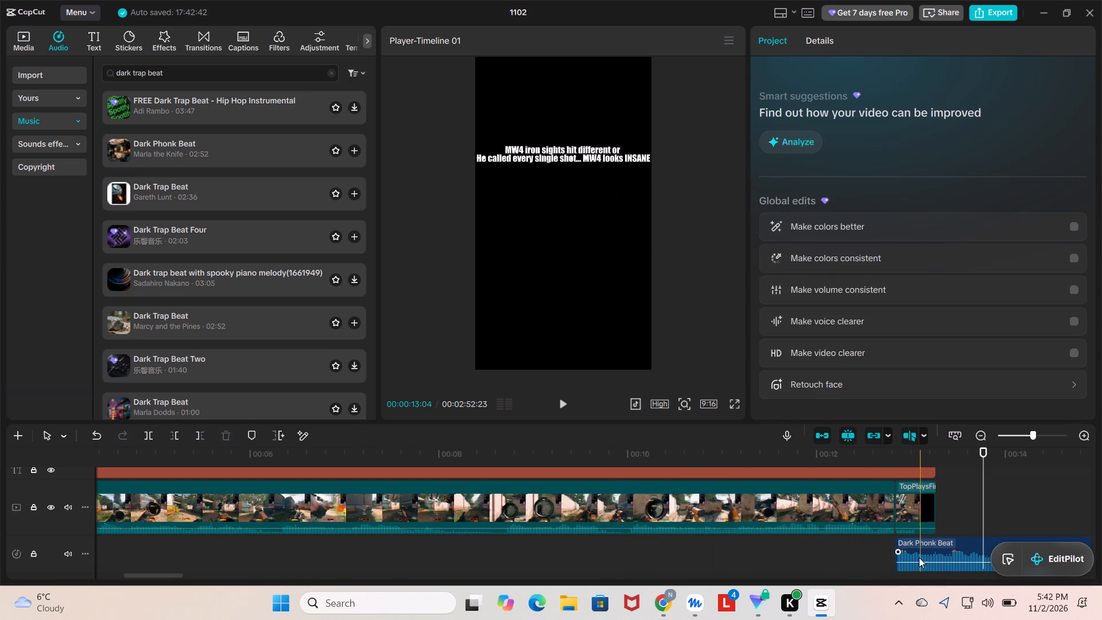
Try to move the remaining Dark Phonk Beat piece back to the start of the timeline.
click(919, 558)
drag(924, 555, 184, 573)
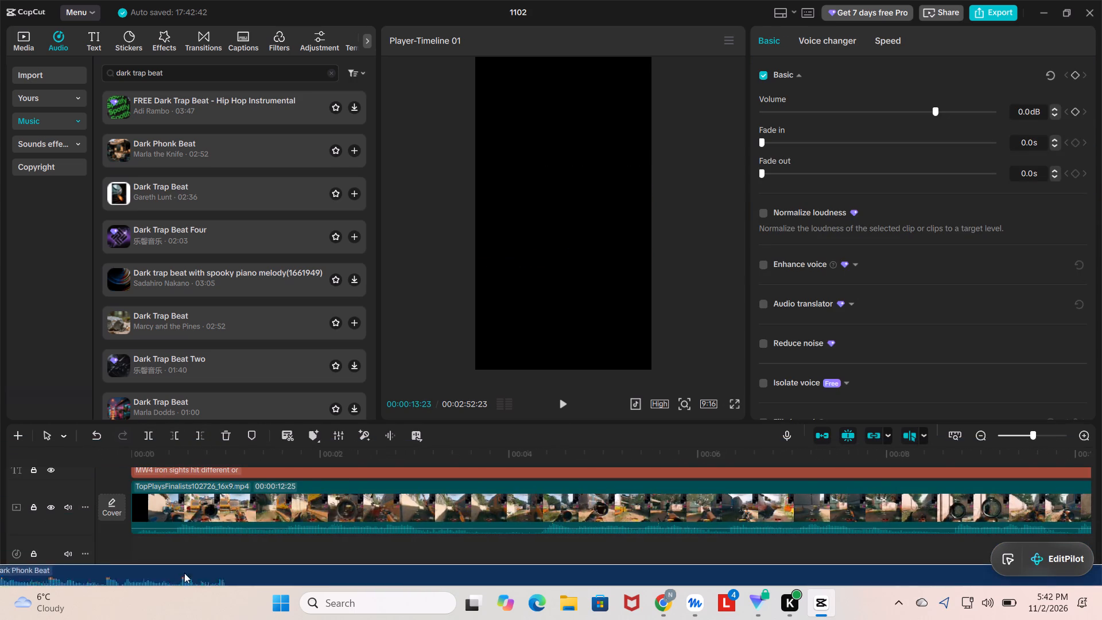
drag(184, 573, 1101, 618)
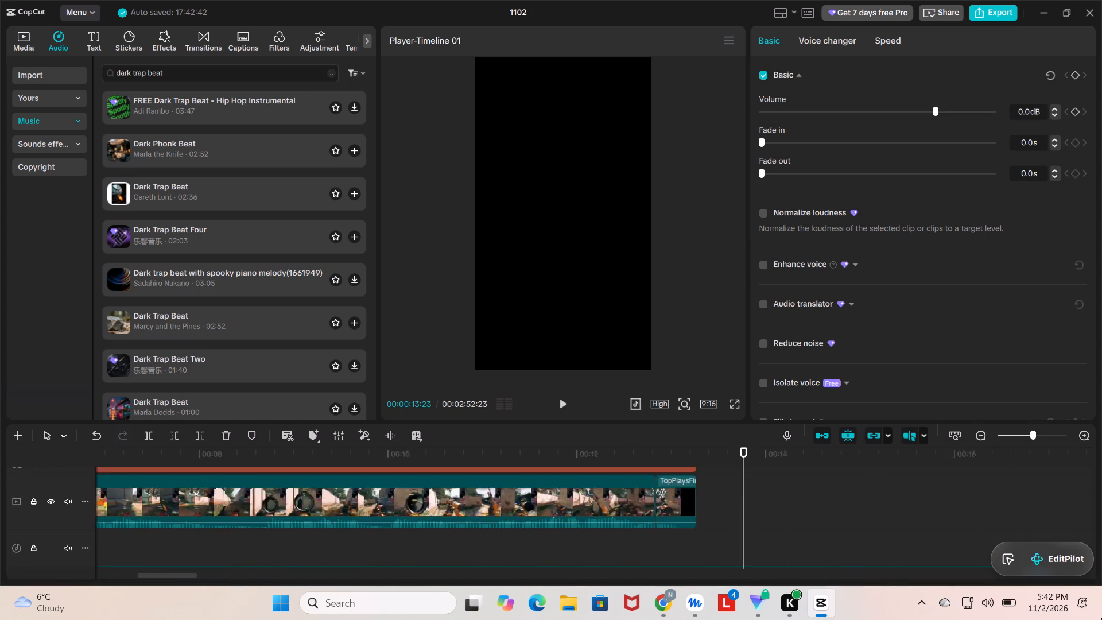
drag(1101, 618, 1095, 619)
Find the remaining Dark Phonk Beat piece further along the timeline and move it to start at 00:00 with the video.
scroll(351, 493, down, 3)
scroll(304, 549, up, 3)
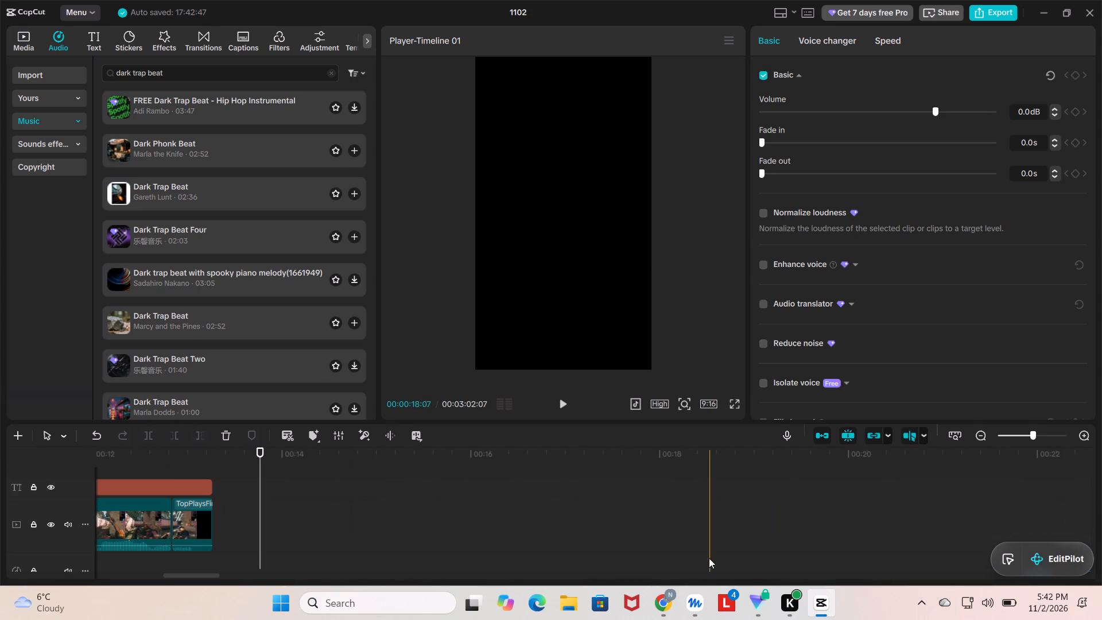
scroll(374, 551, up, 3)
drag(937, 557, 942, 557)
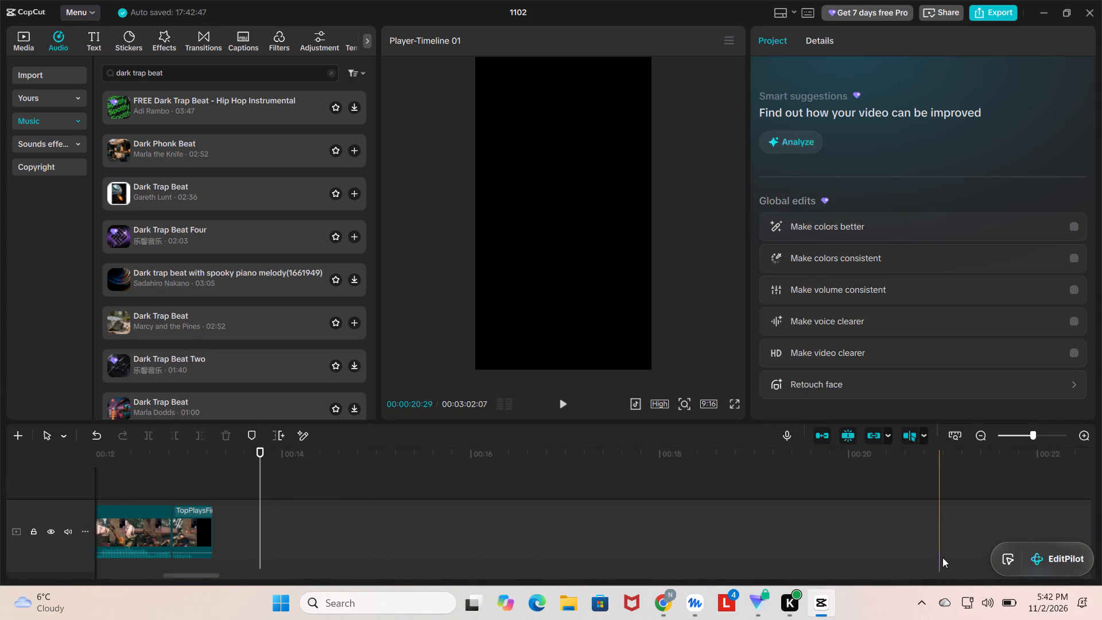
drag(942, 557, 1101, 560)
scroll(903, 458, down, 3)
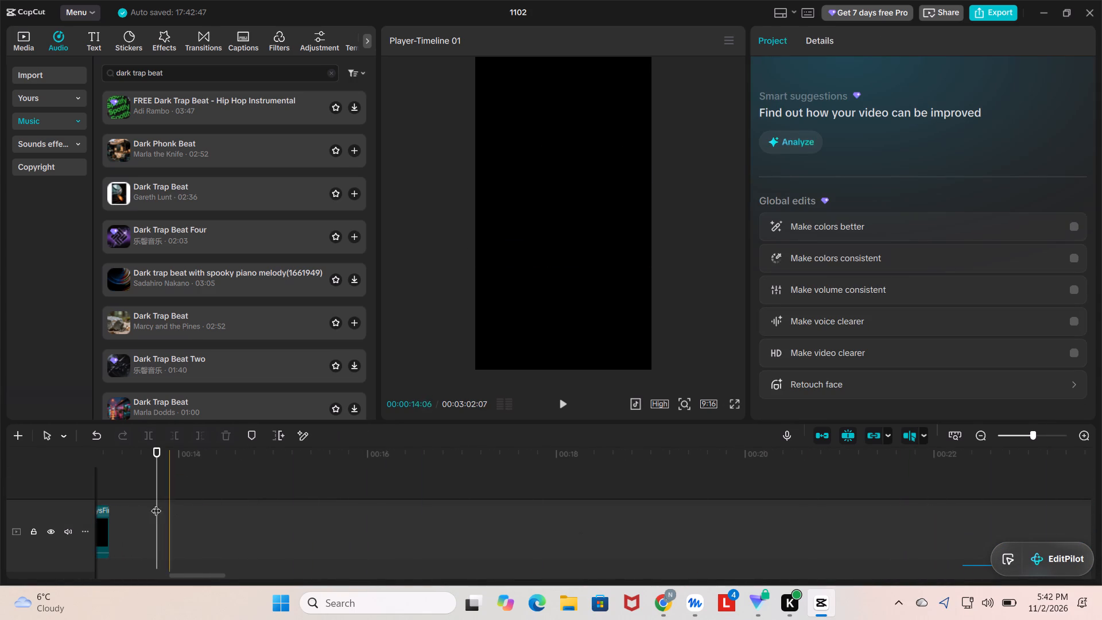
scroll(254, 501, up, 7)
drag(238, 464, 139, 475)
drag(139, 475, 150, 595)
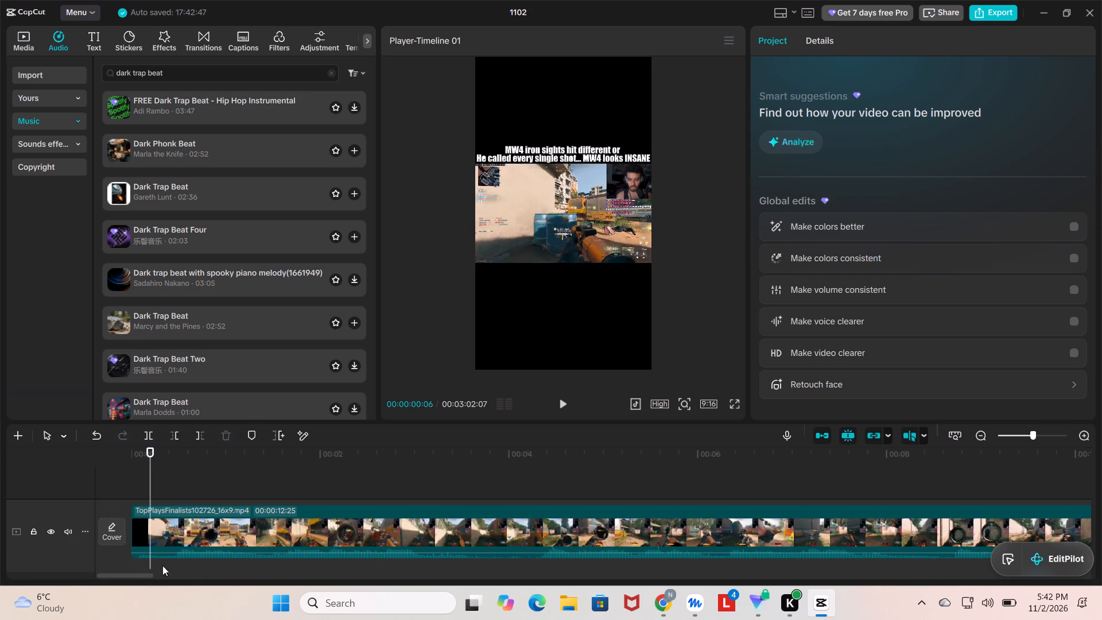
scroll(177, 534, down, 4)
drag(358, 532, 1101, 619)
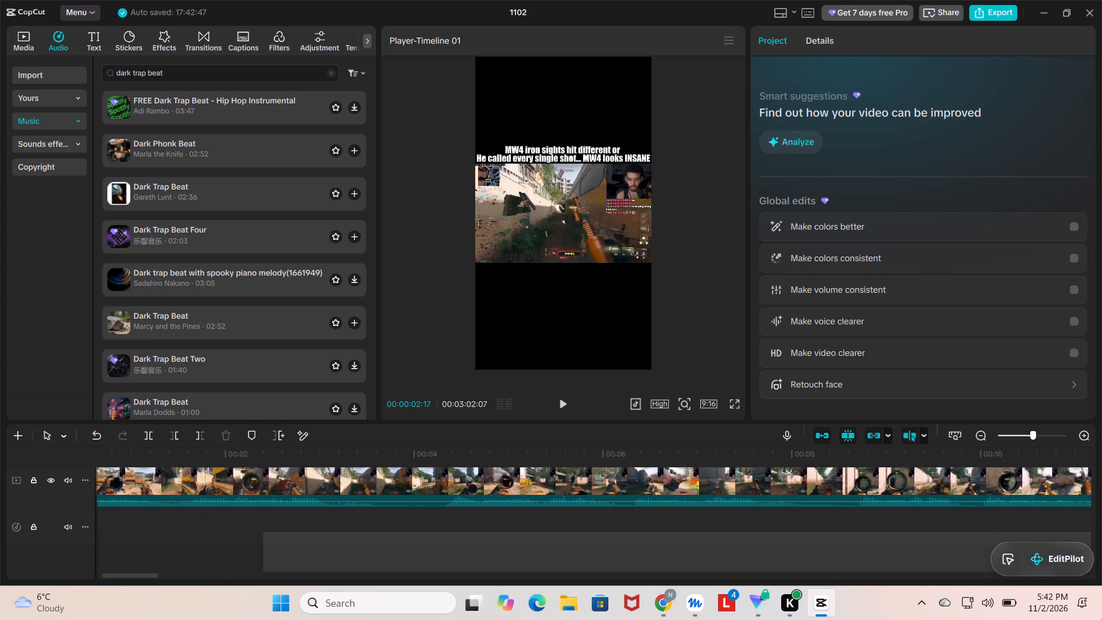
drag(1101, 619, 1101, 618)
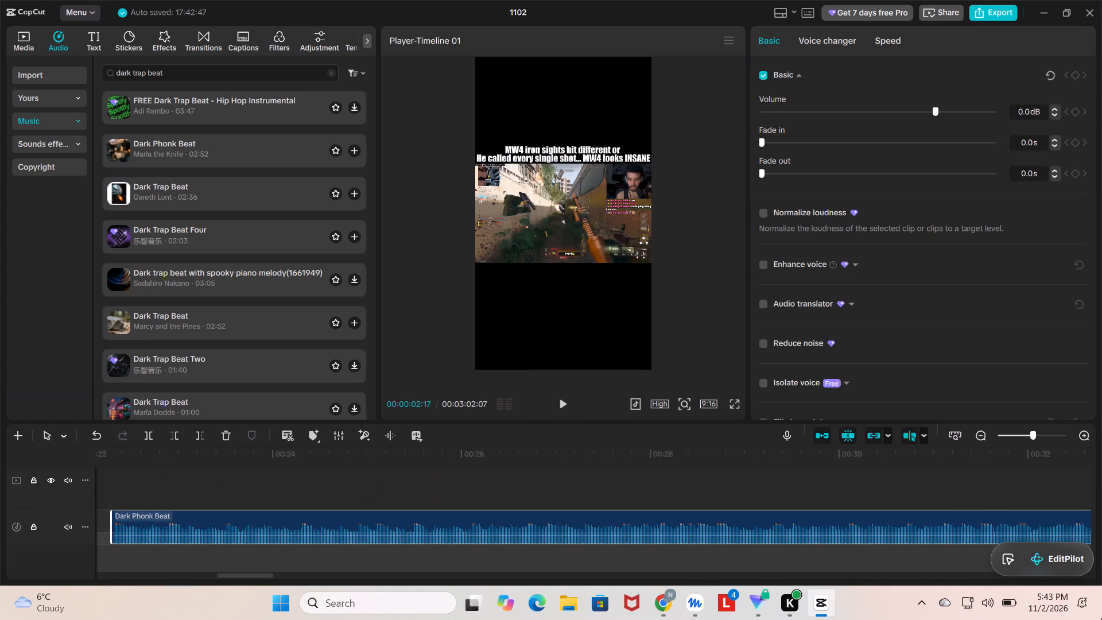
drag(1101, 618, 1101, 618)
drag(579, 520, 0, 458)
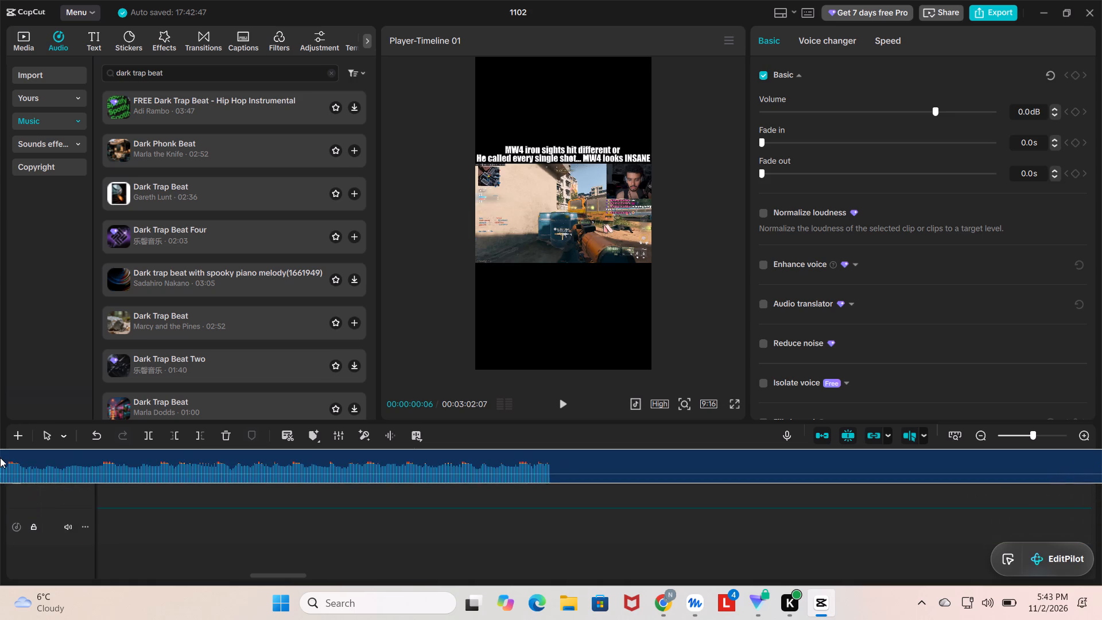
drag(0, 458, 0, 490)
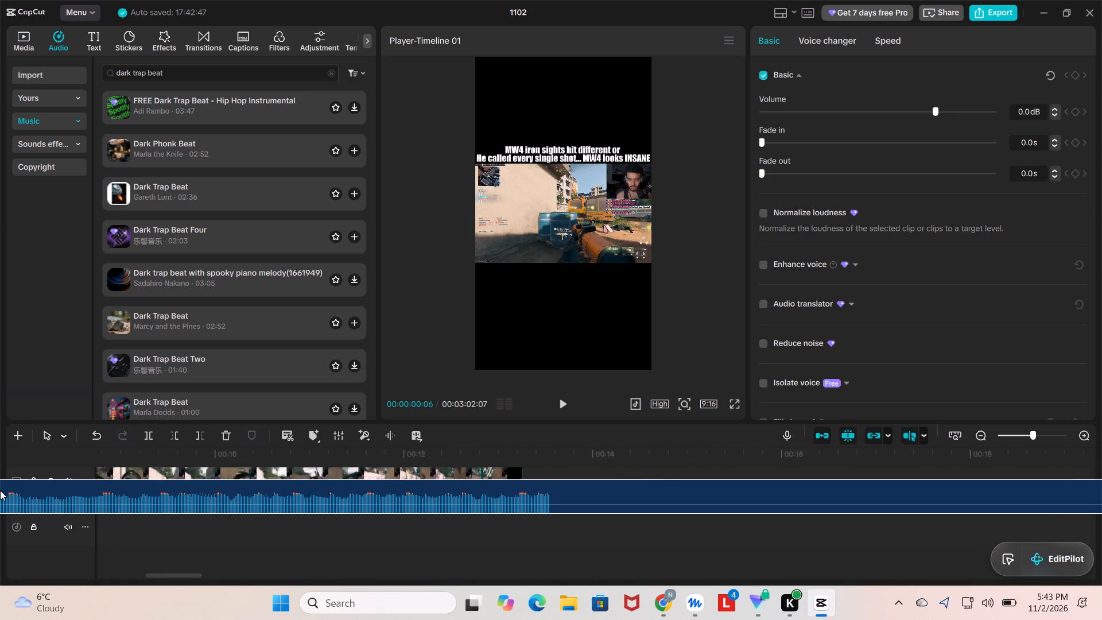
drag(0, 490, 398, 520)
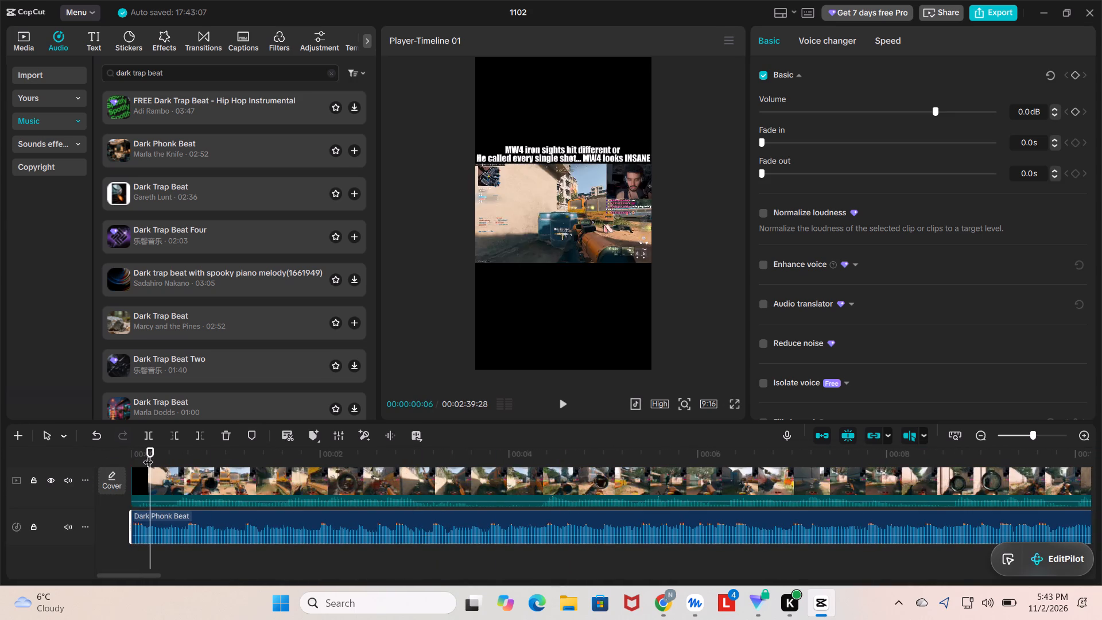
Play the video with the moved music, split Dark Phonk Beat at the video's end at 00:00:13:08, and delete the excess.
drag(153, 454, 111, 455)
key(space)
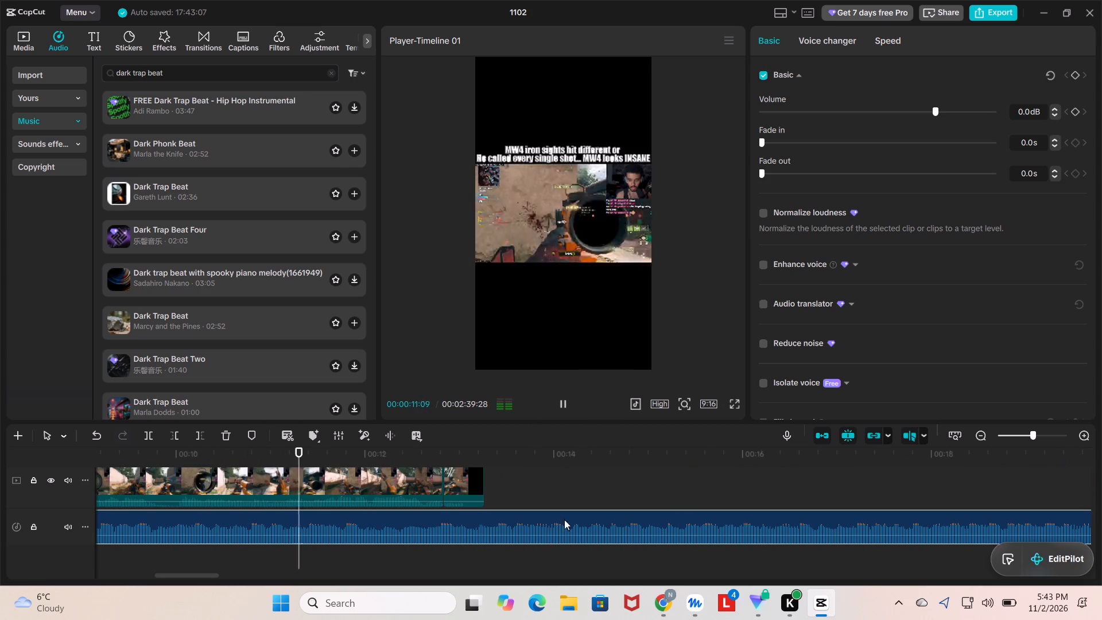
key(space)
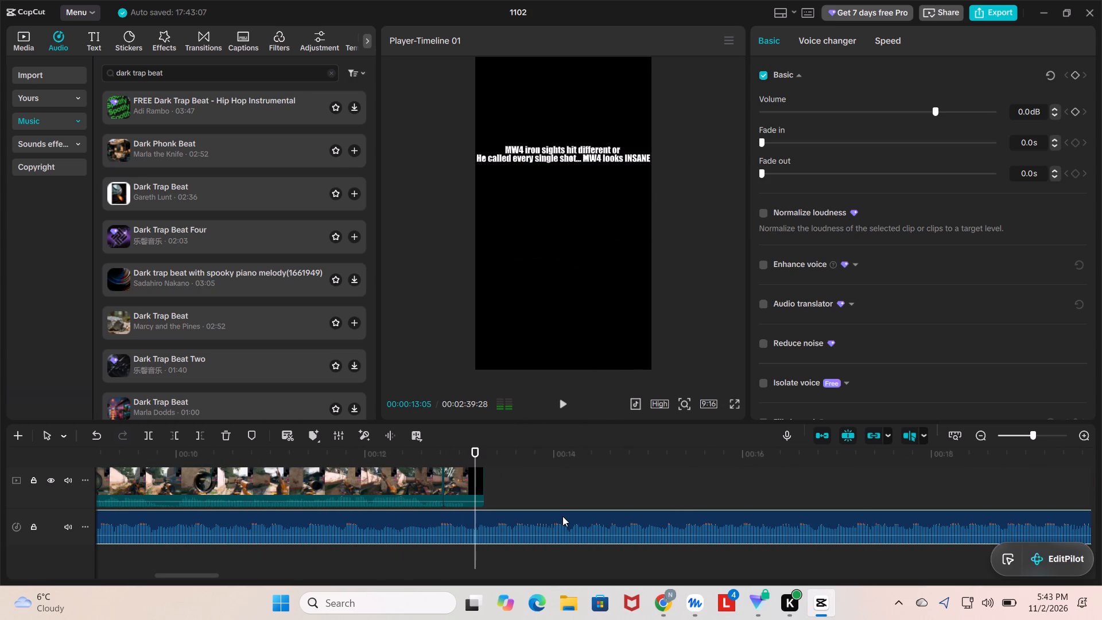
key(space)
key(space)
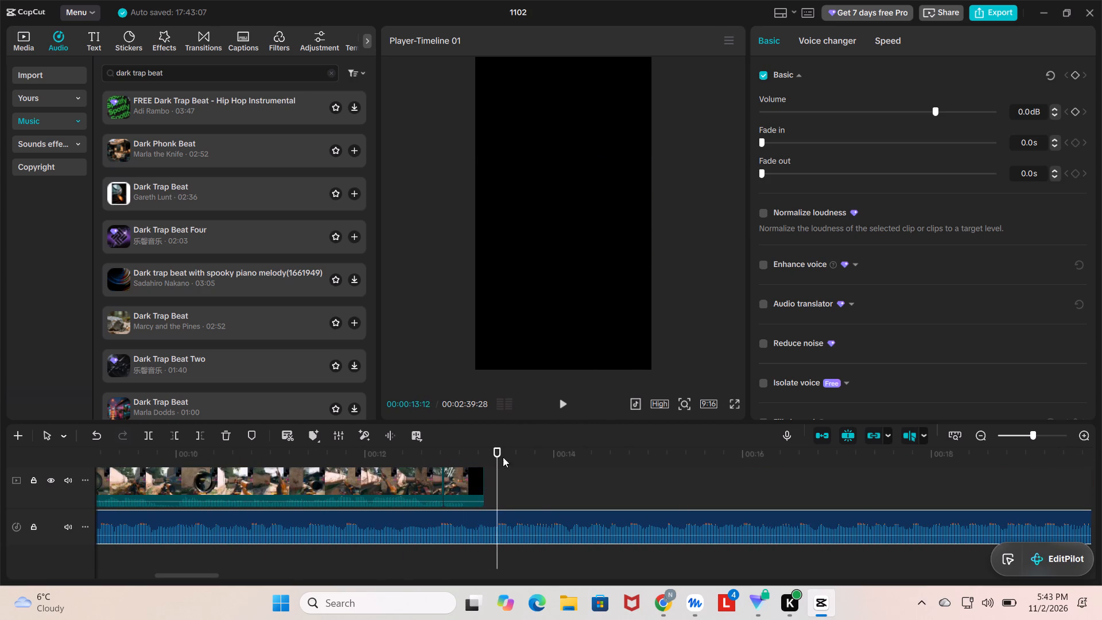
drag(497, 460, 487, 464)
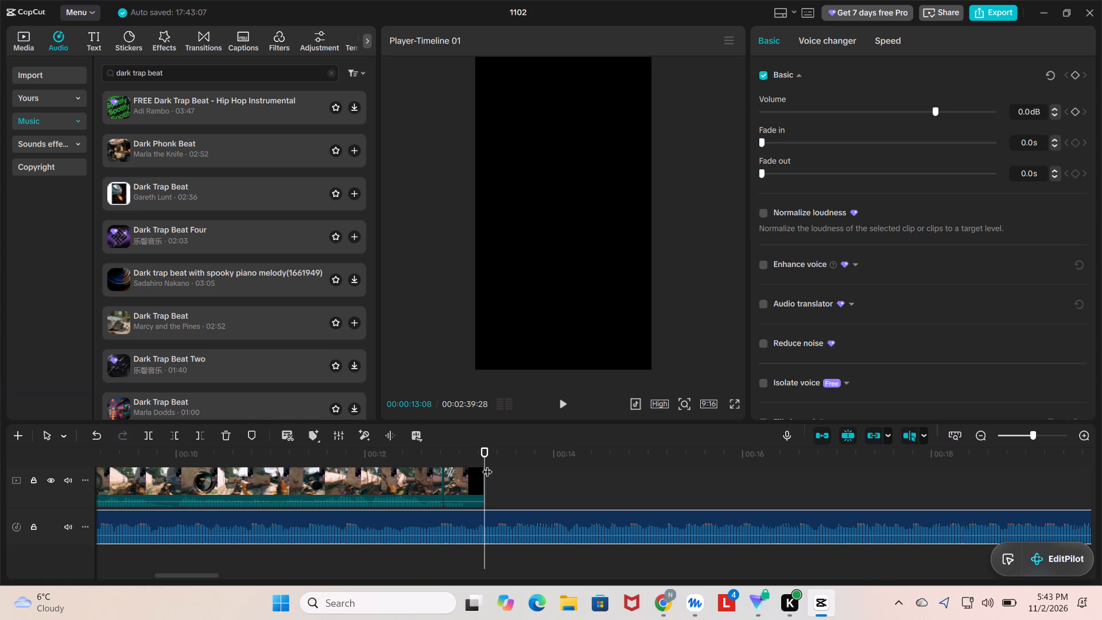
key(ctrl+b)
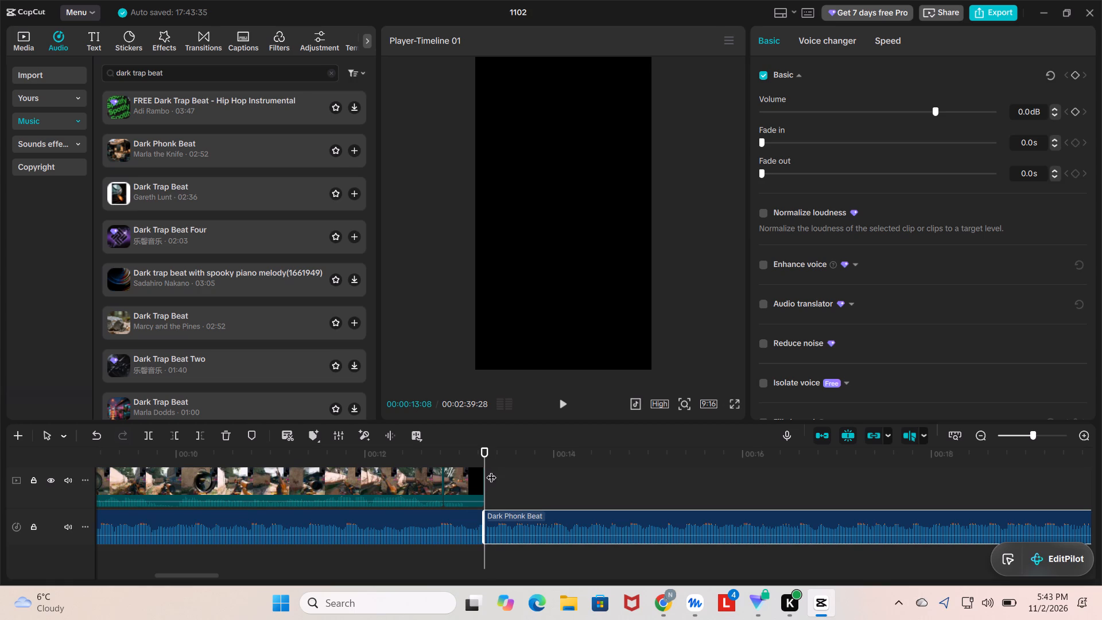
key(BackSpace)
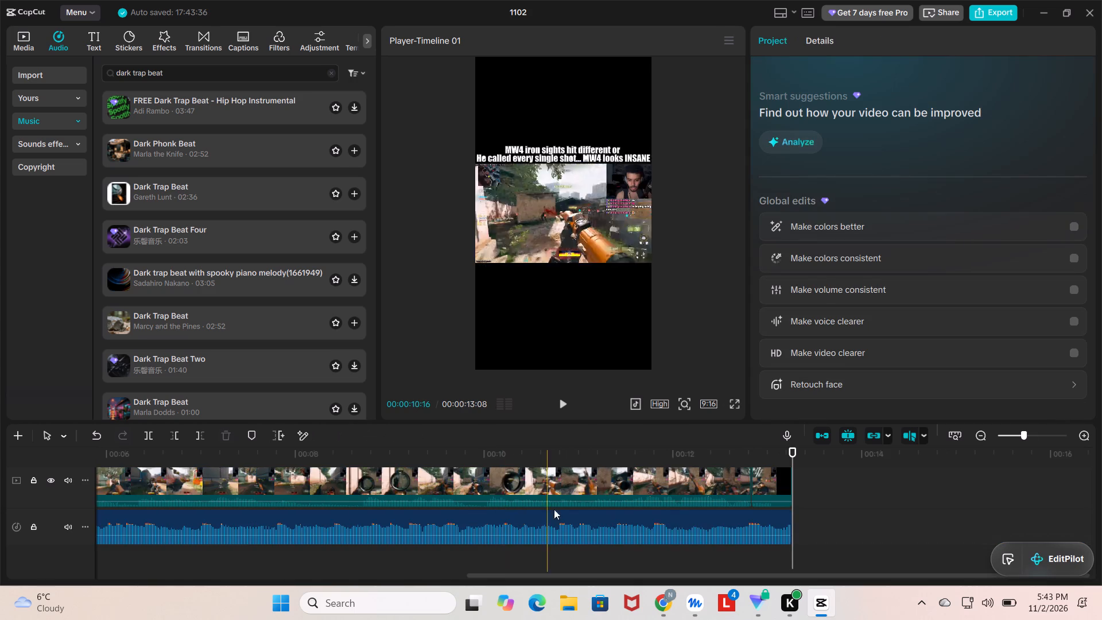
Give the trimmed Dark Phonk Beat clip a 2.5 s fade-in and a 2.0 s fade-out.
click(168, 520)
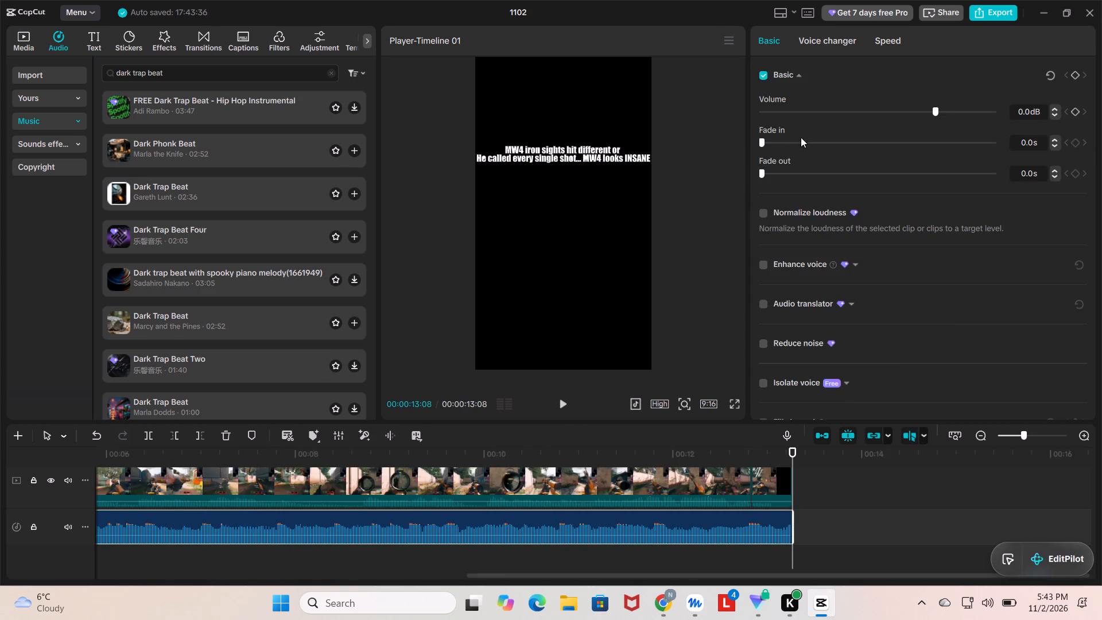
drag(763, 143, 820, 150)
drag(764, 173, 806, 174)
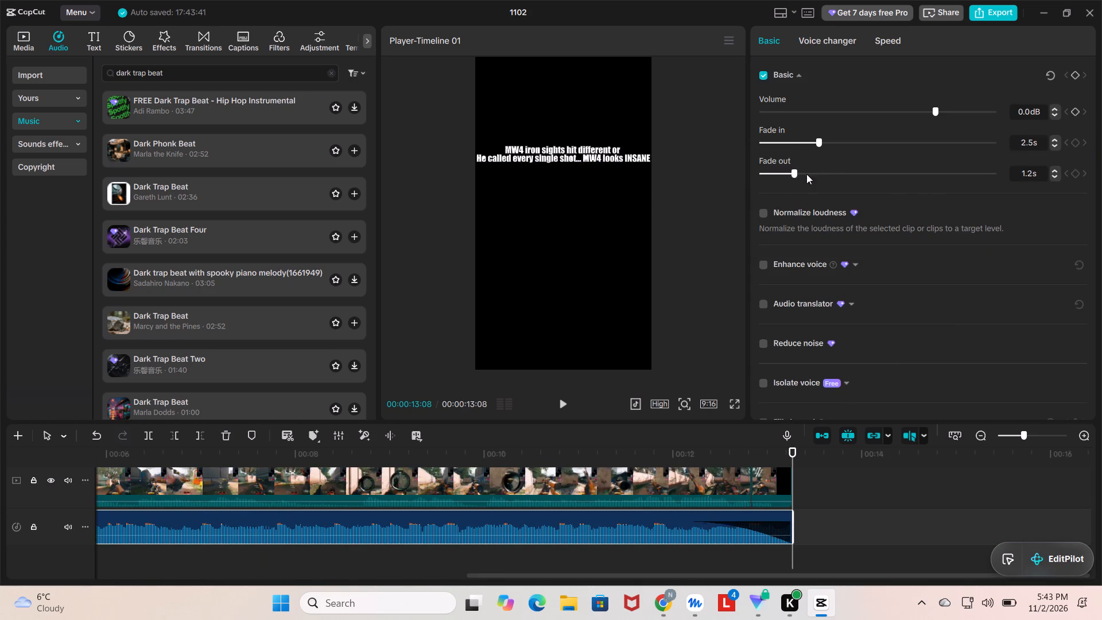
drag(806, 174, 817, 180)
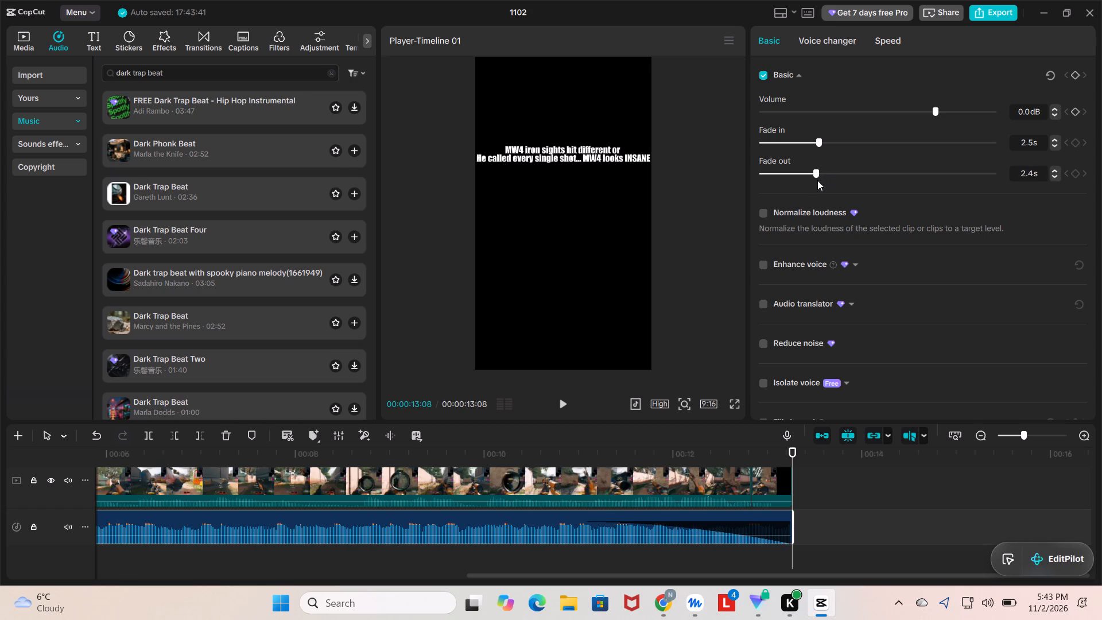
drag(817, 180, 809, 185)
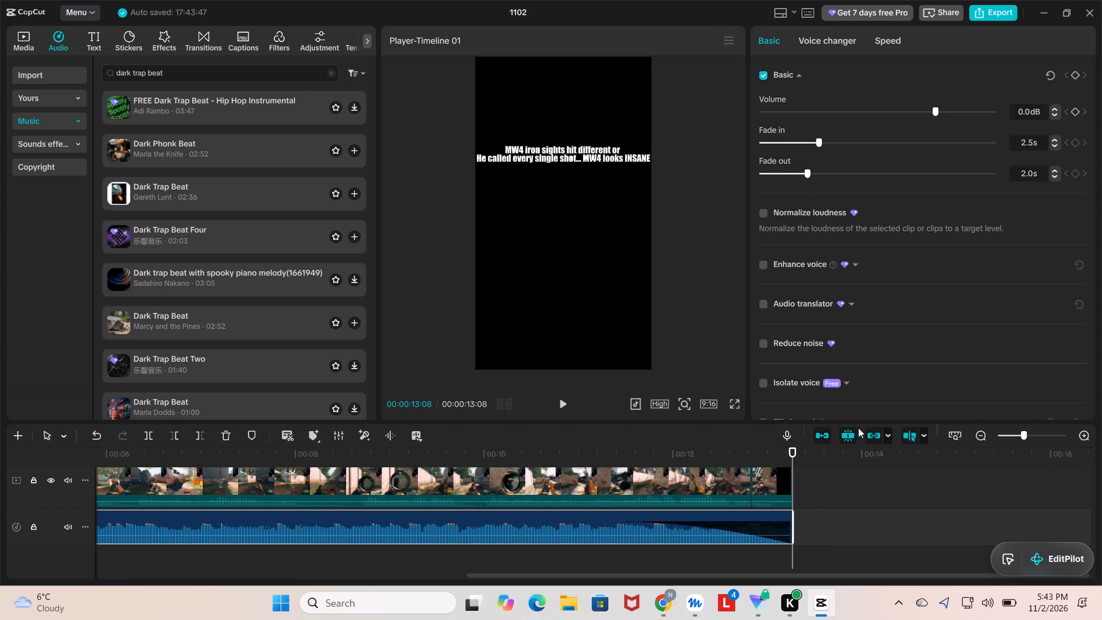
Preview the opening, shift Dark Phonk Beat about 4.7 s later, and extend its beginning back to 00:00.
drag(793, 451, 0, 476)
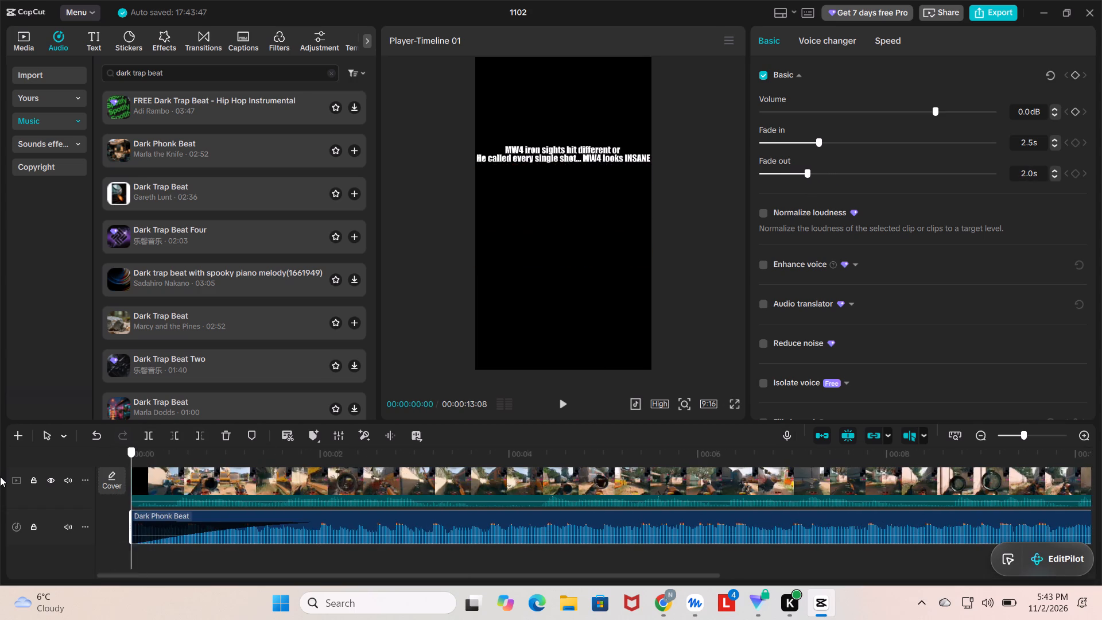
drag(0, 476, 2, 475)
key(space)
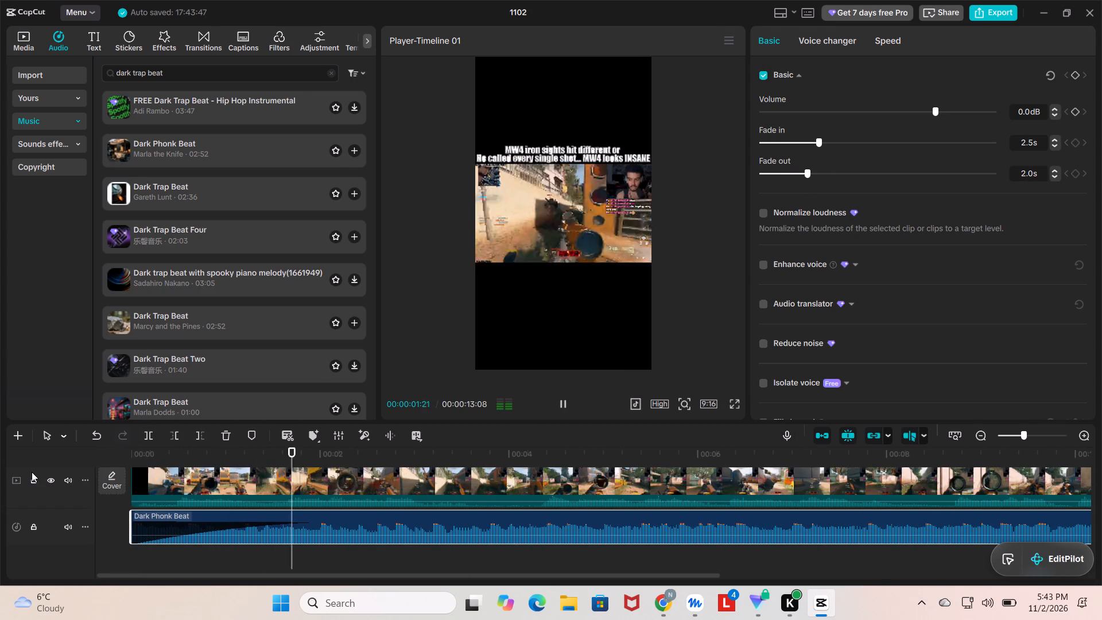
key(space)
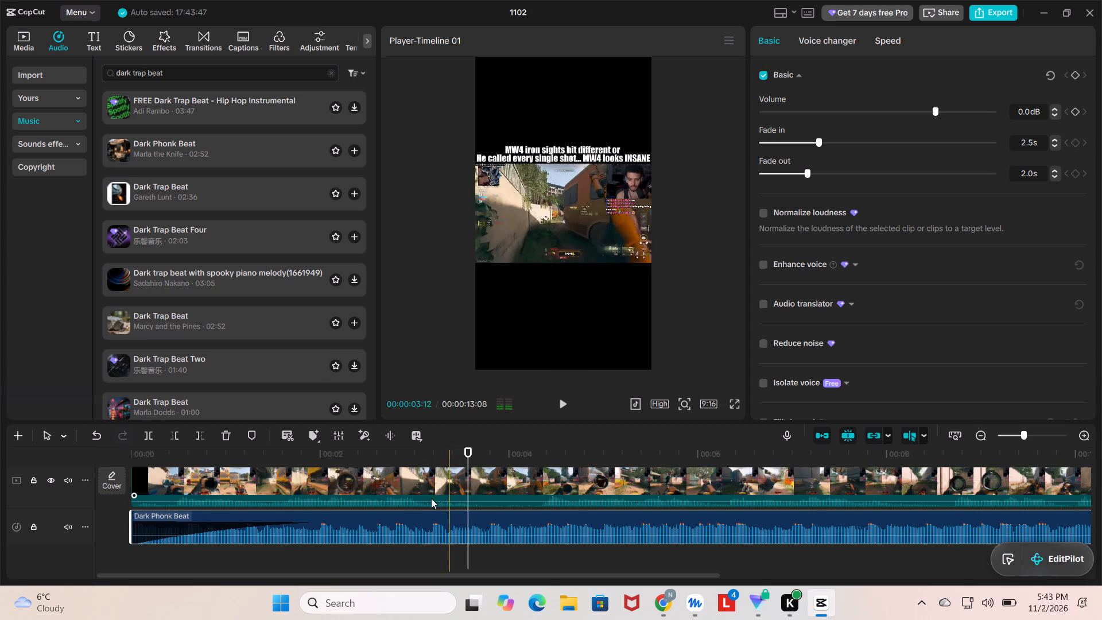
click(300, 537)
click(277, 532)
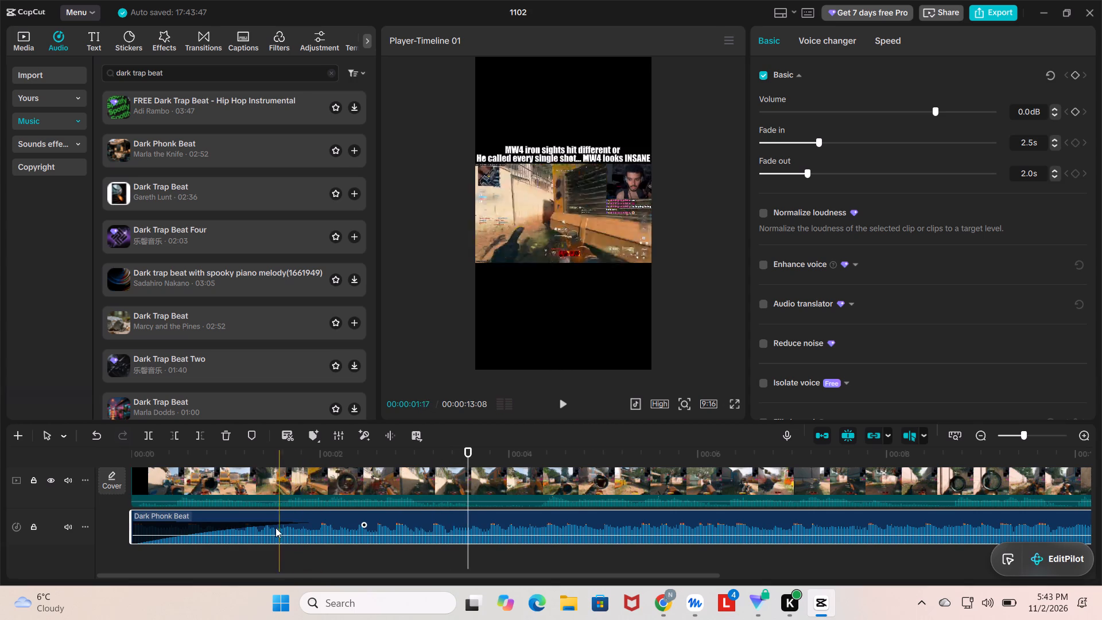
click(271, 526)
drag(128, 528, 75, 536)
drag(410, 521, 857, 524)
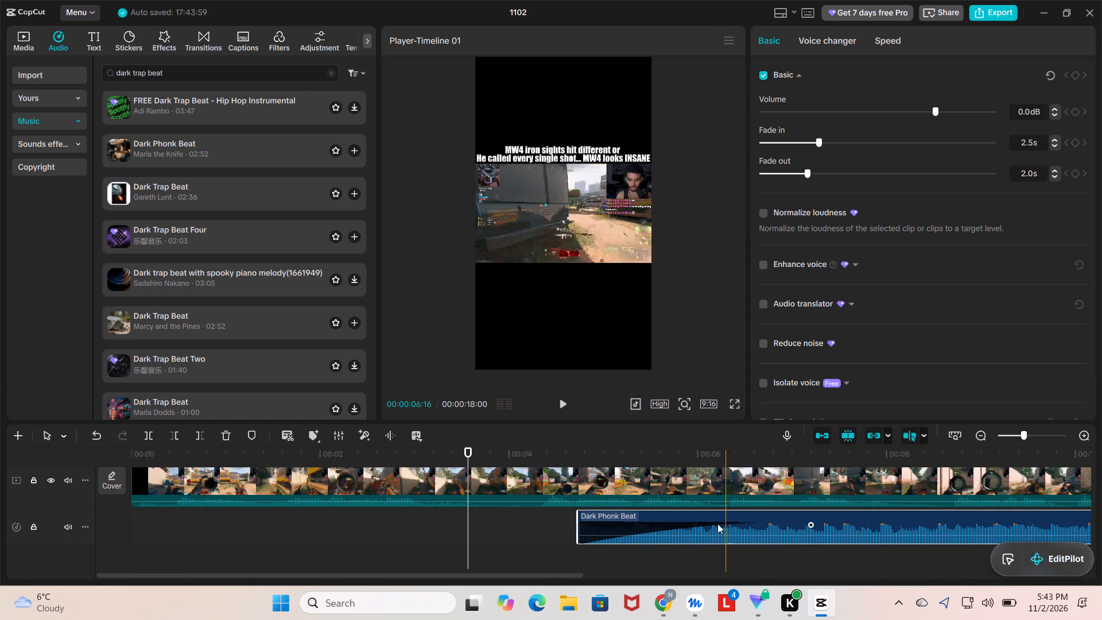
drag(575, 526, 16, 527)
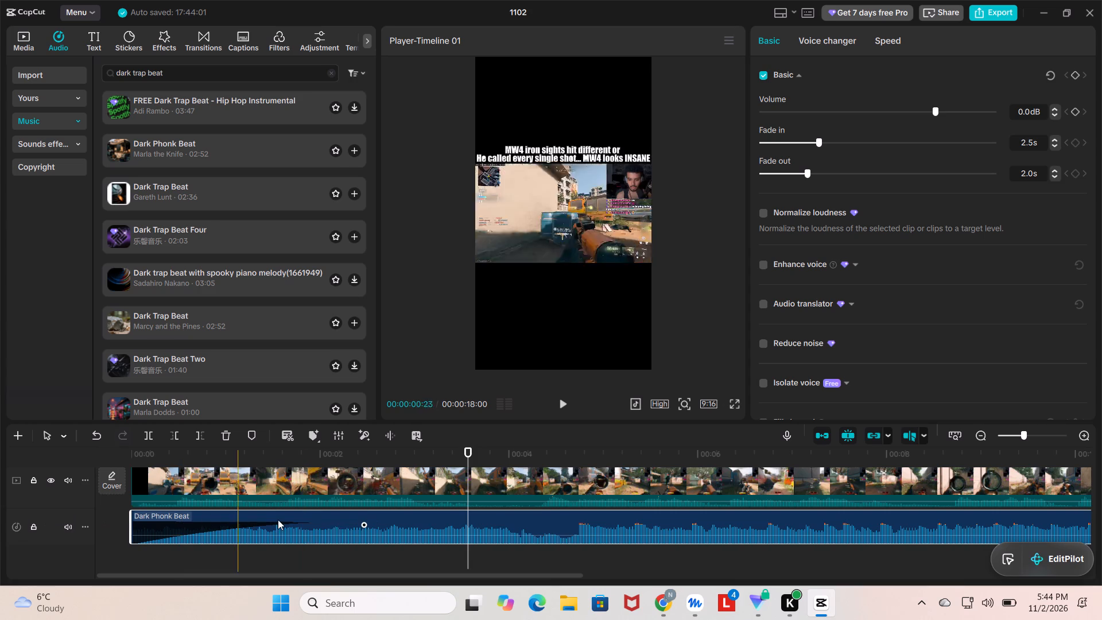
Set the Dark Phonk Beat clip's fade-in to 0.0 s.
click(600, 520)
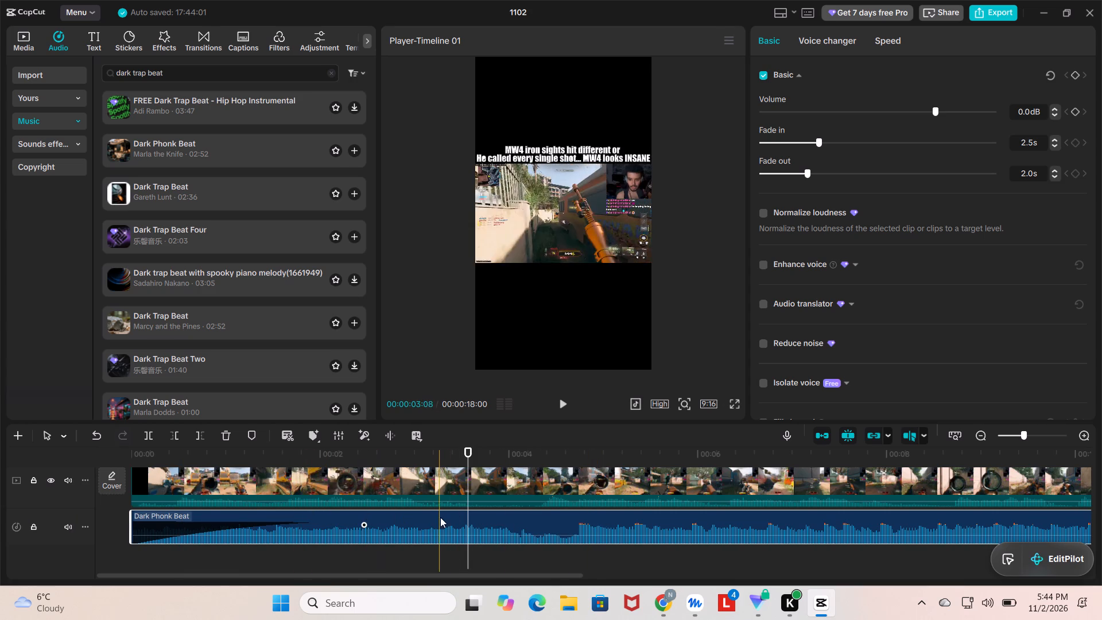
drag(821, 141, 562, 181)
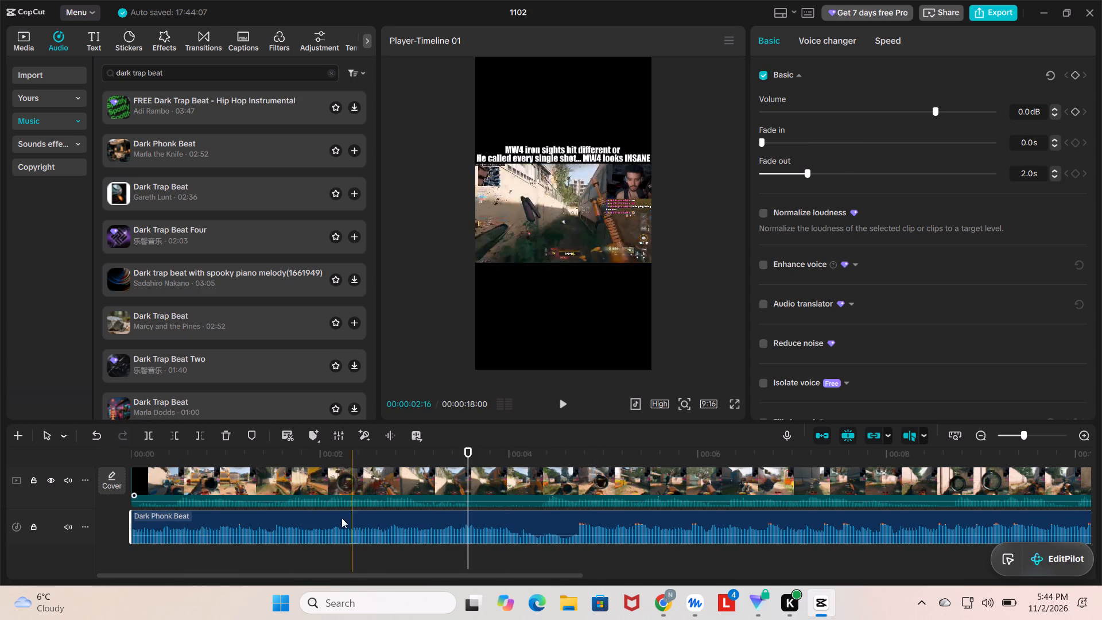
Play the video from the start, split Dark Phonk Beat at the video's end at 00:00:13:08, and delete the excess music.
drag(471, 452, 464, 454)
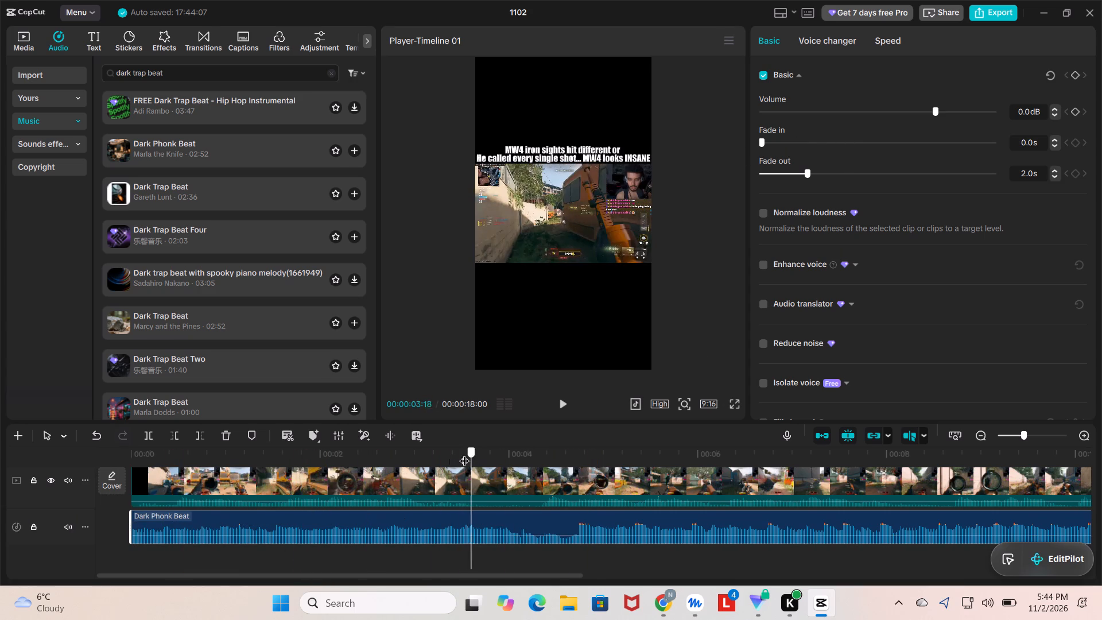
drag(464, 454, 32, 471)
key(space)
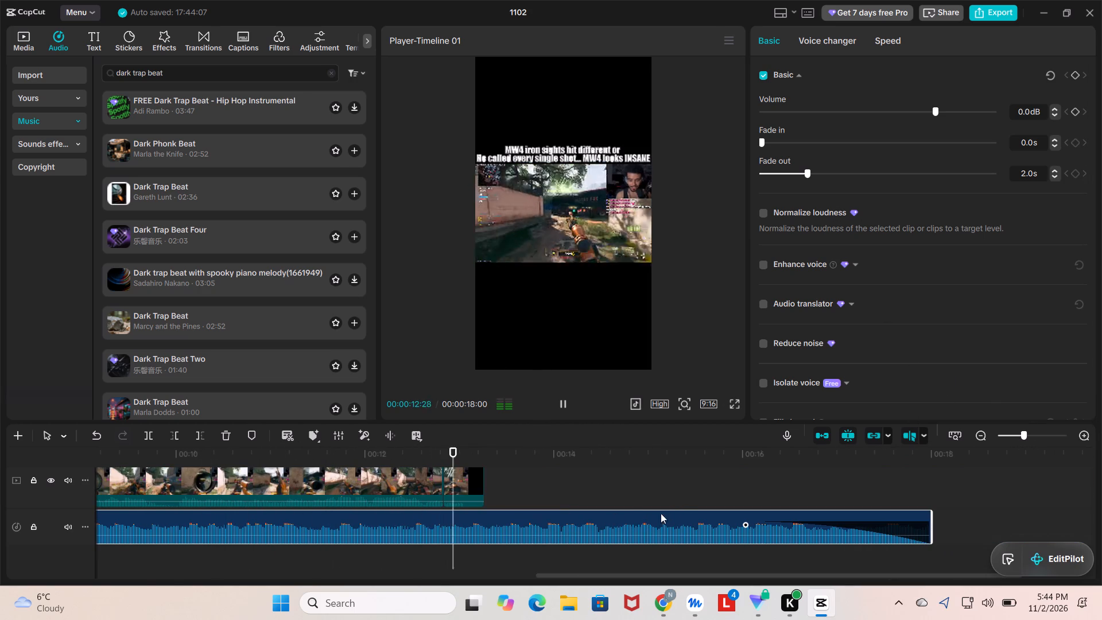
key(space)
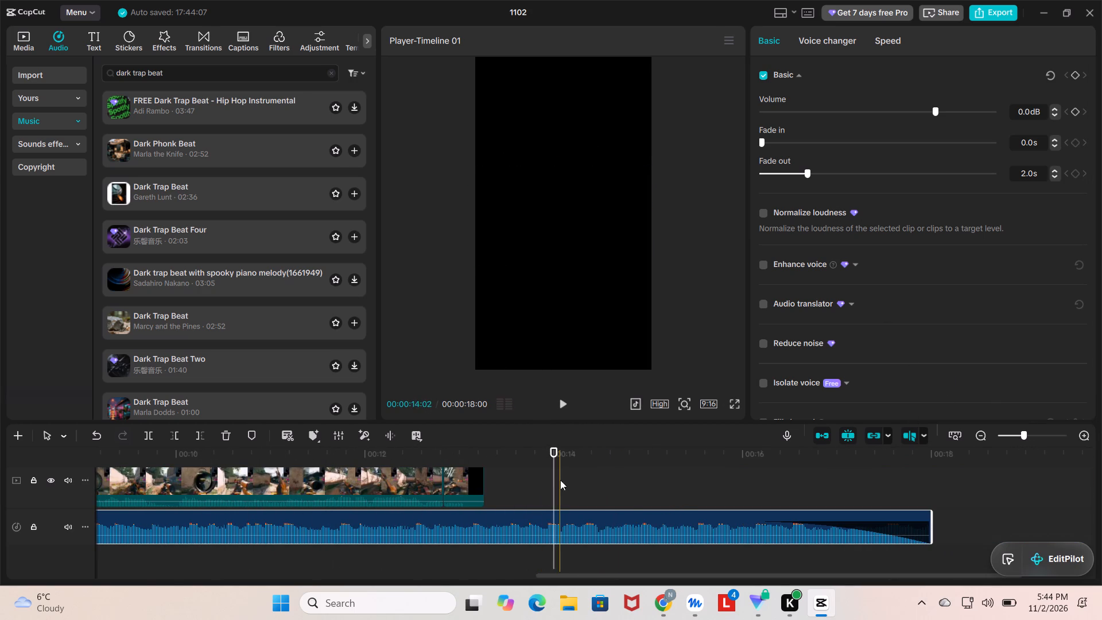
drag(554, 482, 488, 489)
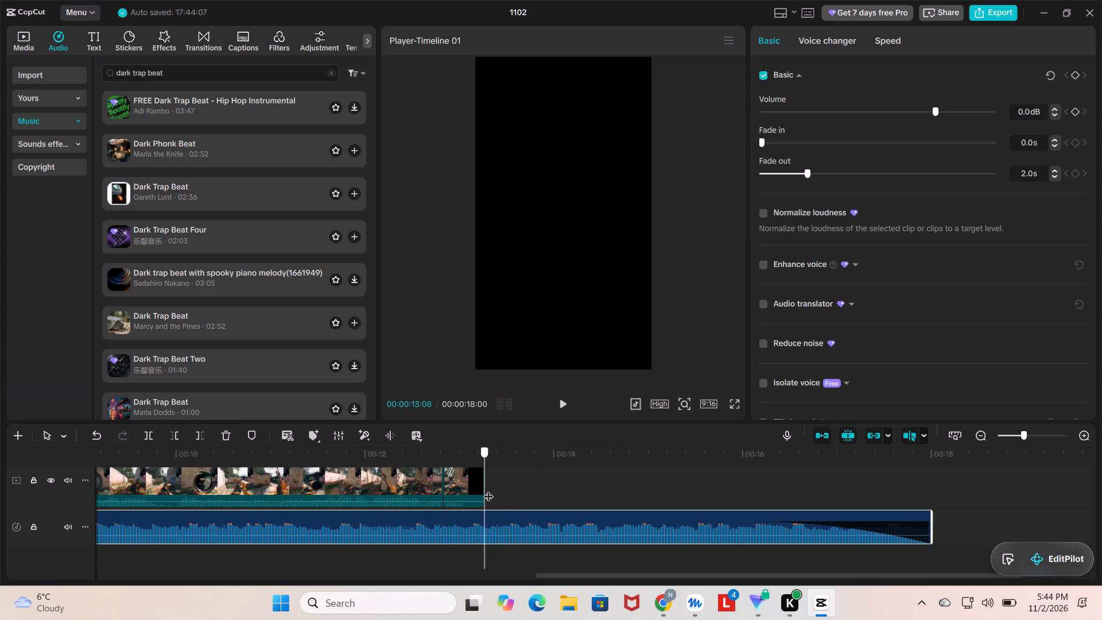
drag(488, 489, 487, 490)
key(ctrl+b)
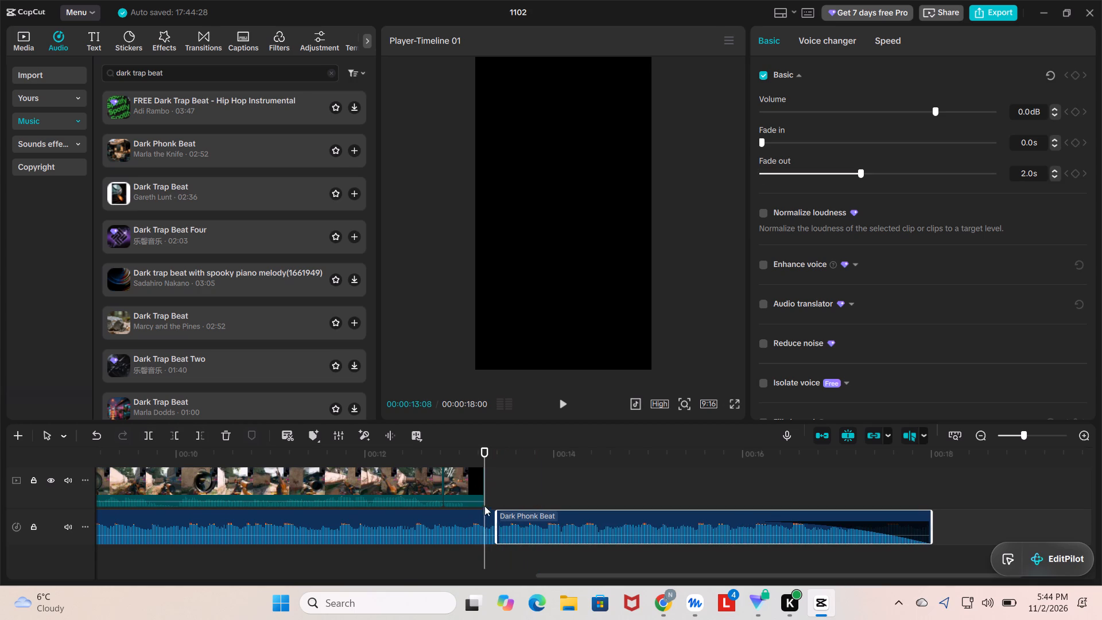
key(ctrl+b)
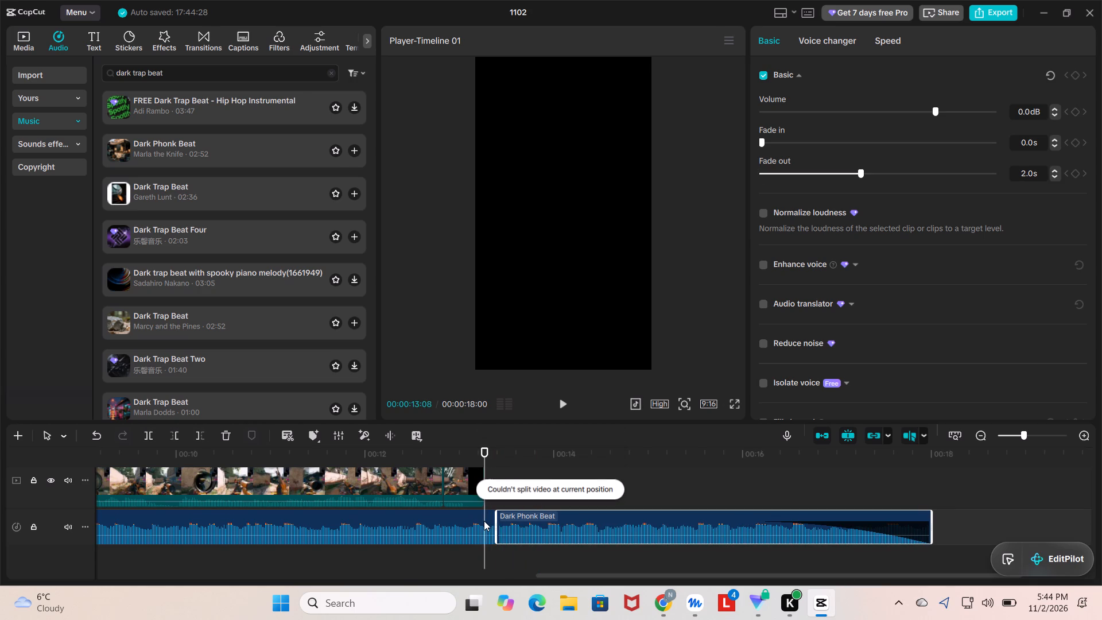
key(ctrl+b)
click(532, 517)
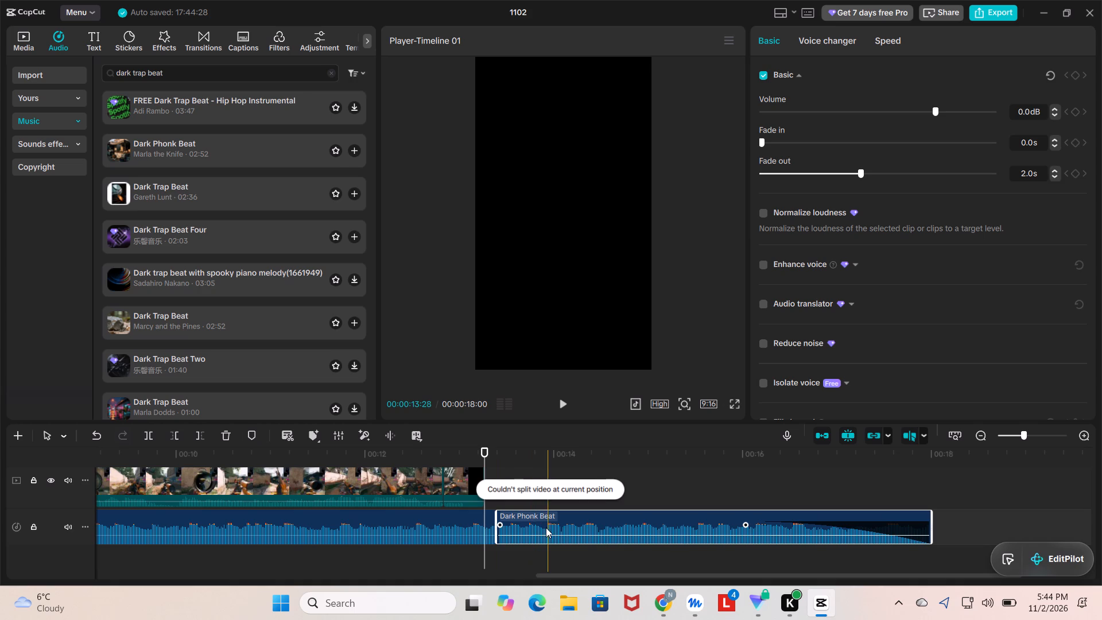
key(BackSpace)
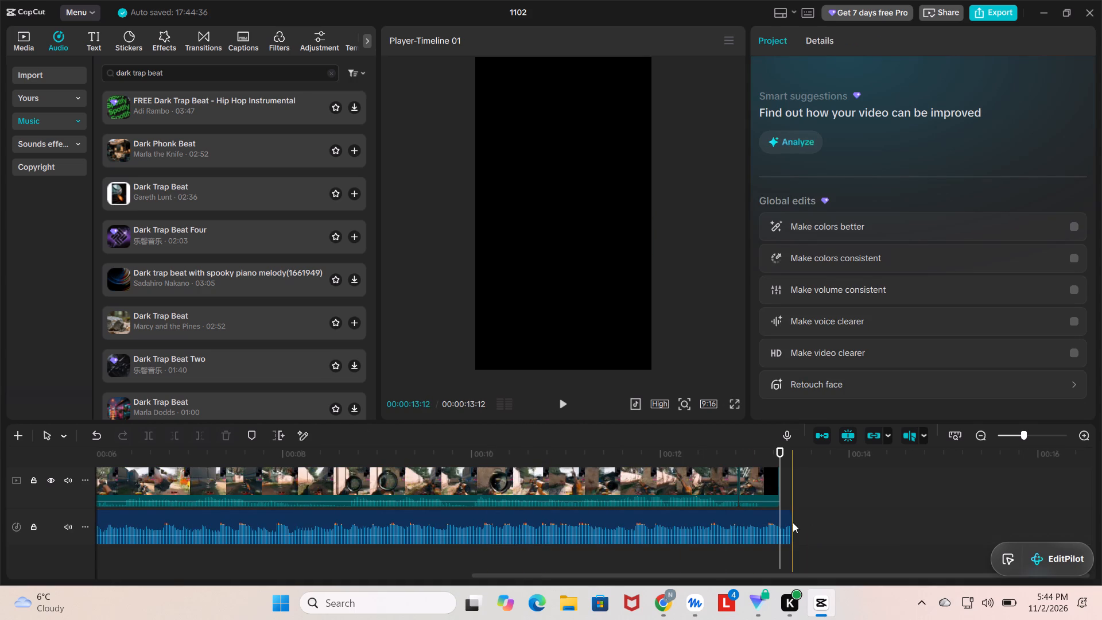
click(783, 526)
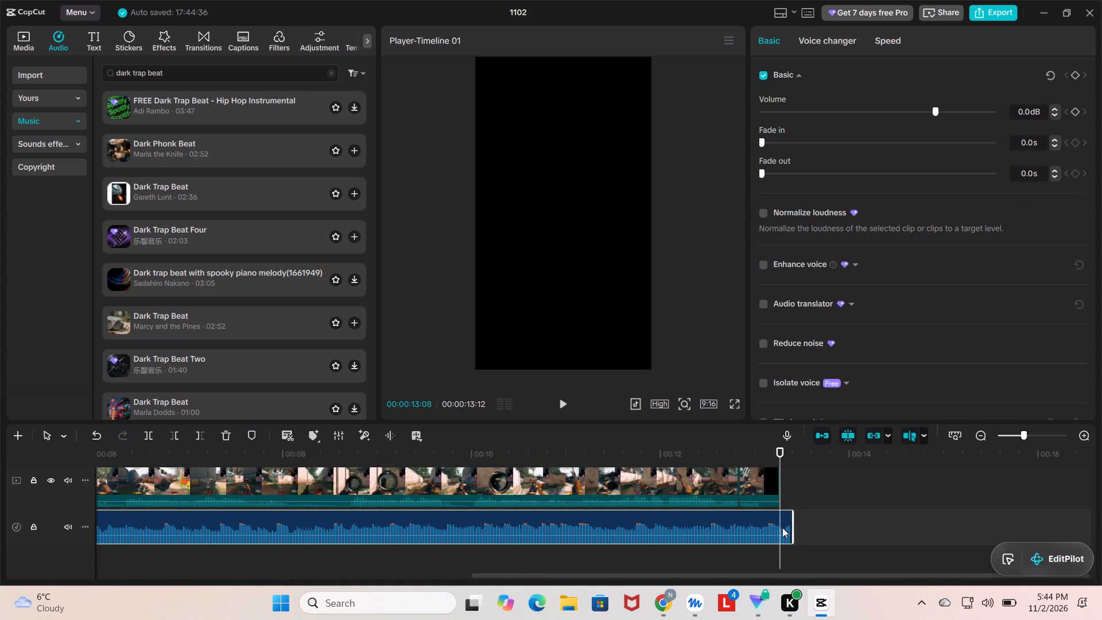
key(ctrl+b)
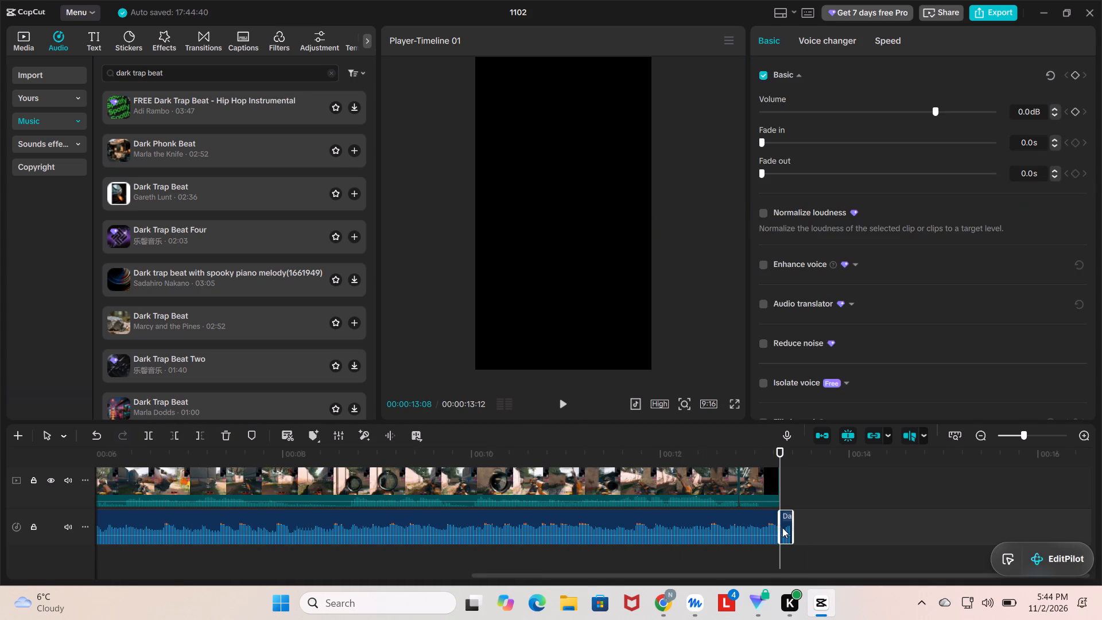
key(BackSpace)
Set the trimmed Dark Phonk Beat clip's fade-out to 1.0 s.
click(759, 533)
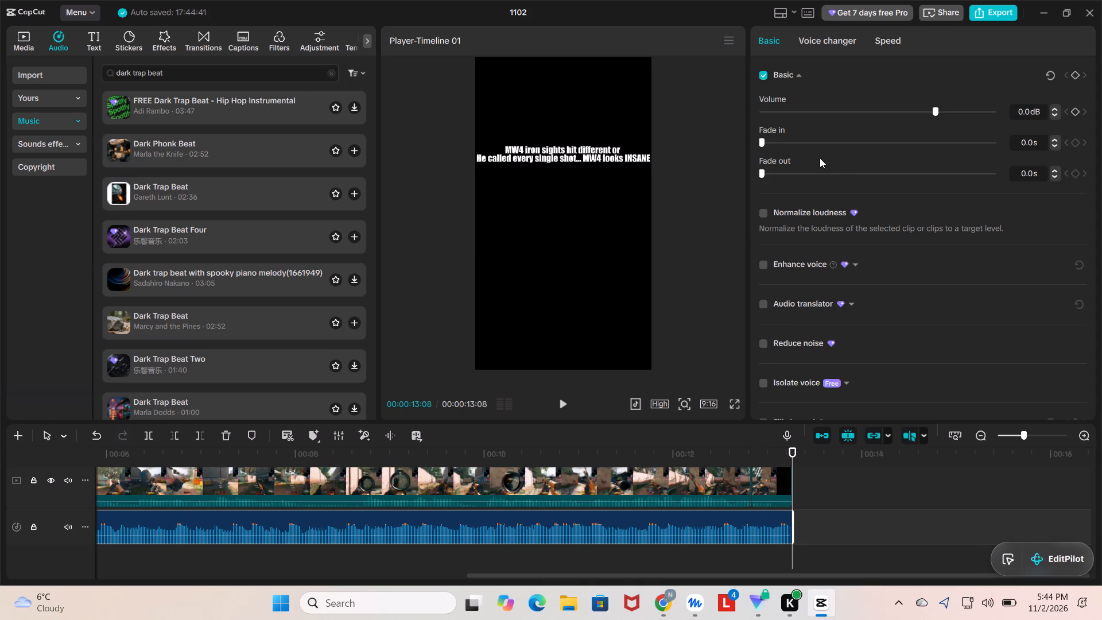
click(774, 174)
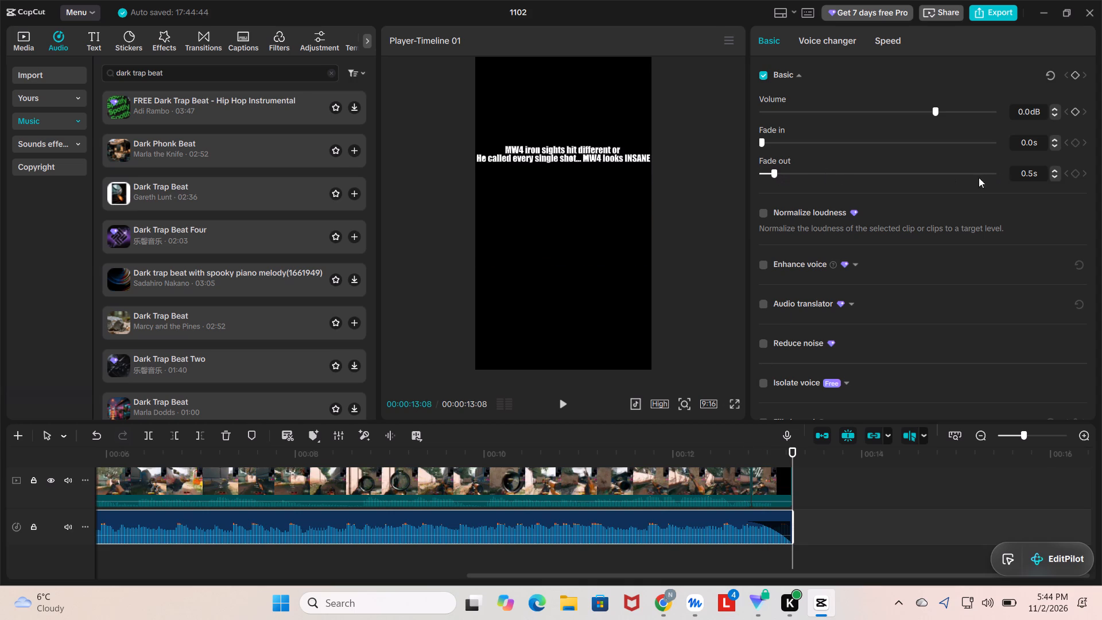
click(780, 175)
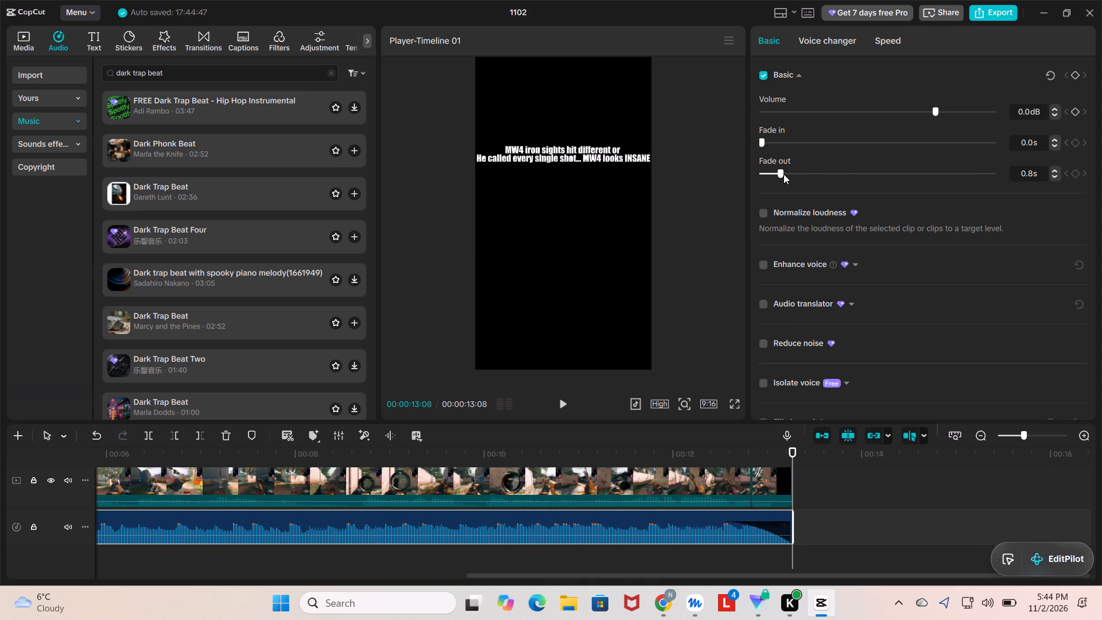
click(783, 174)
click(783, 174)
click(789, 173)
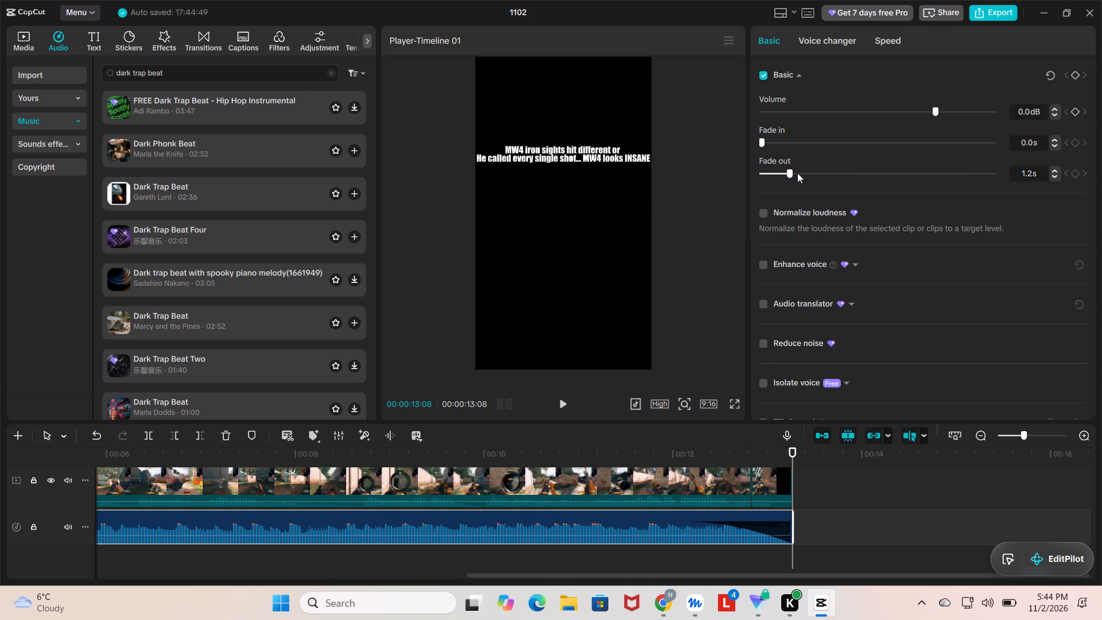
click(1053, 177)
click(1053, 177)
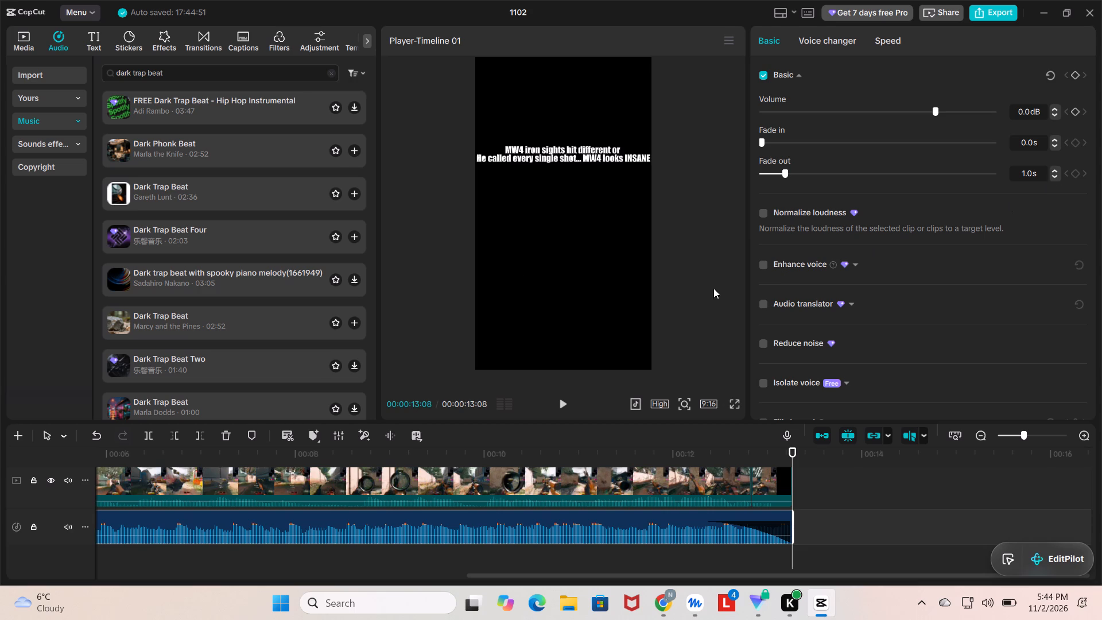
Play the video from the start to judge the mix, and lower Dark Phonk Beat's volume to -17.7 dB.
drag(793, 455, 700, 455)
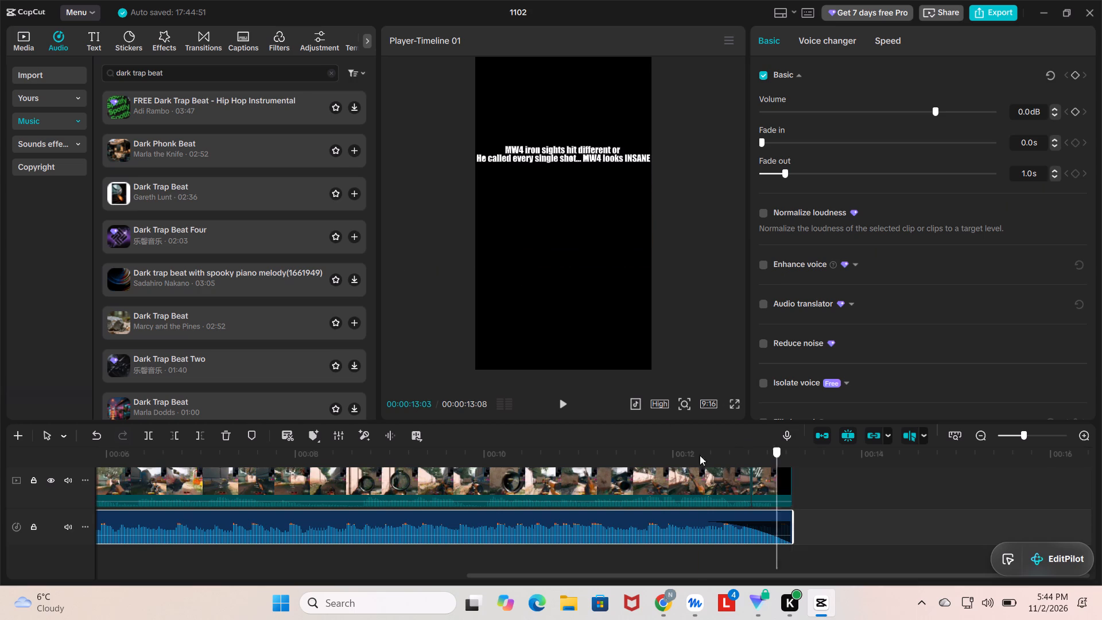
drag(700, 455, 0, 450)
key(space)
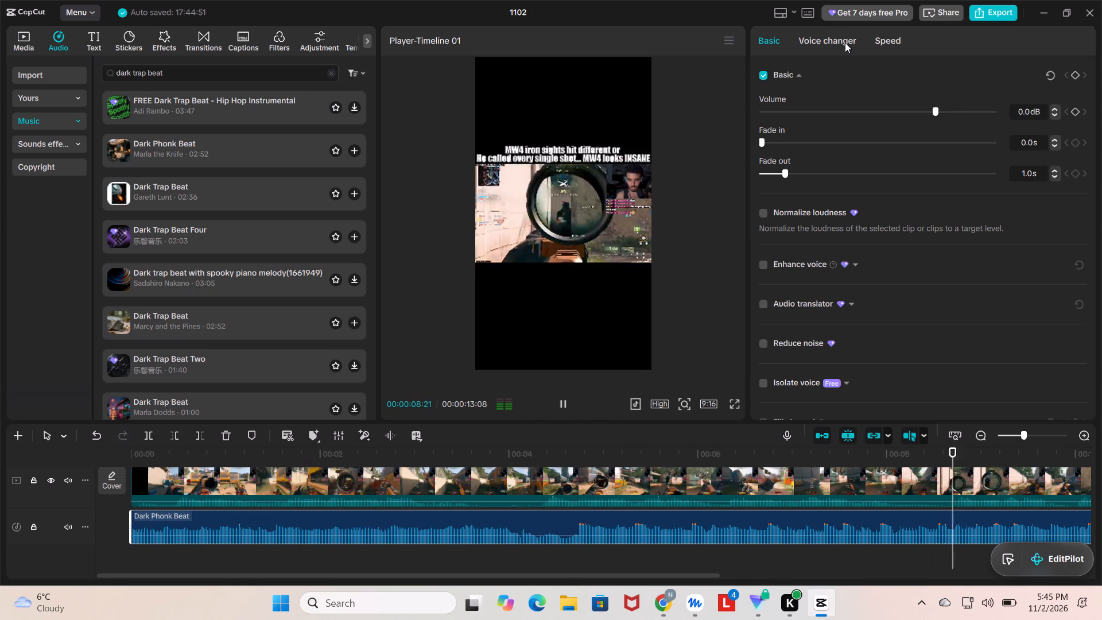
key(space)
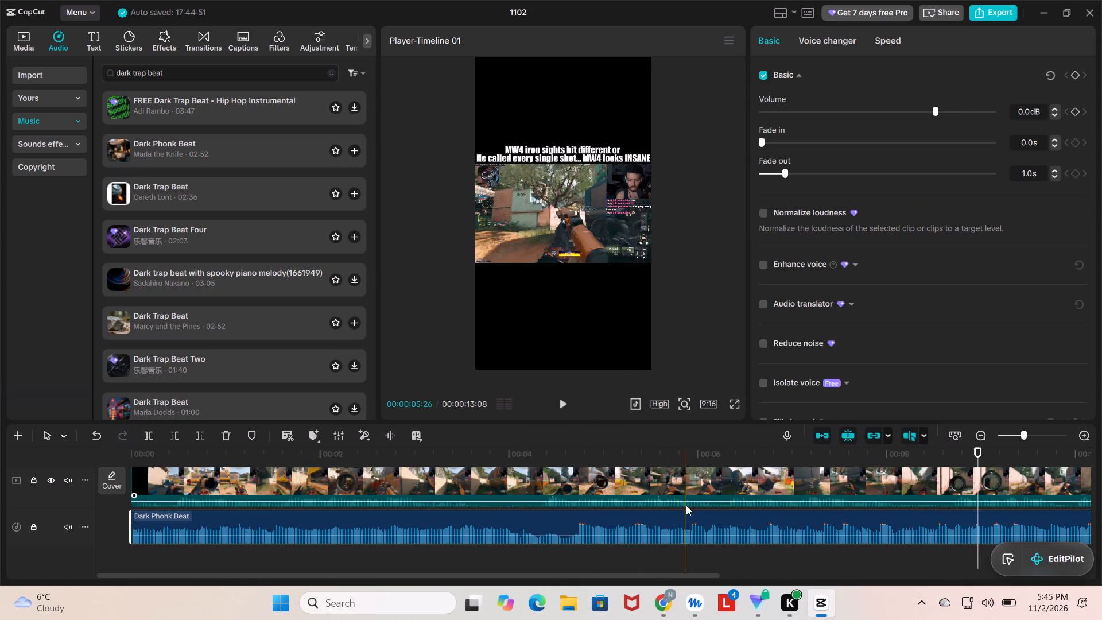
click(686, 535)
drag(934, 113, 933, 113)
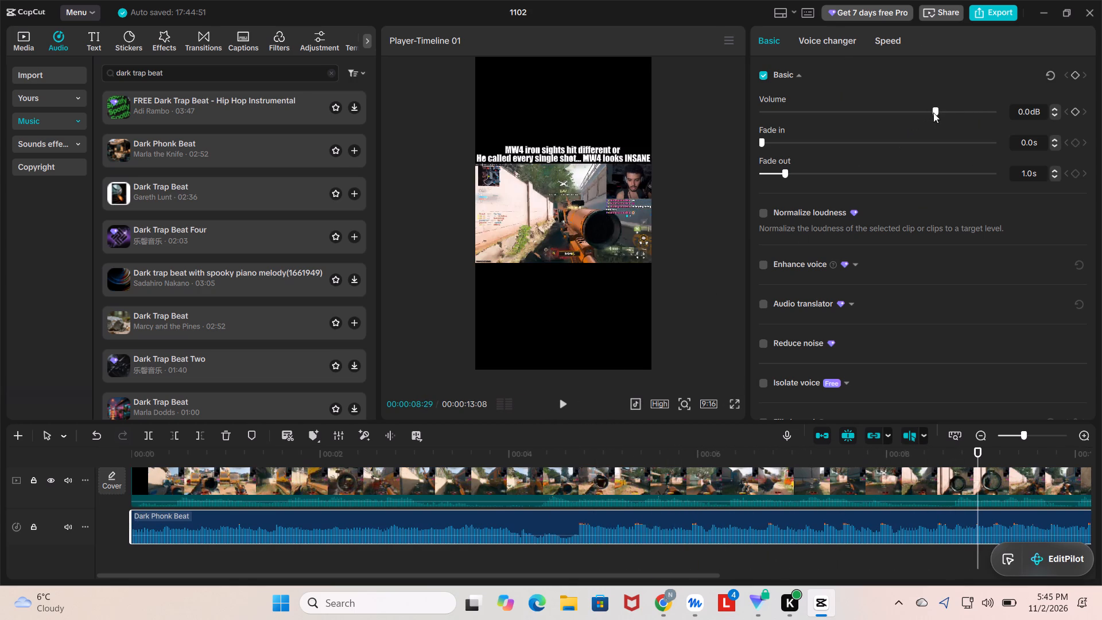
drag(933, 113, 878, 133)
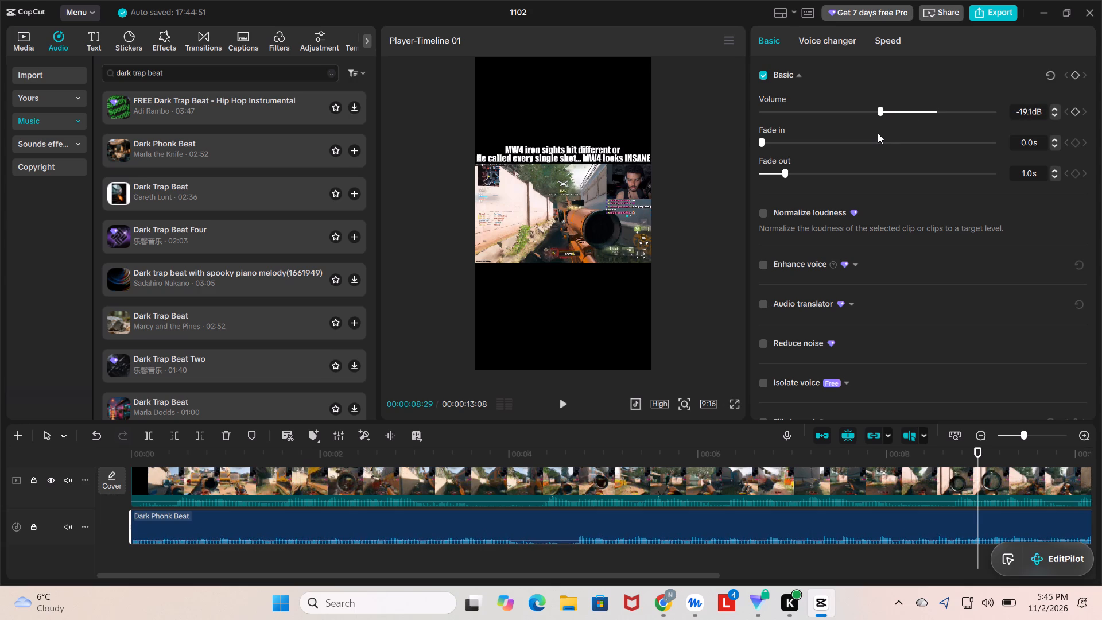
drag(878, 133, 878, 135)
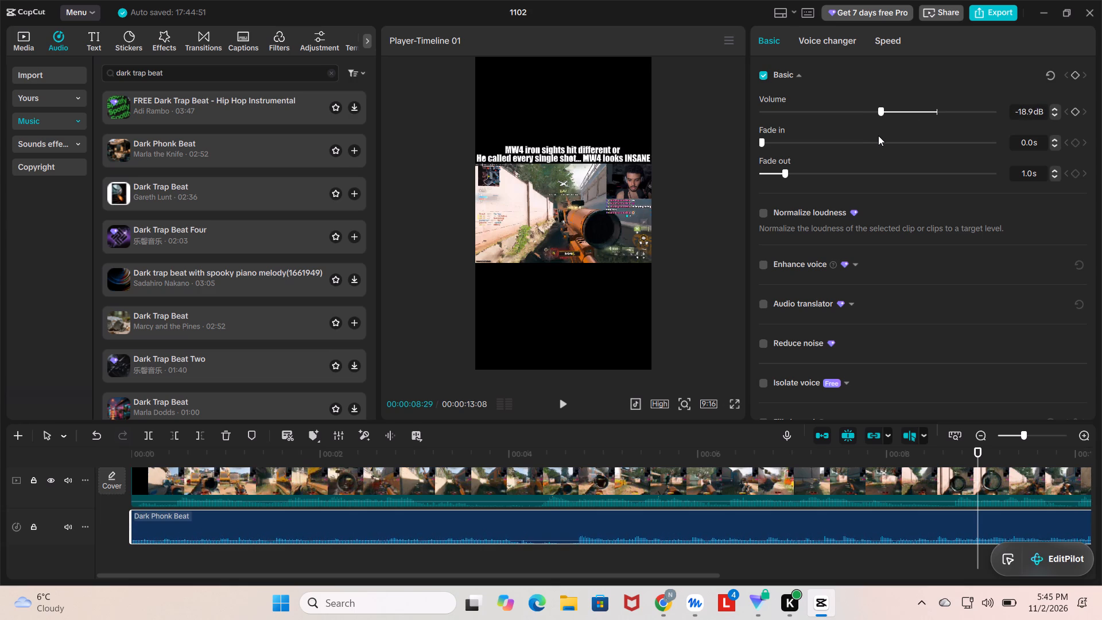
drag(878, 135, 883, 135)
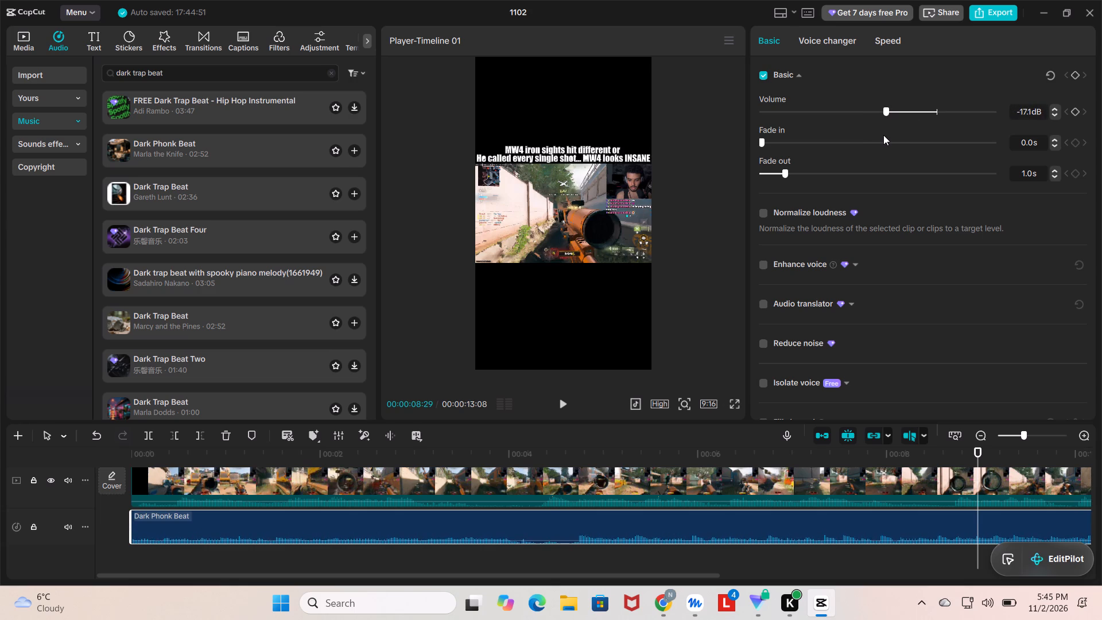
drag(883, 135, 882, 135)
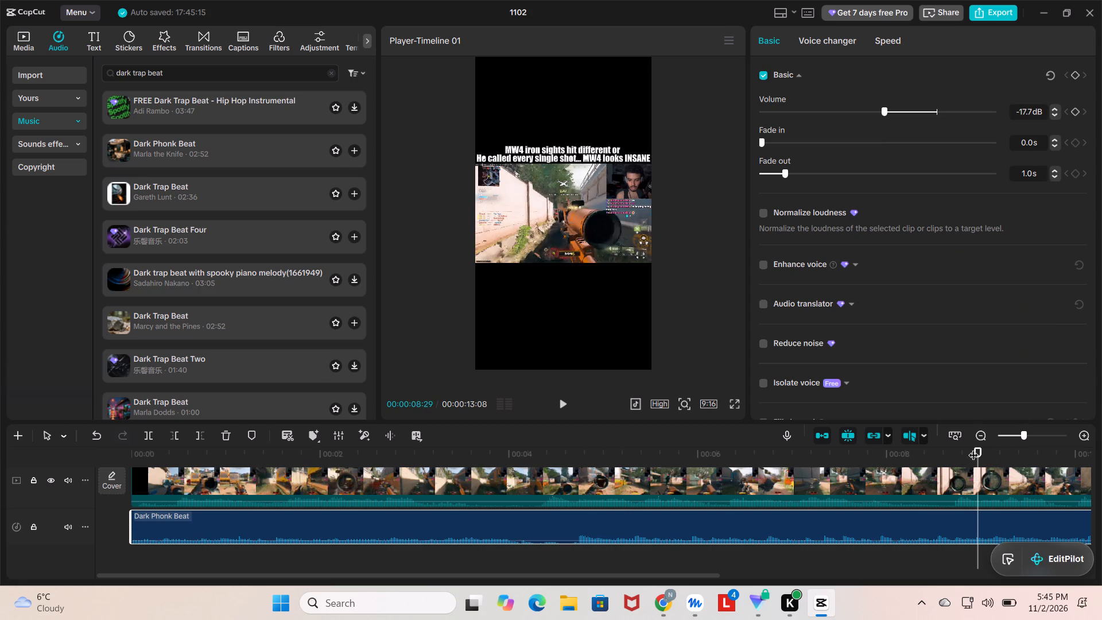
Replay the video, raise Dark Phonk Beat's volume to -17.0 dB, and return the playhead to 00:00:00:00.
drag(973, 448, 107, 414)
key(space)
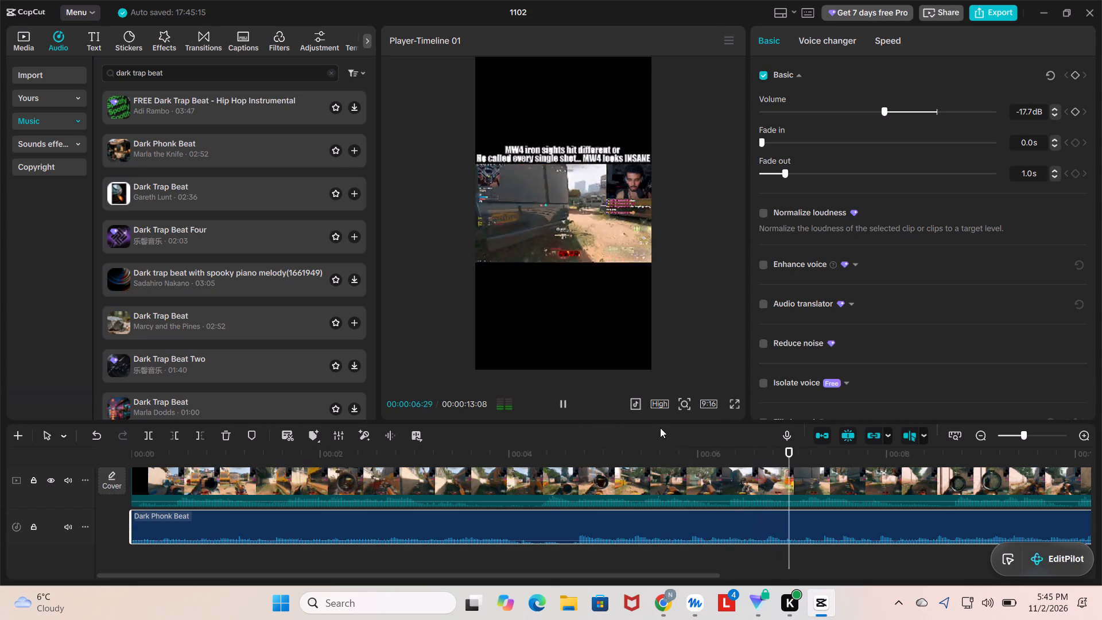
click(1054, 107)
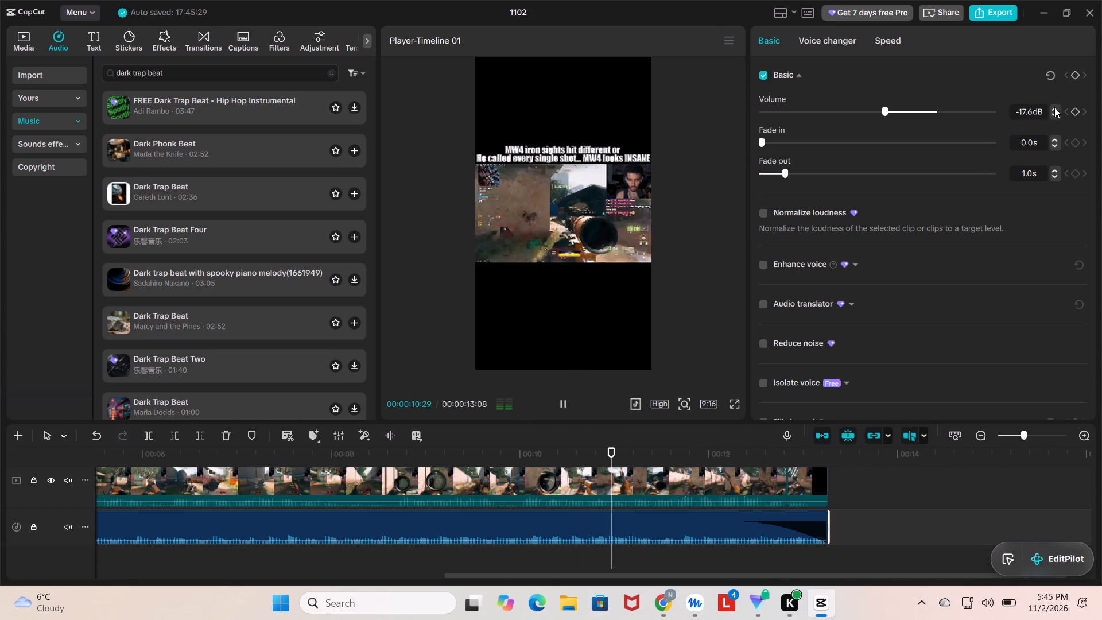
triple_click(1054, 107)
click(1054, 107)
click(1054, 107)
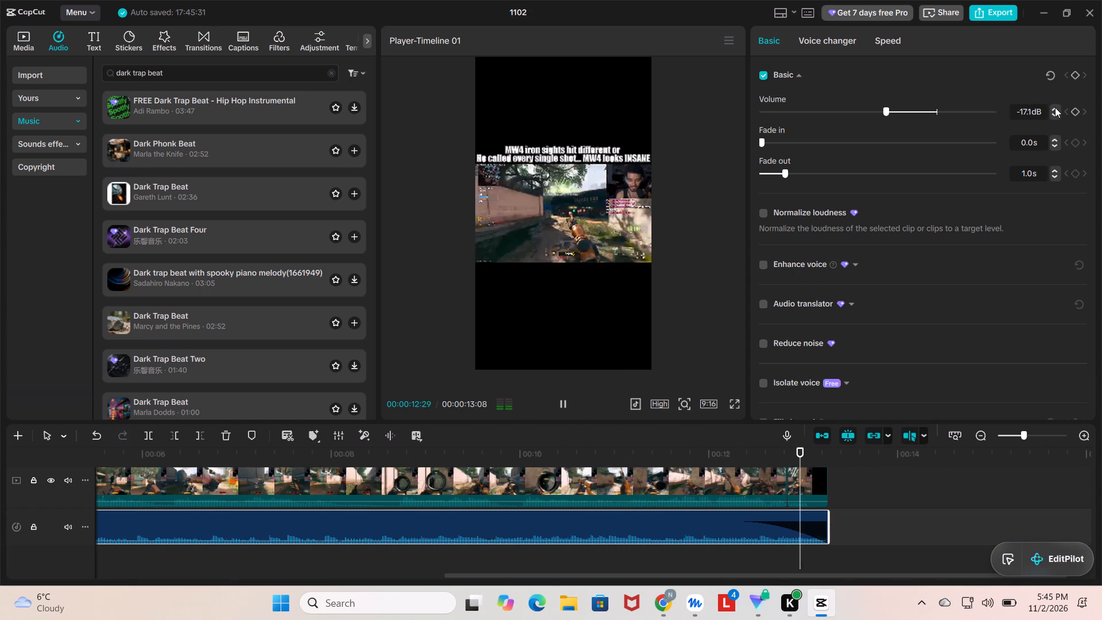
click(1055, 107)
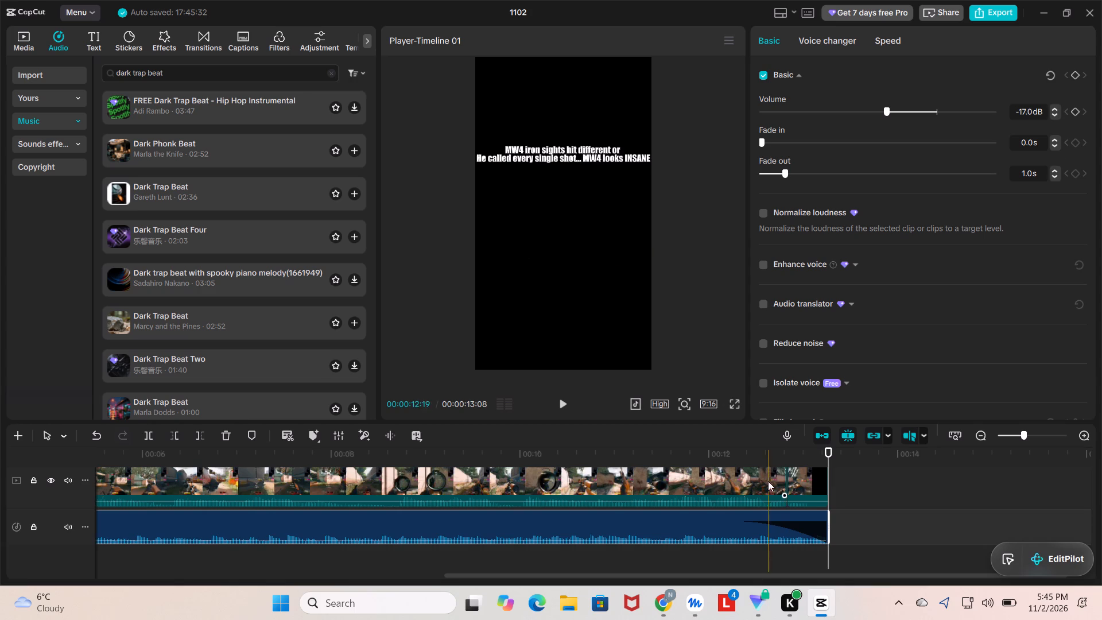
drag(828, 451, 0, 505)
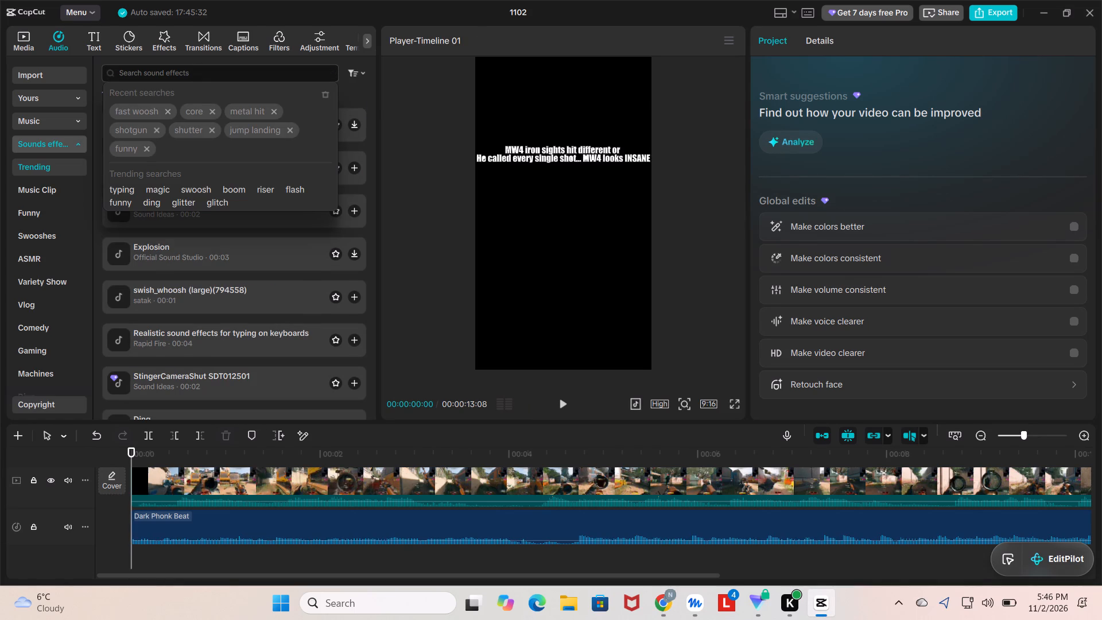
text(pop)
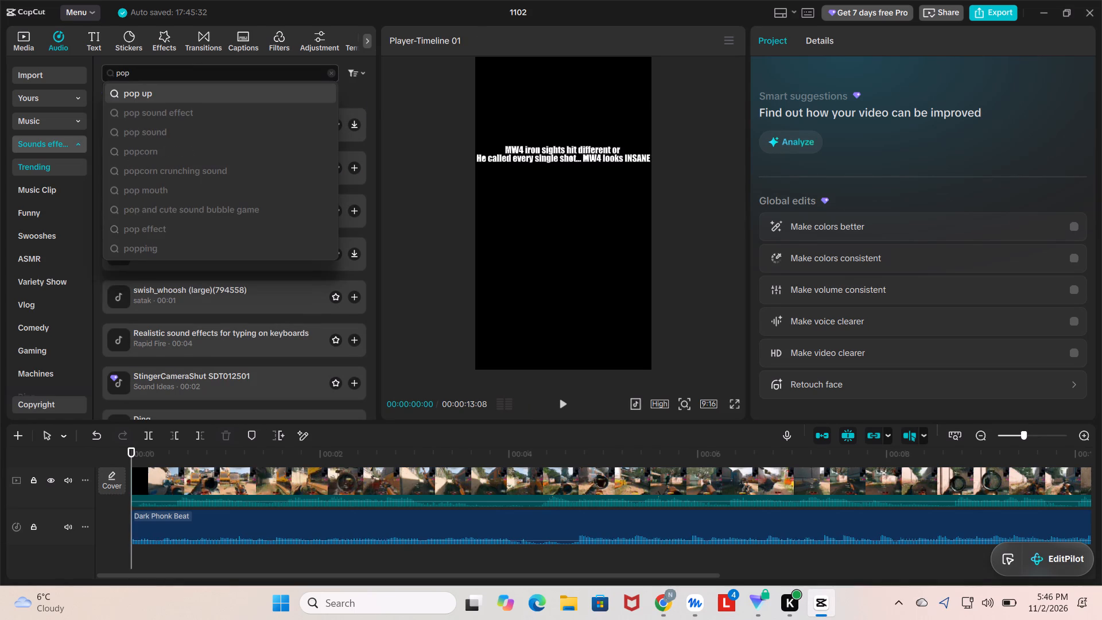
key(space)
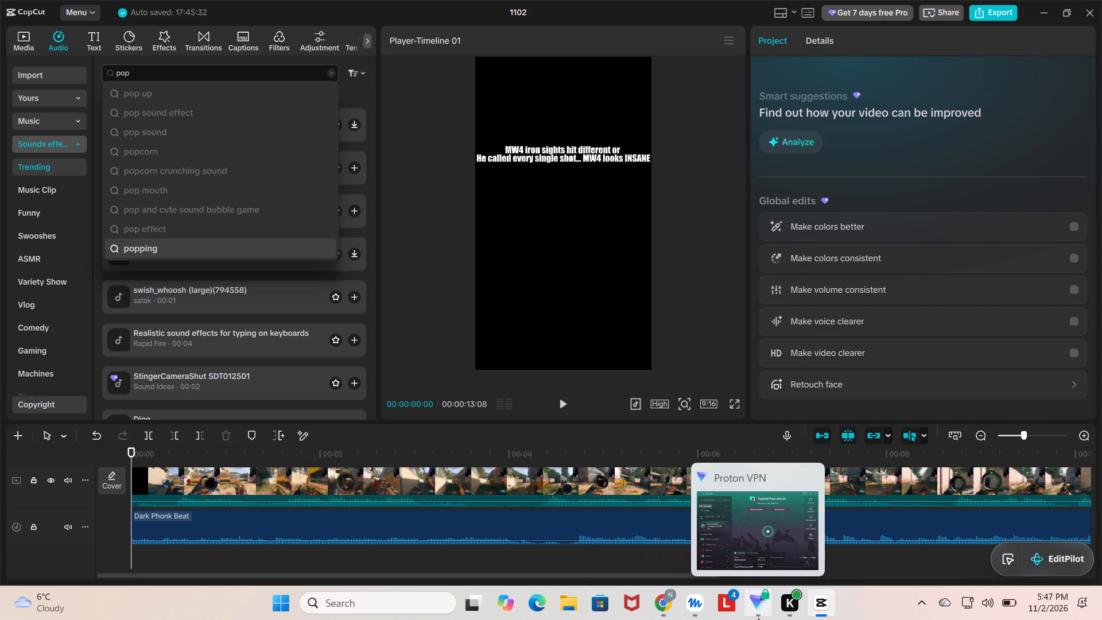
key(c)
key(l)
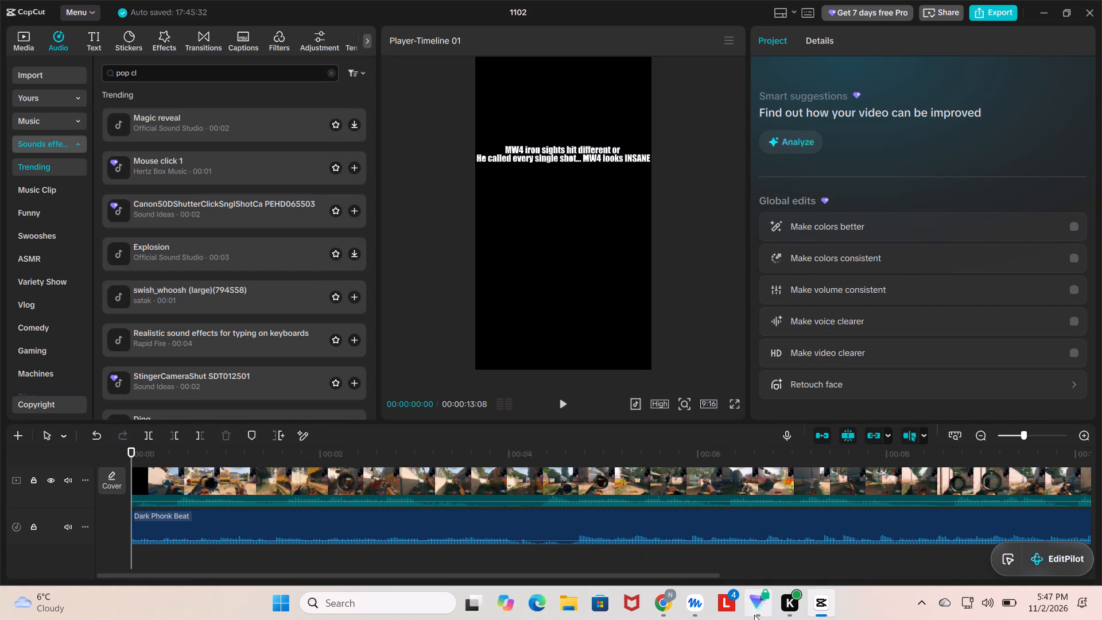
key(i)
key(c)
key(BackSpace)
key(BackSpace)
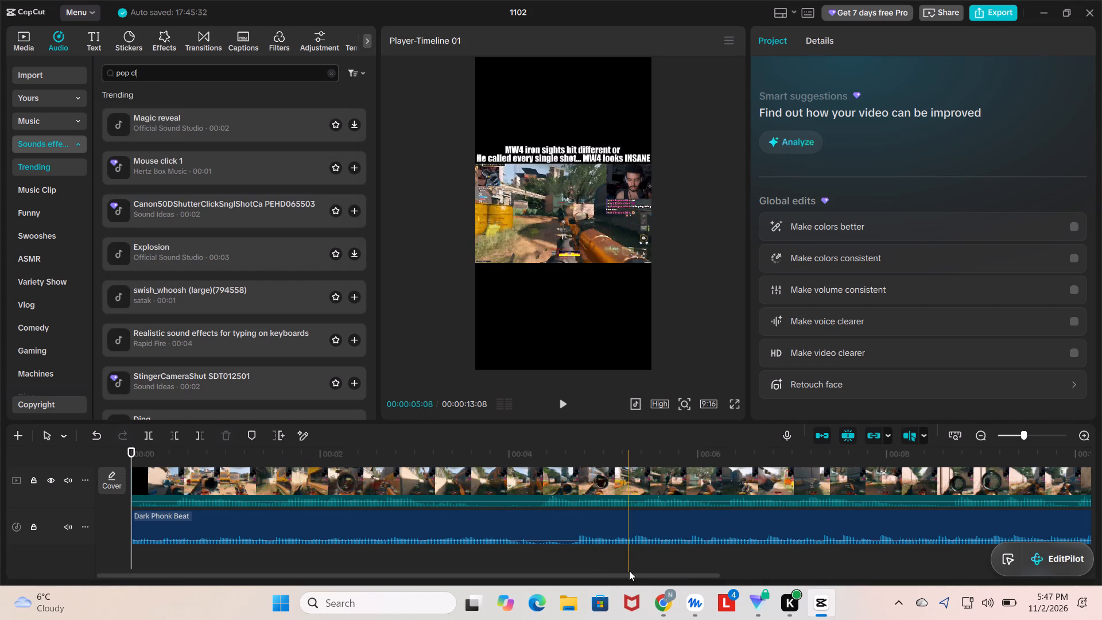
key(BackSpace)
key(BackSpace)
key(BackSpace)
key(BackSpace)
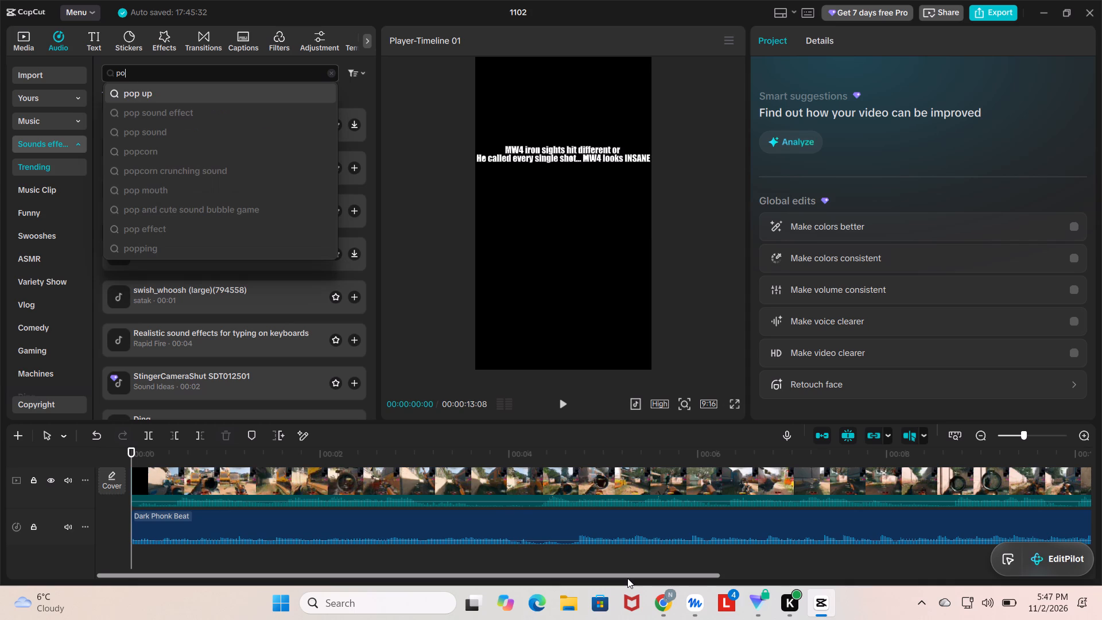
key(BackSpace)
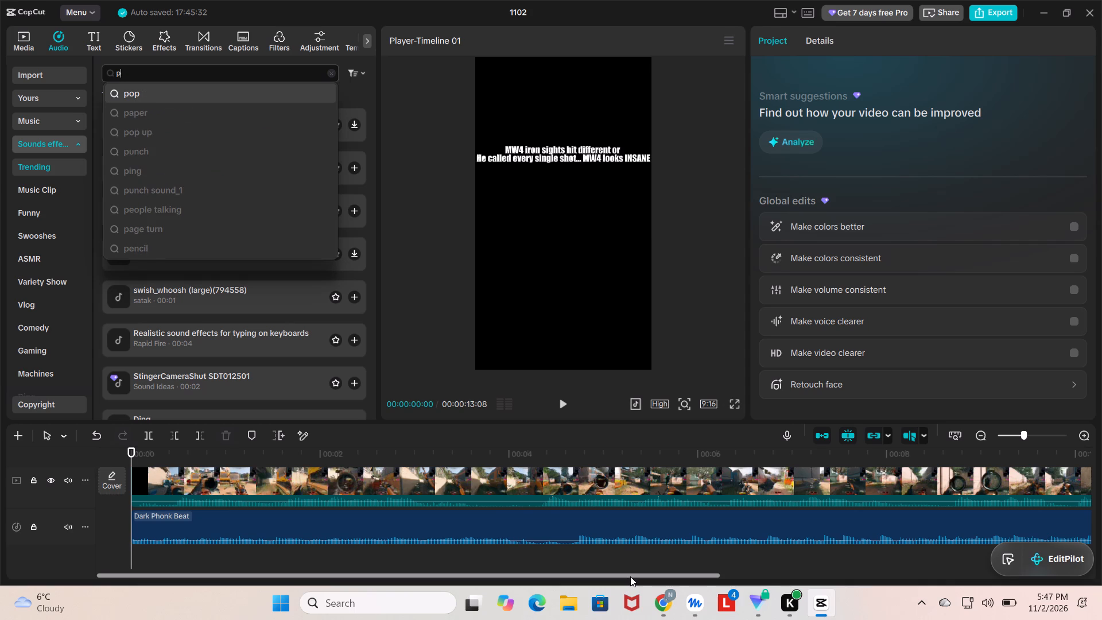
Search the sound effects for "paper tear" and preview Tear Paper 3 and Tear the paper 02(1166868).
key(a)
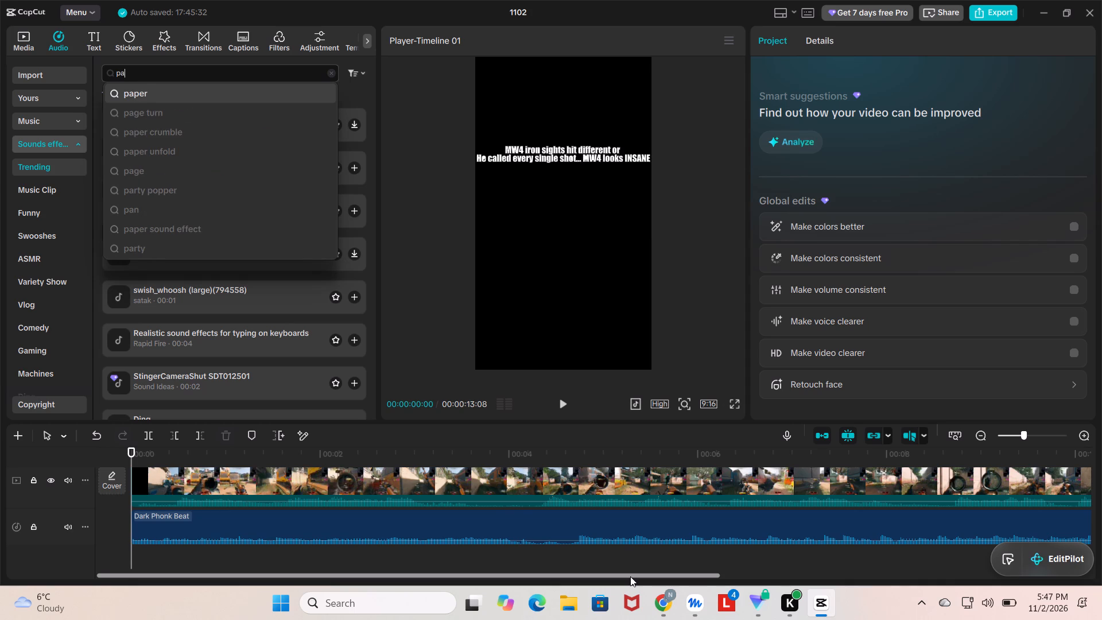
key(p)
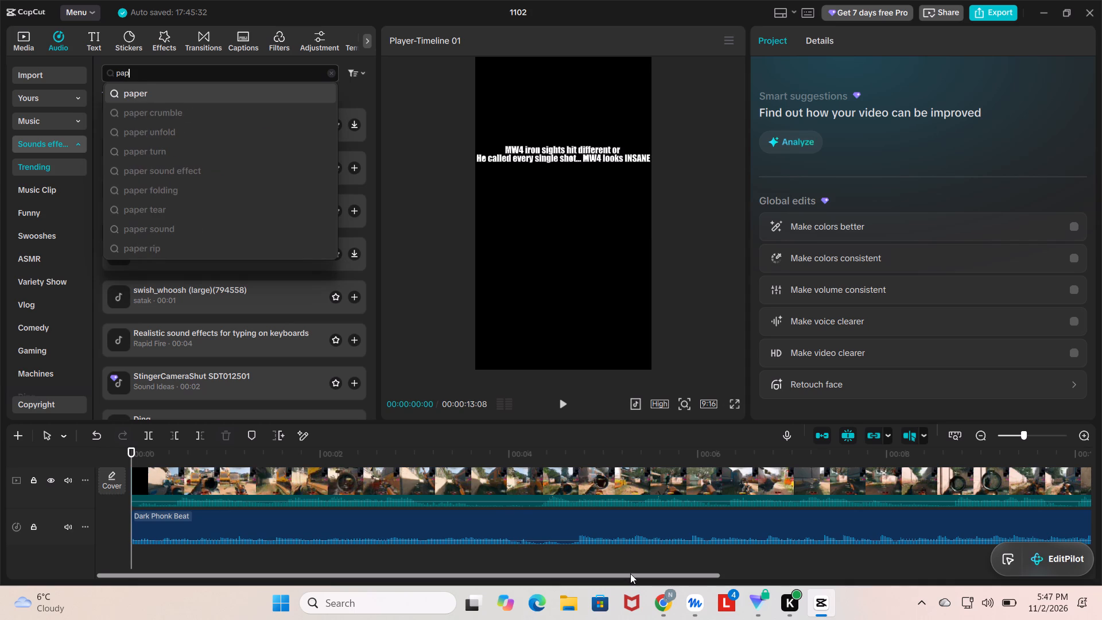
text(er)
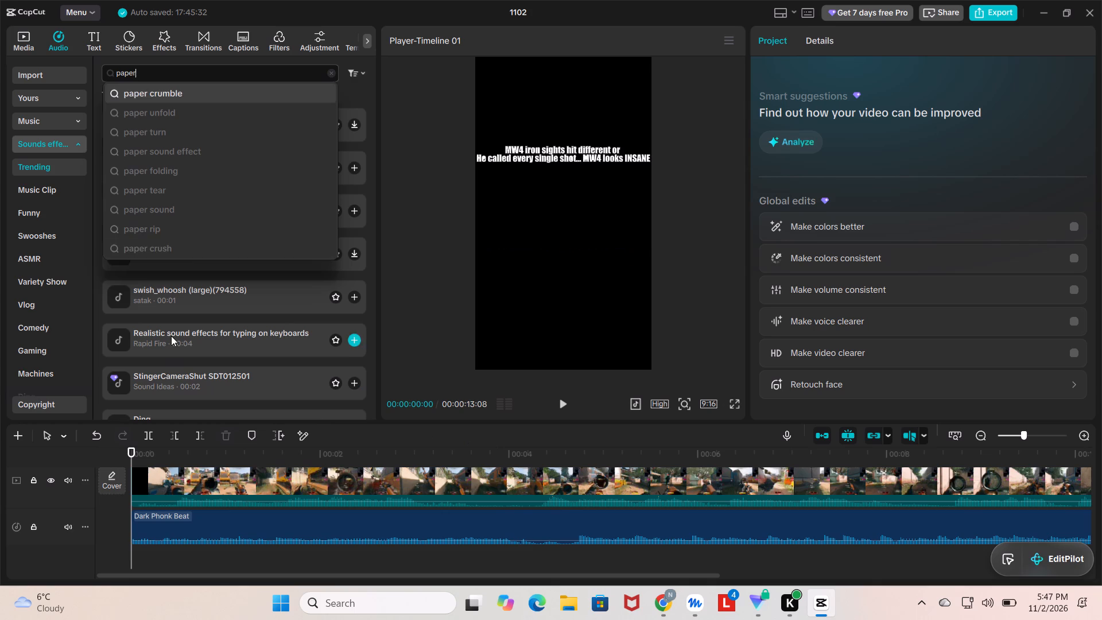
click(181, 187)
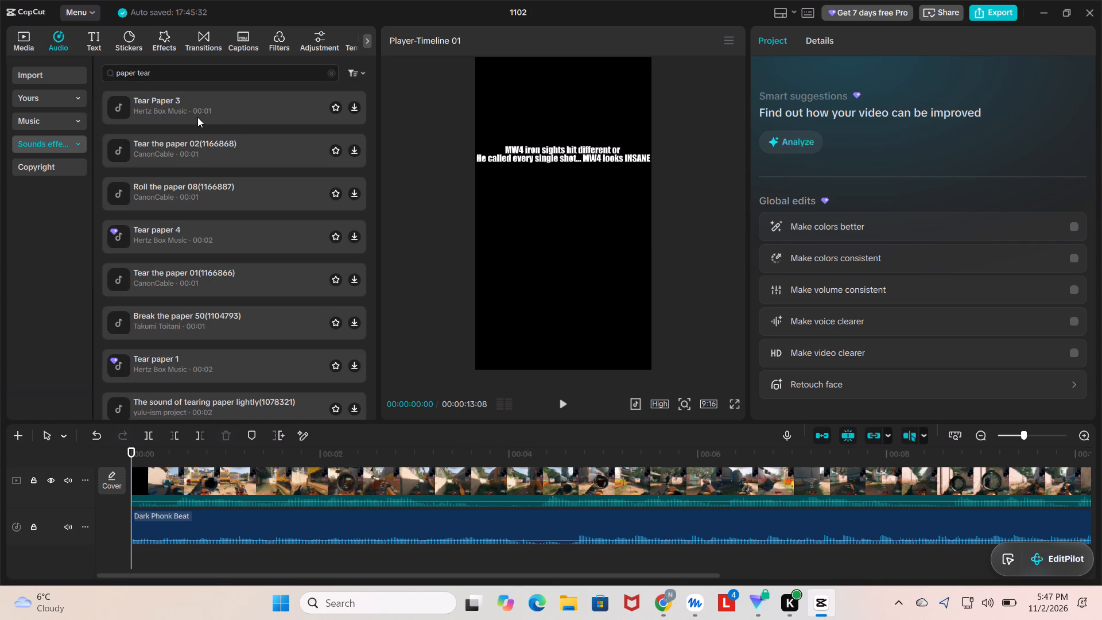
click(197, 100)
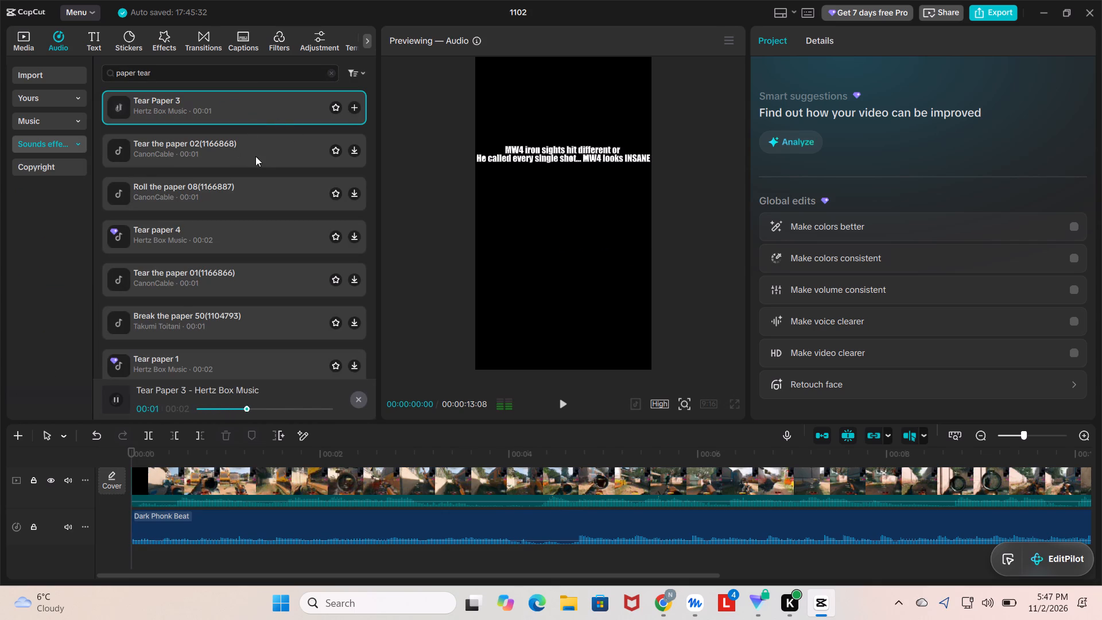
click(169, 148)
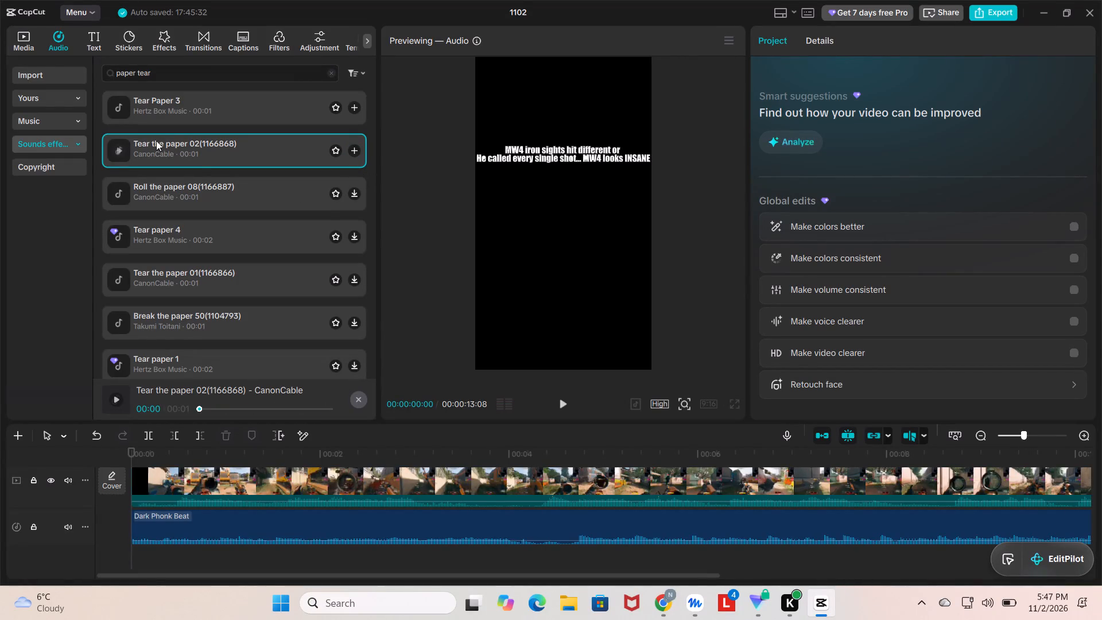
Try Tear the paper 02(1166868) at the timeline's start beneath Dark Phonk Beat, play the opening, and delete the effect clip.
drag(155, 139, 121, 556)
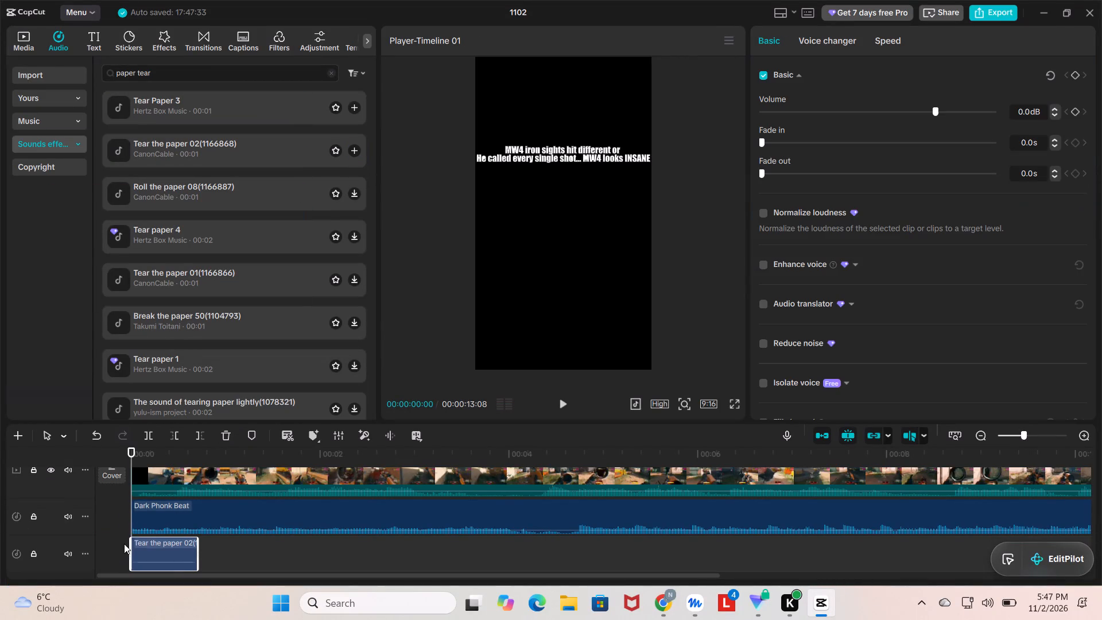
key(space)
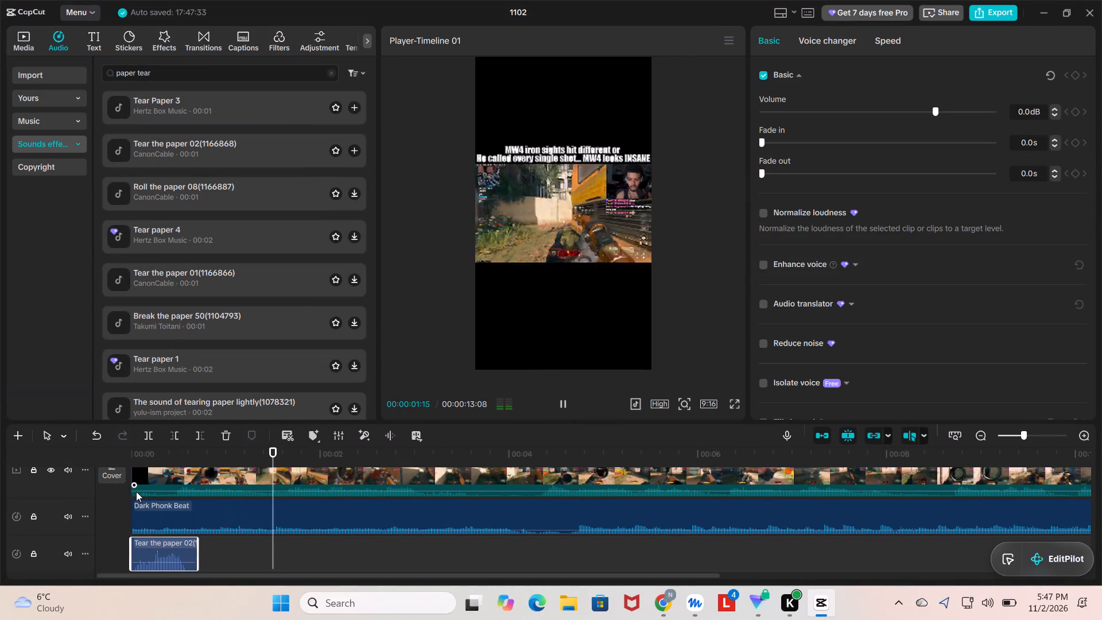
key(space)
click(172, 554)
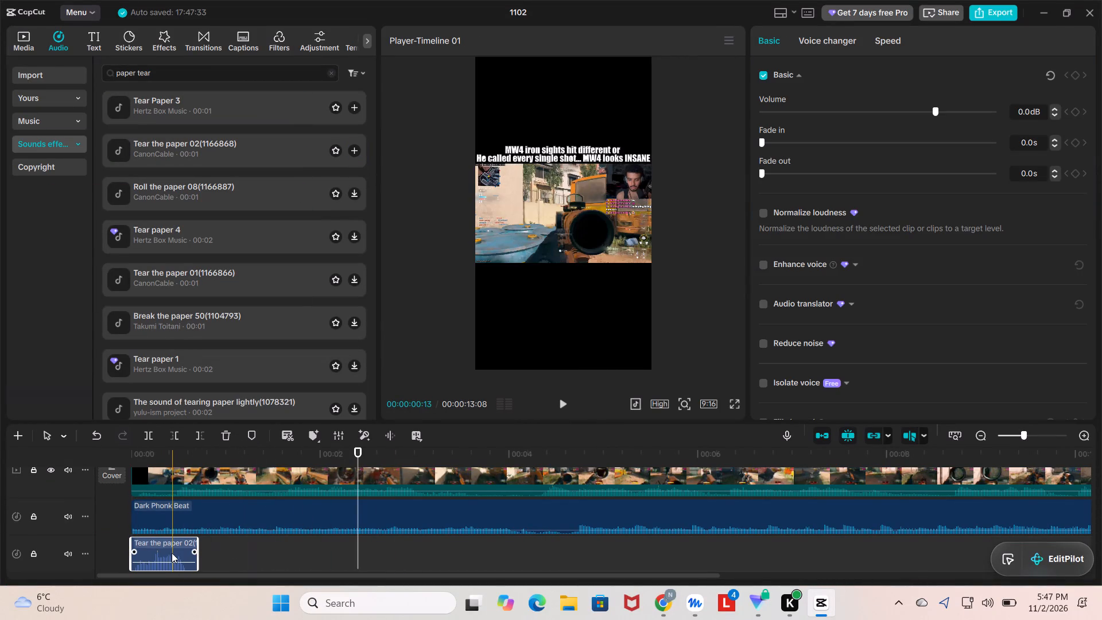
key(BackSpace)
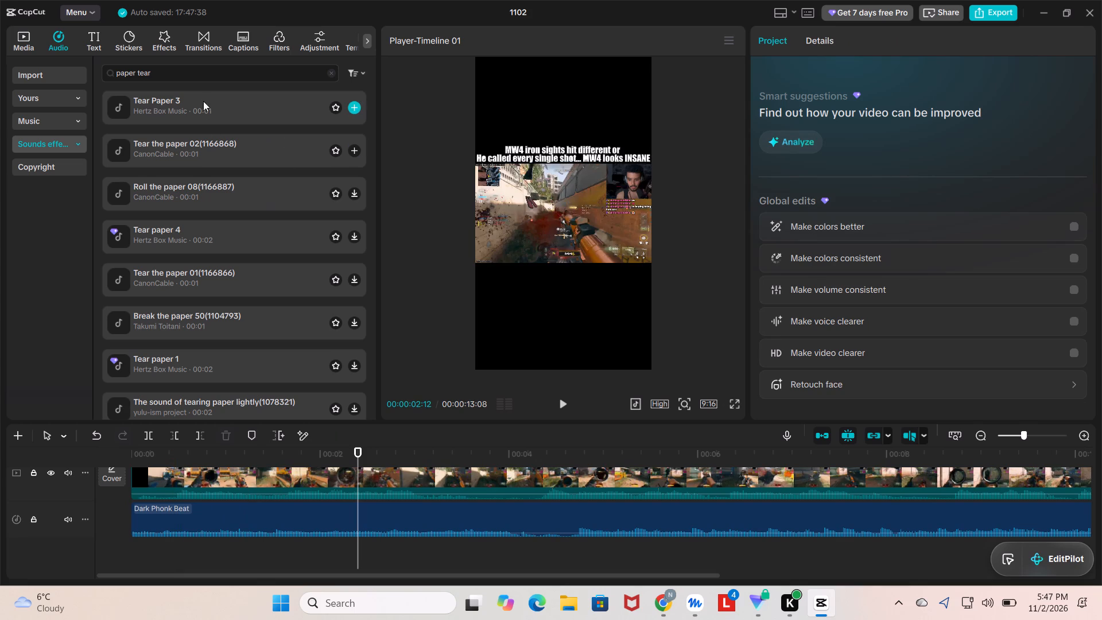
Search the sound effects for "fast woosh" again and add Woosh at the timeline's start, beneath Dark Phonk Beat.
click(331, 78)
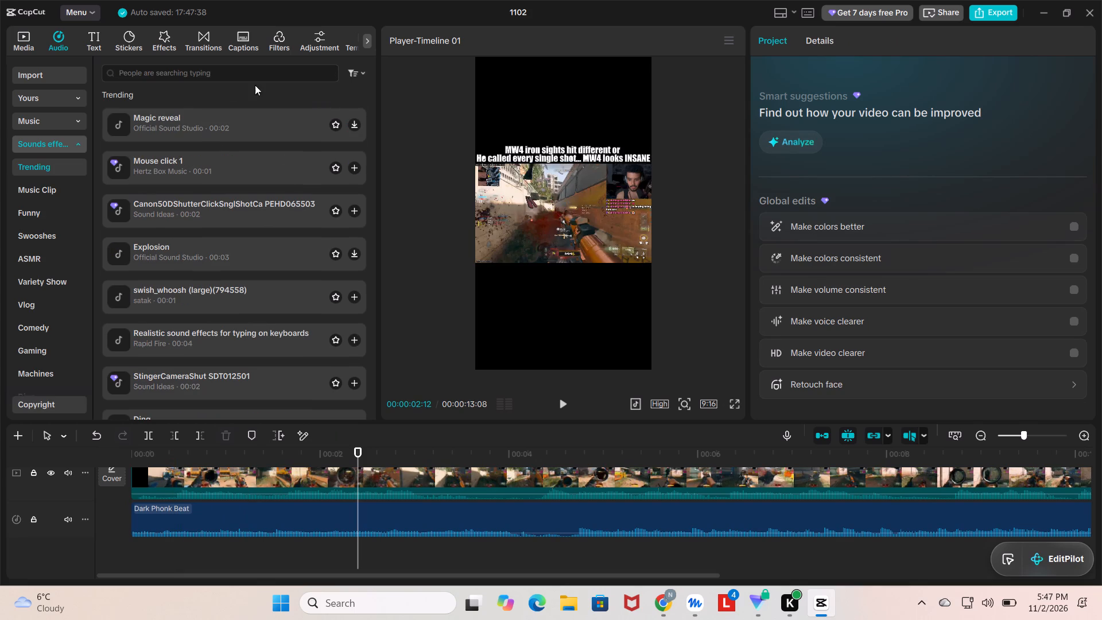
click(195, 75)
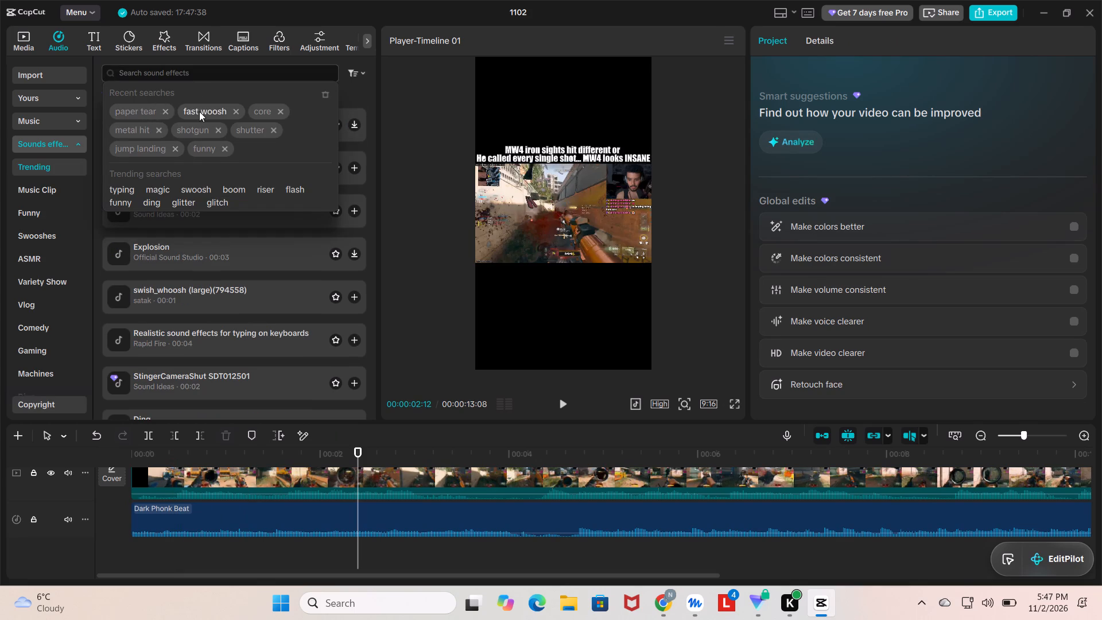
click(199, 111)
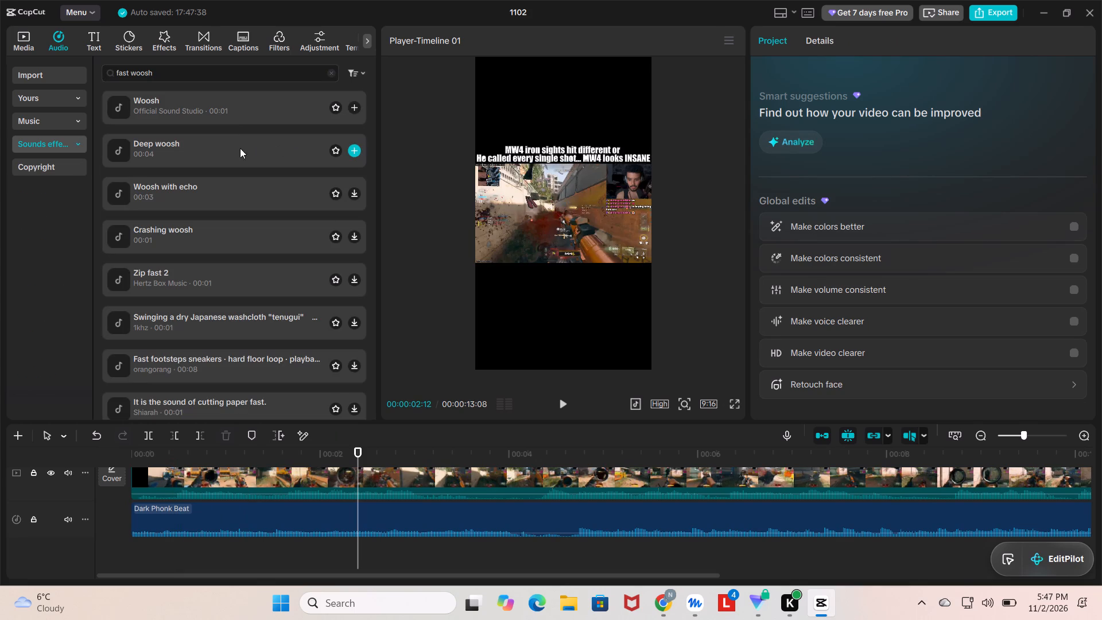
click(233, 123)
drag(226, 107, 184, 594)
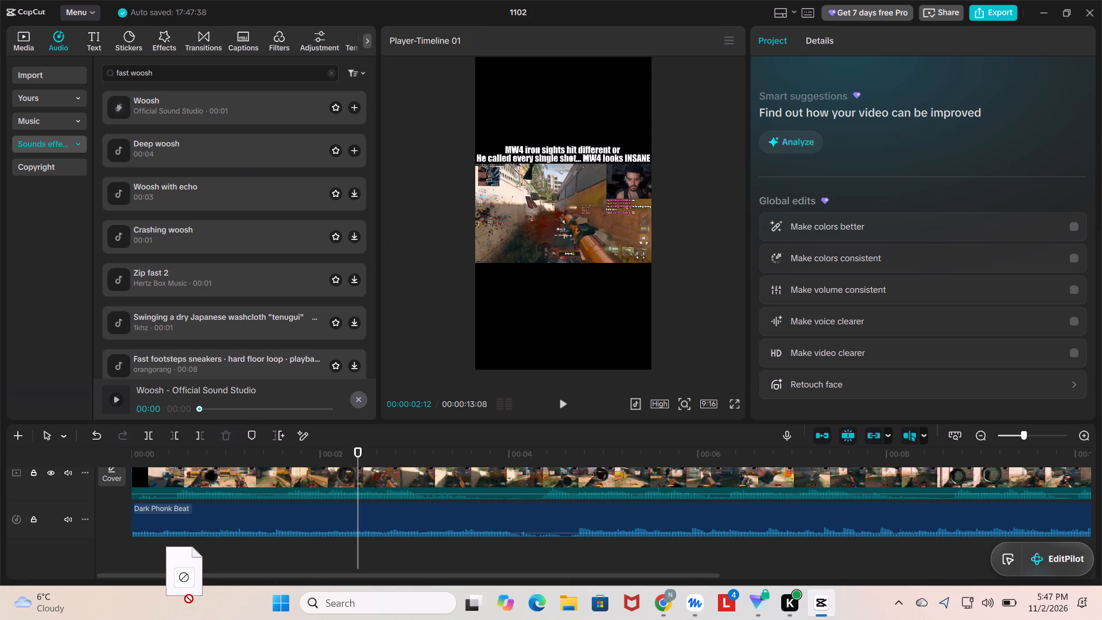
drag(184, 594, 135, 544)
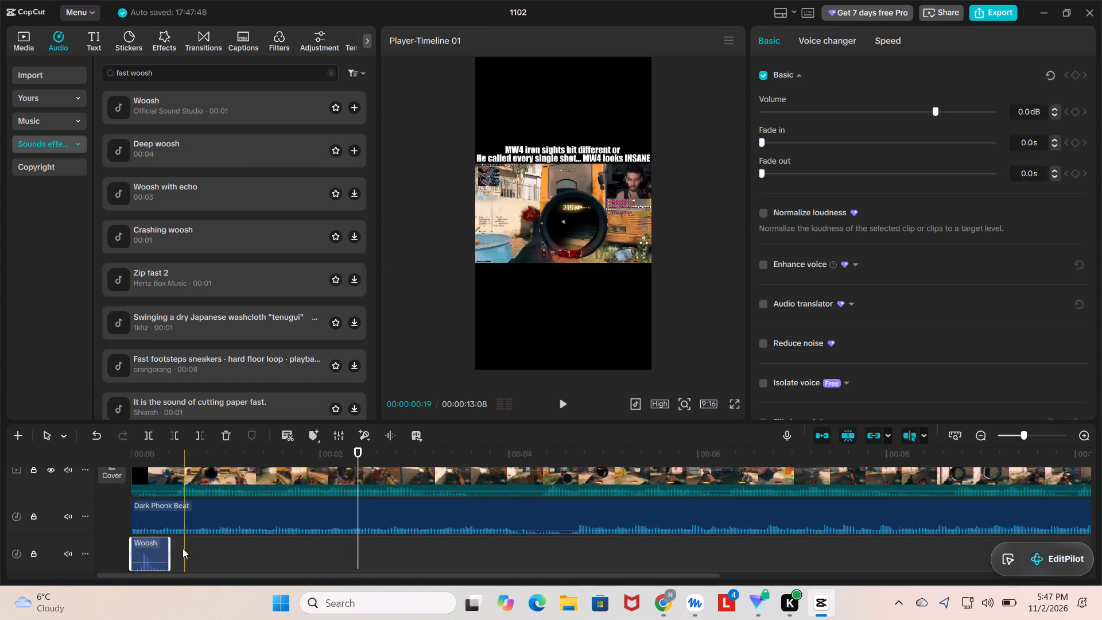
Play the short through with the Woosh effect, and return the playhead to the timeline's start.
key(space)
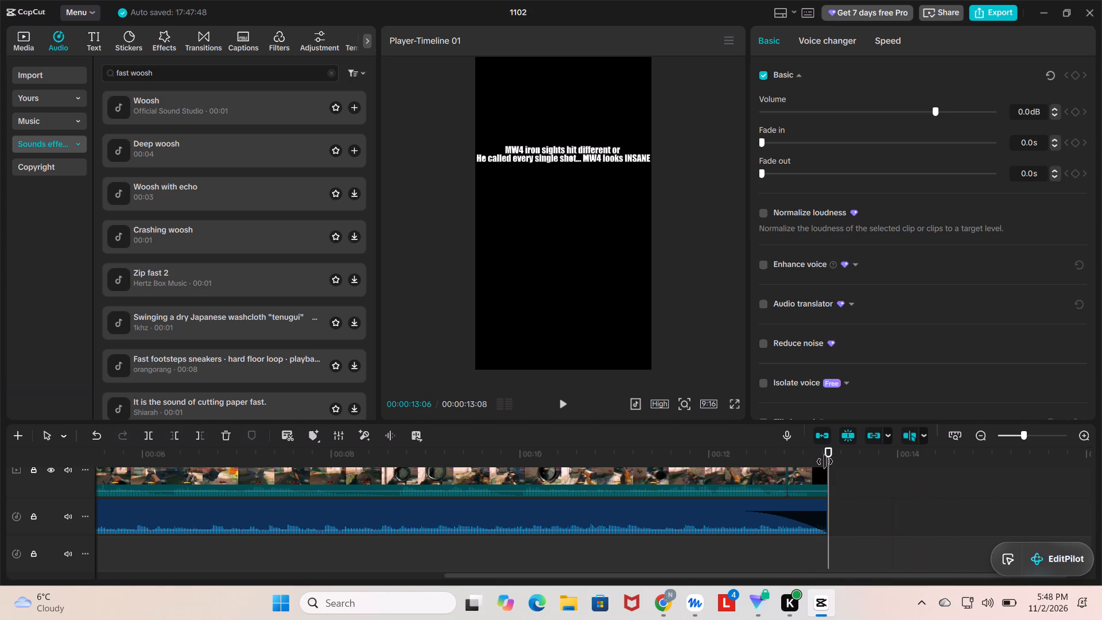
drag(826, 461, 0, 467)
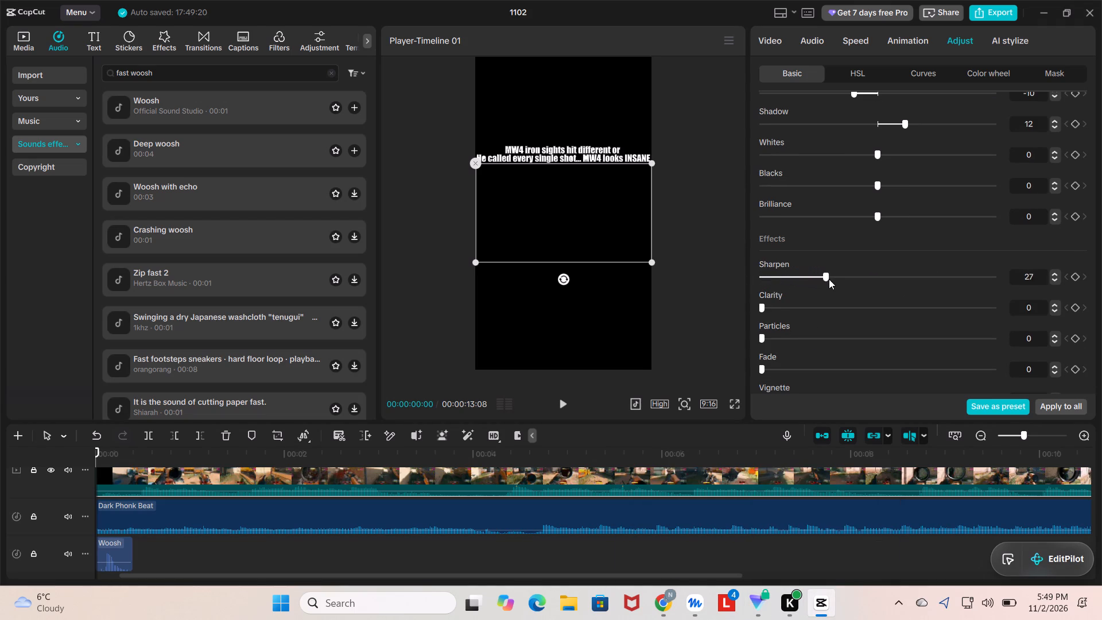
drag(829, 279, 822, 282)
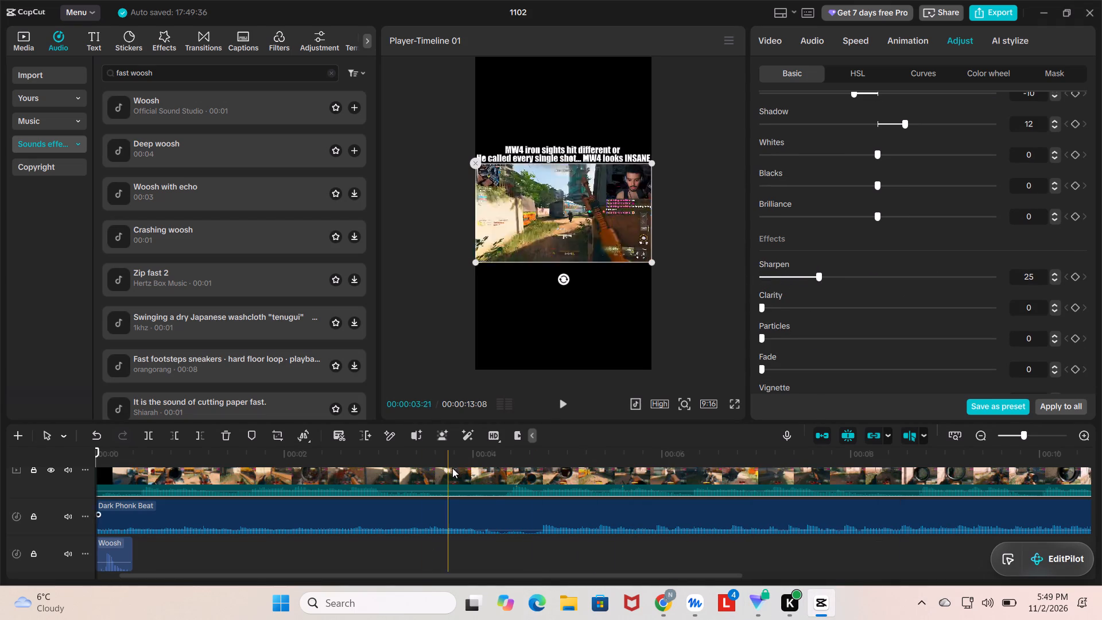
Play the color-adjusted short to its end, and review the gameplay picture again near the start of the timeline.
click(565, 411)
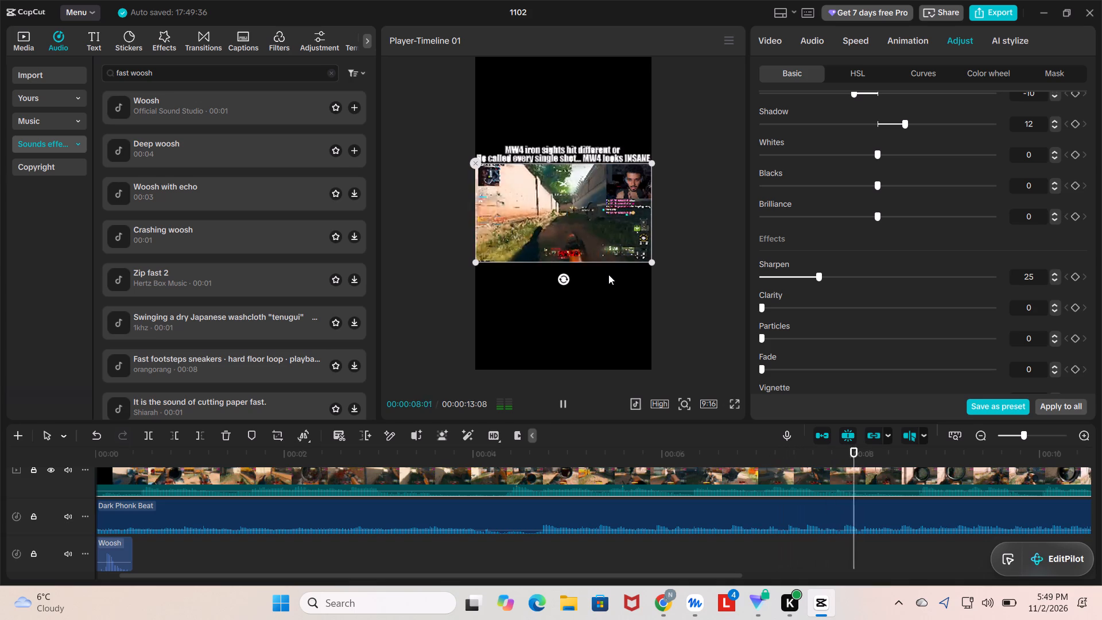
click(718, 192)
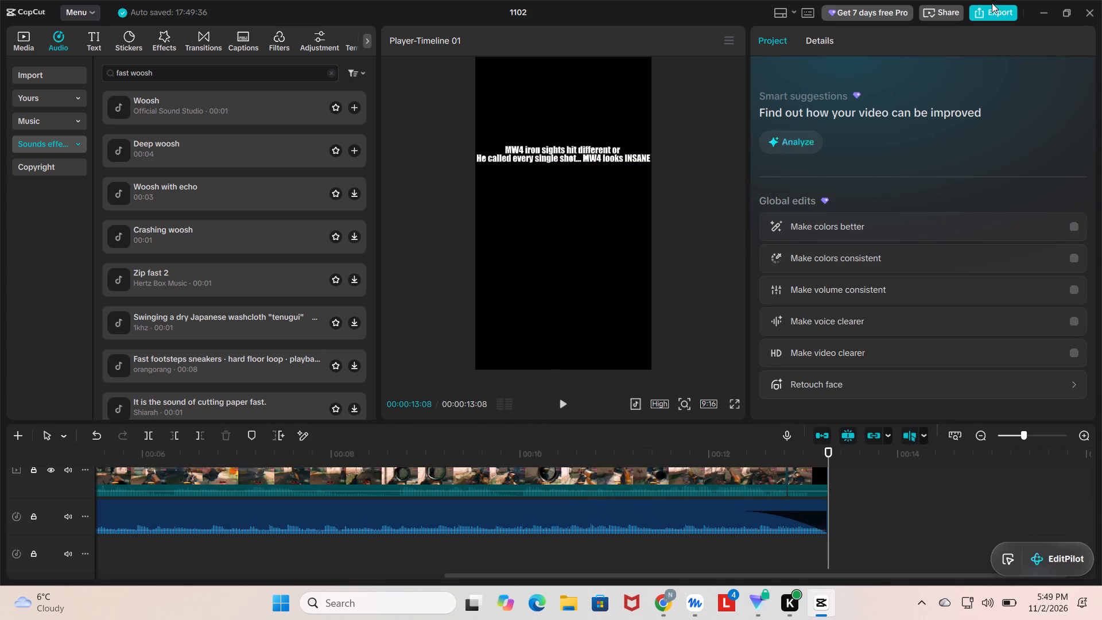
click(711, 118)
click(389, 203)
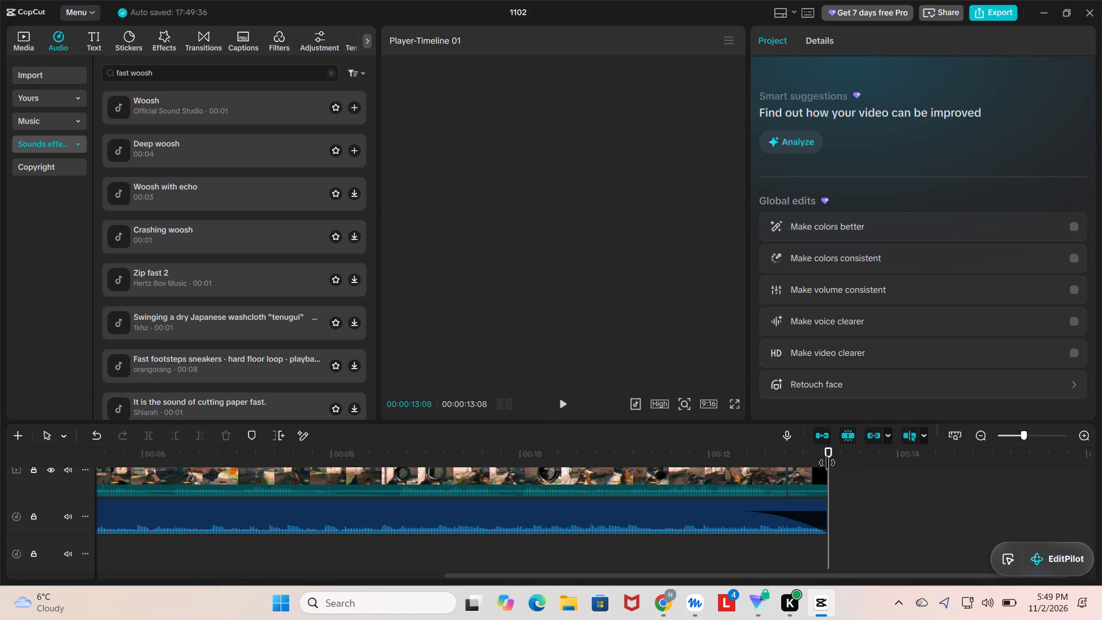
drag(828, 461, 0, 362)
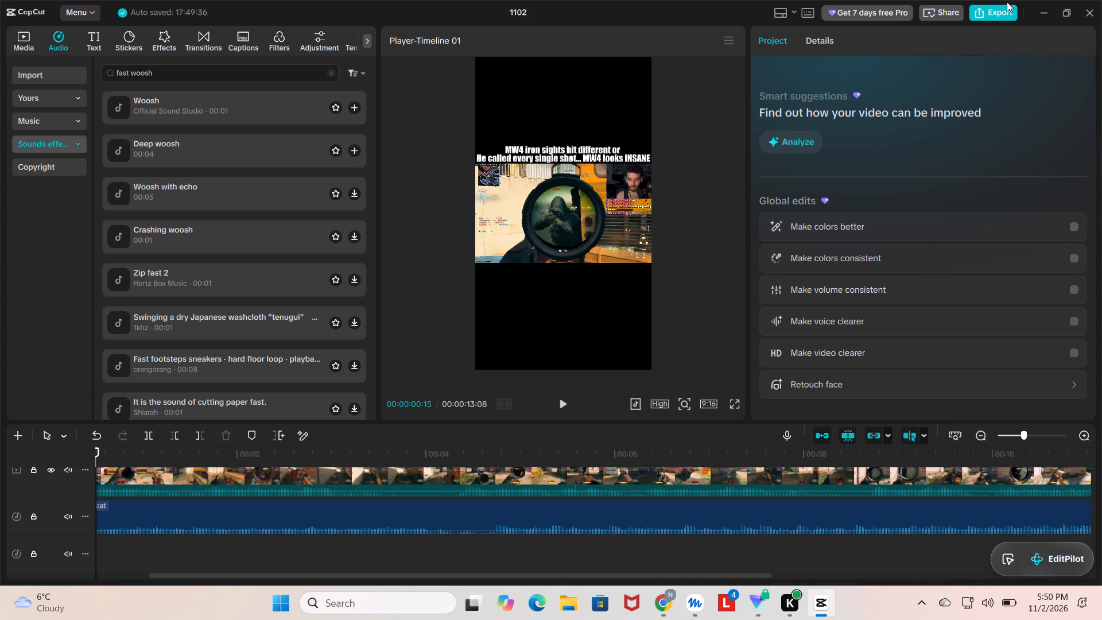
click(593, 211)
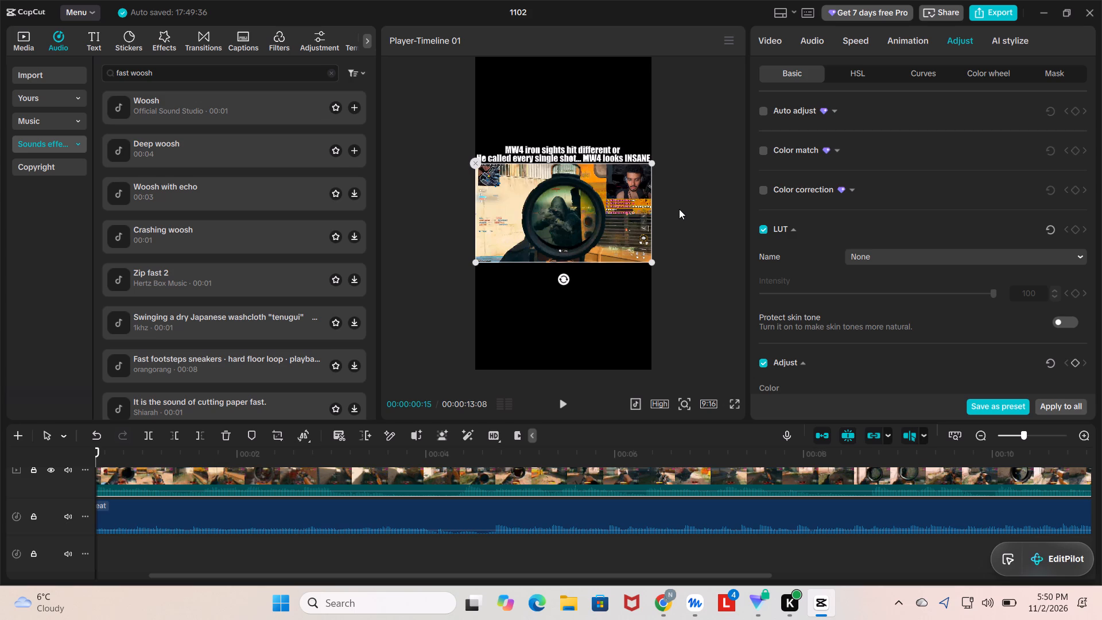
click(682, 208)
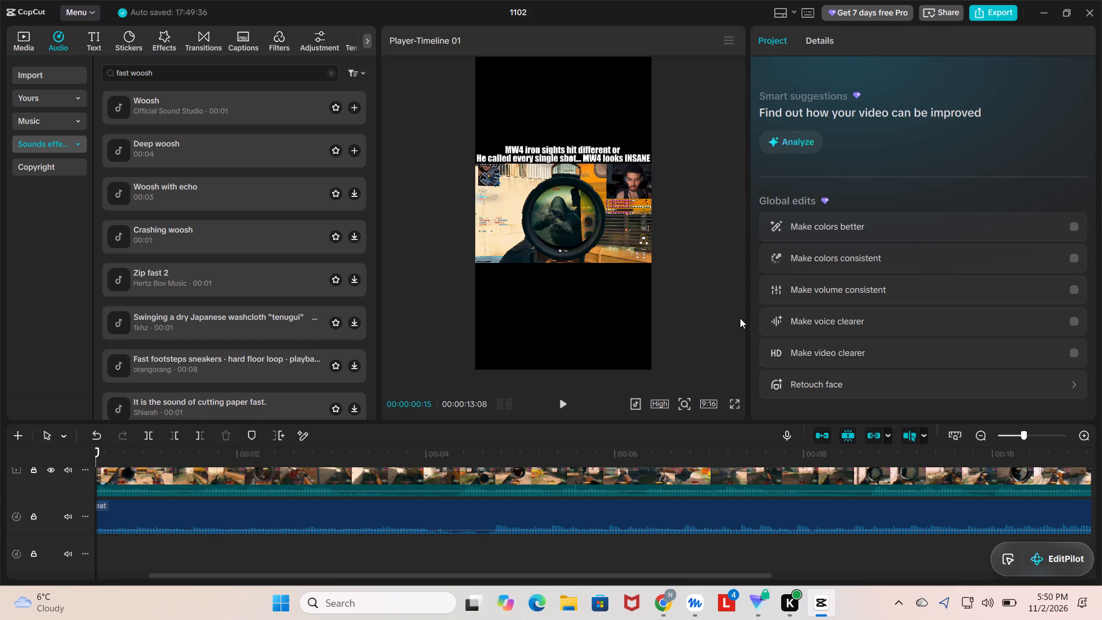
Open the export settings for the short and name the exported file "mw4 multipayler 1".
click(992, 13)
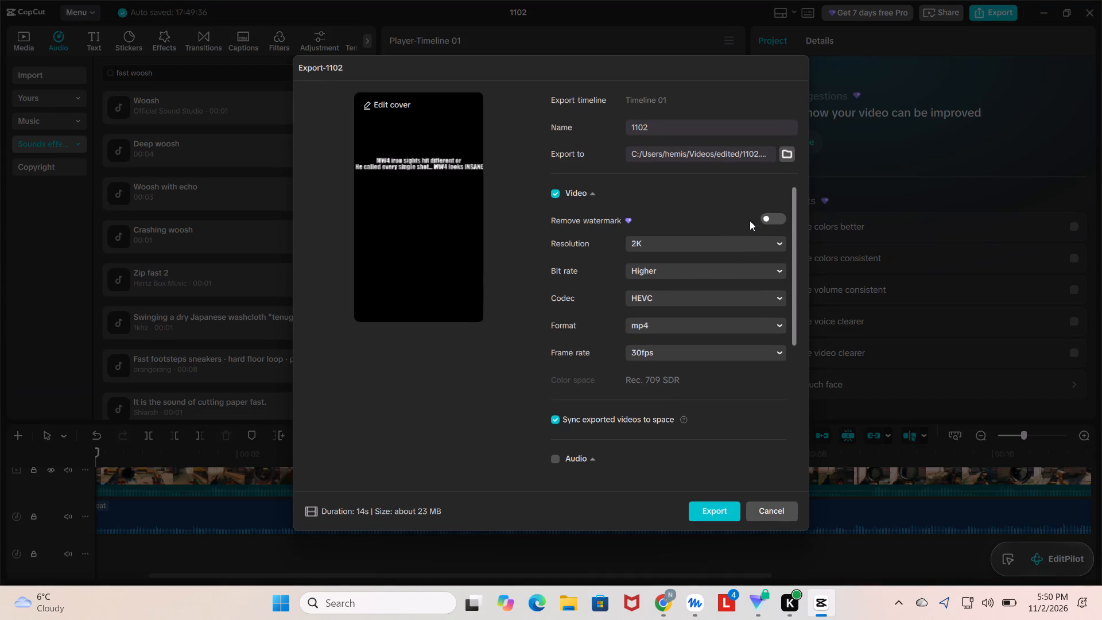
click(699, 131)
key(BackSpace)
key(BackSpace)
key(BackSpace)
key(BackSpace)
key(BackSpace)
key(BackSpace)
key(BackSpace)
key(BackSpace)
key(BackSpace)
key(BackSpace)
key(BackSpace)
key(BackSpace)
text(mw4)
key(space)
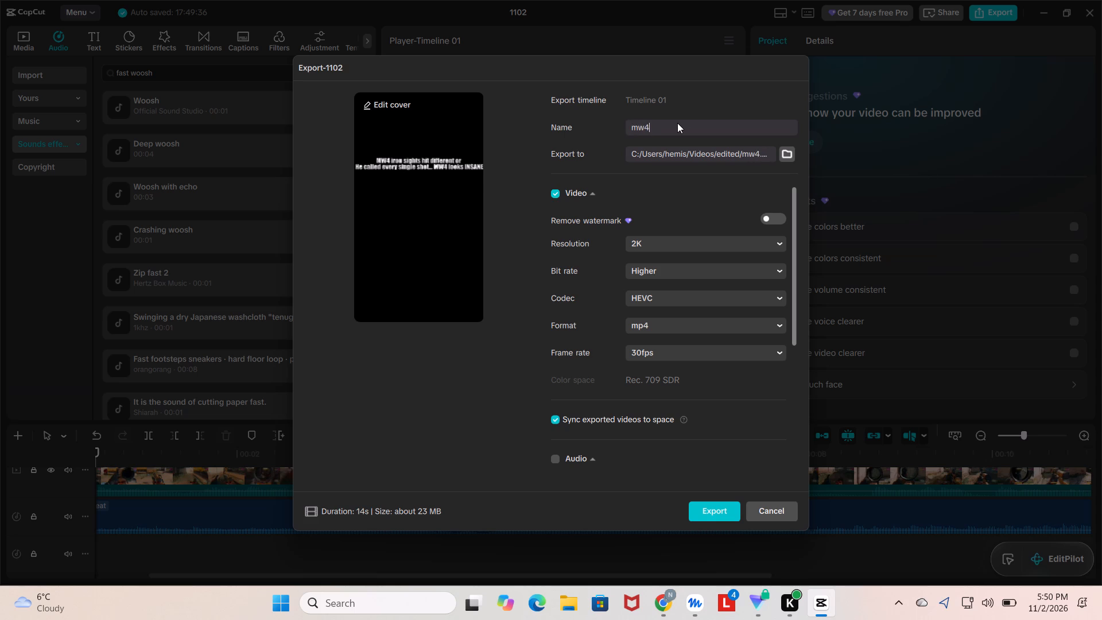
text(mul)
text(ti pal)
key(BackSpace)
key(BackSpace)
key(BackSpace)
key(BackSpace)
text(pa)
text(yler)
key(space)
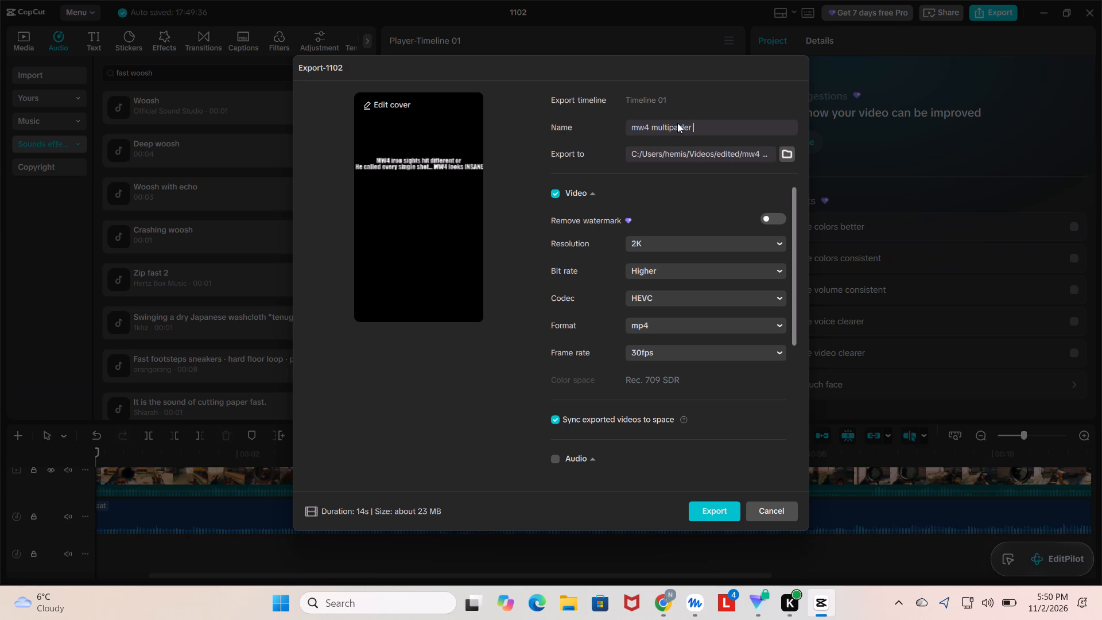
text(1)
key(space)
Look over the video export options, export the short with them as they are, and close the finished export without sharing.
scroll(681, 373, down, 1)
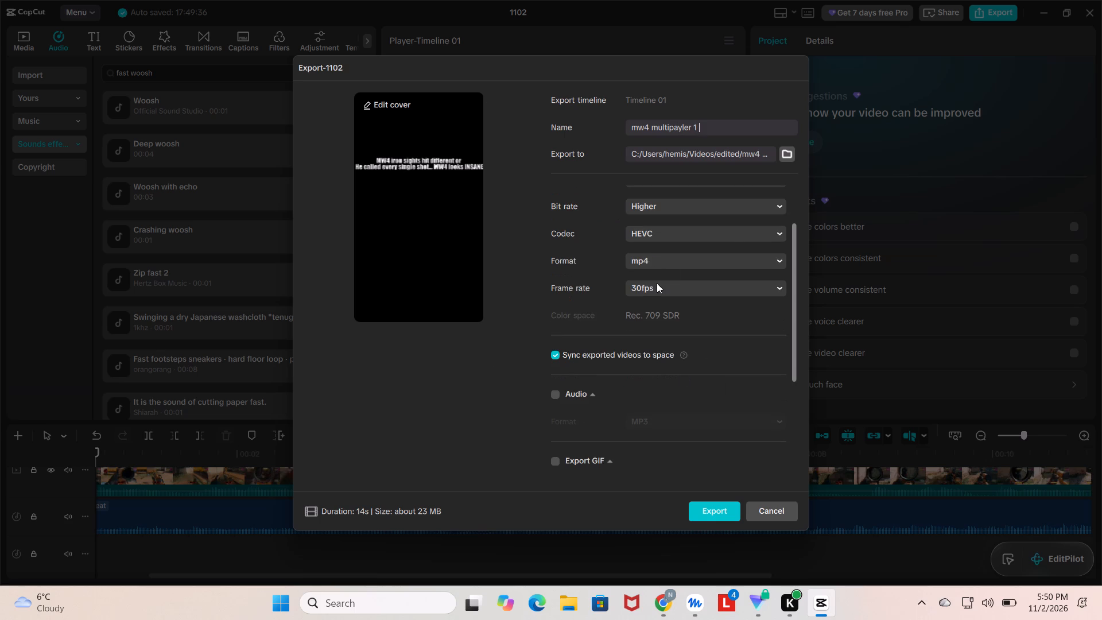
scroll(716, 335, down, 1)
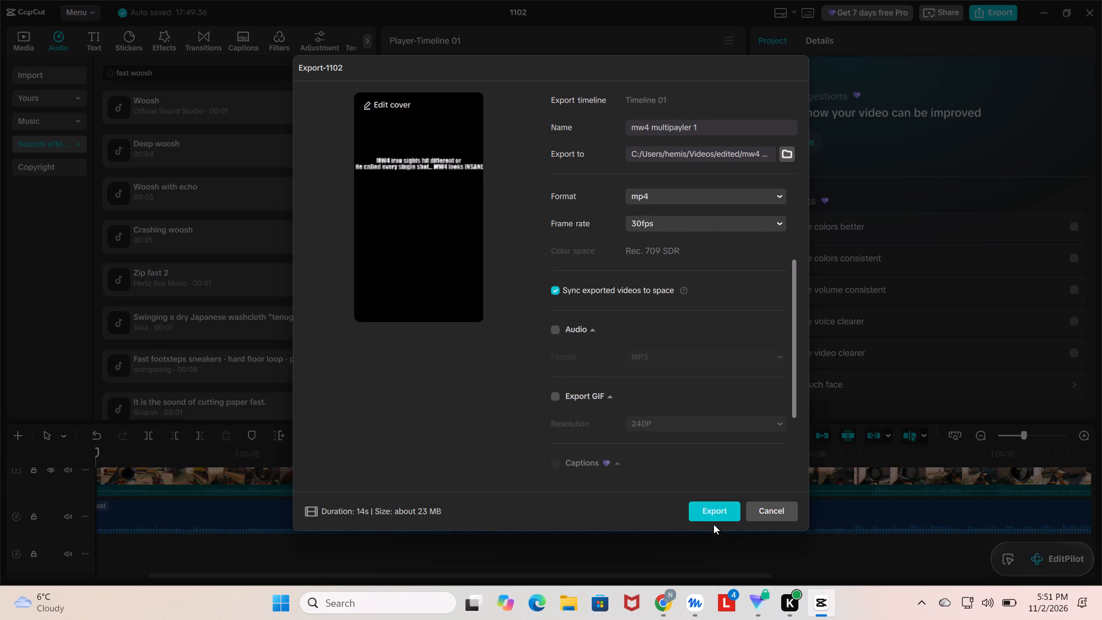
scroll(649, 325, down, 2)
scroll(653, 340, up, 4)
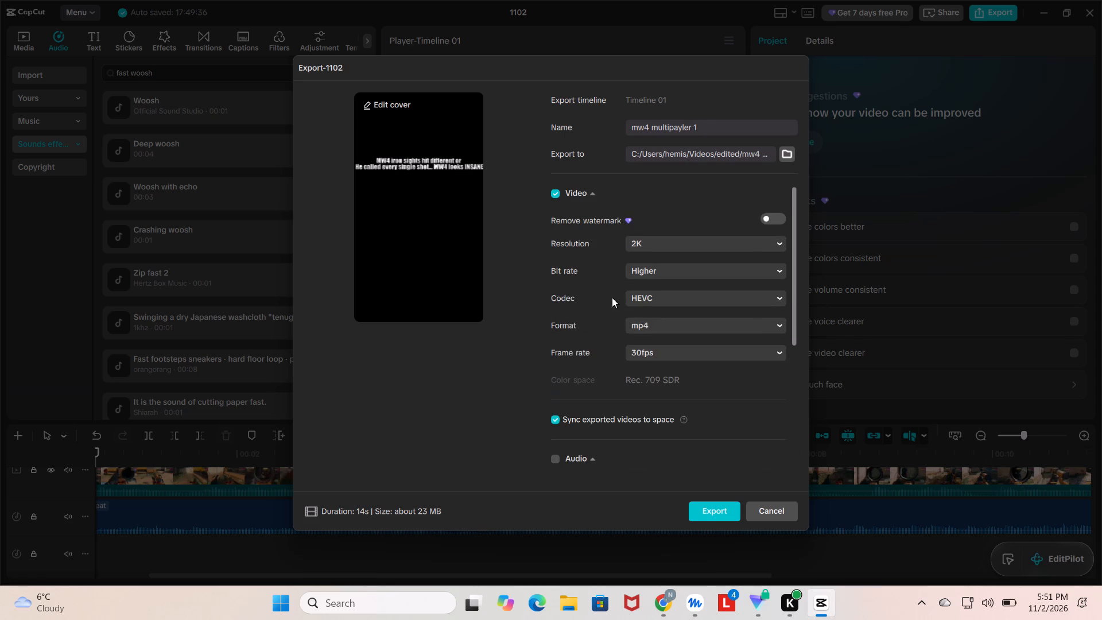
scroll(637, 336, down, 1)
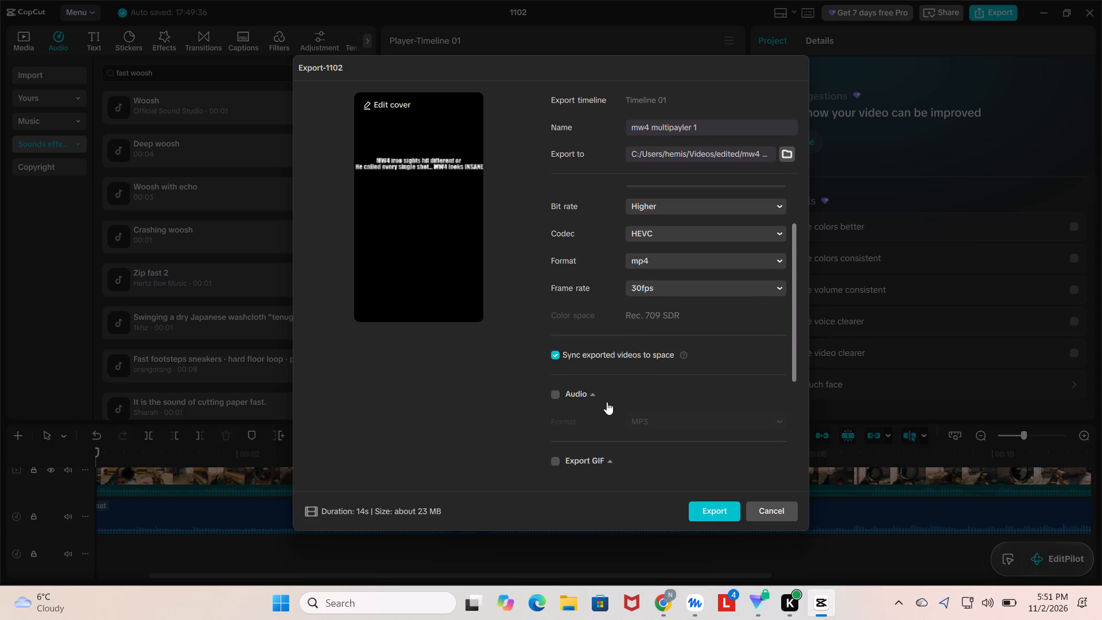
scroll(607, 402, down, 2)
scroll(631, 364, up, 2)
click(717, 506)
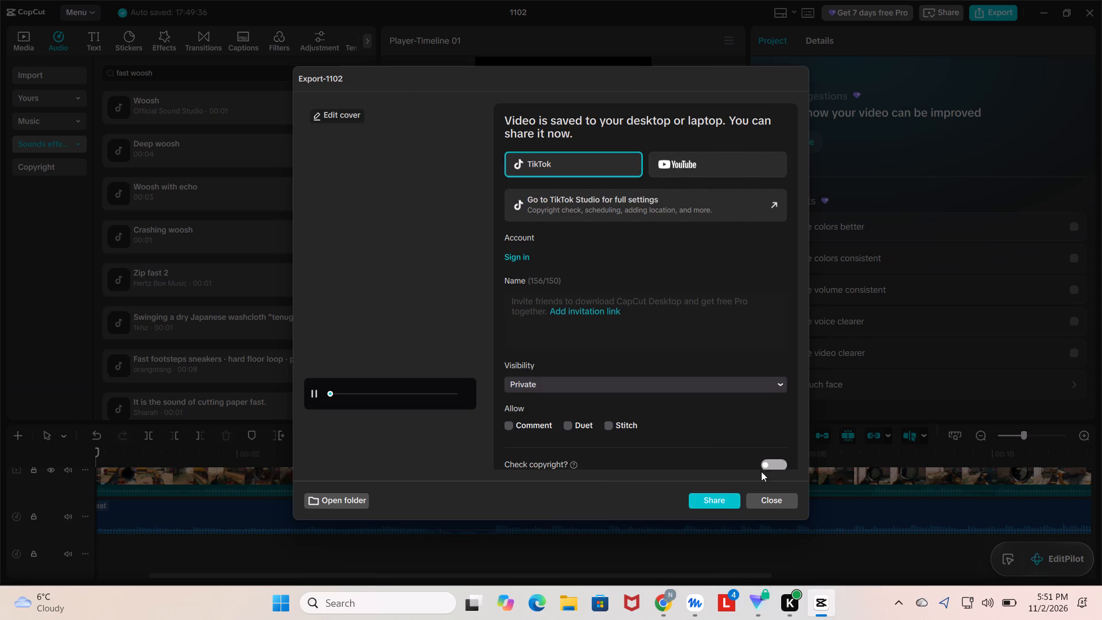
click(773, 505)
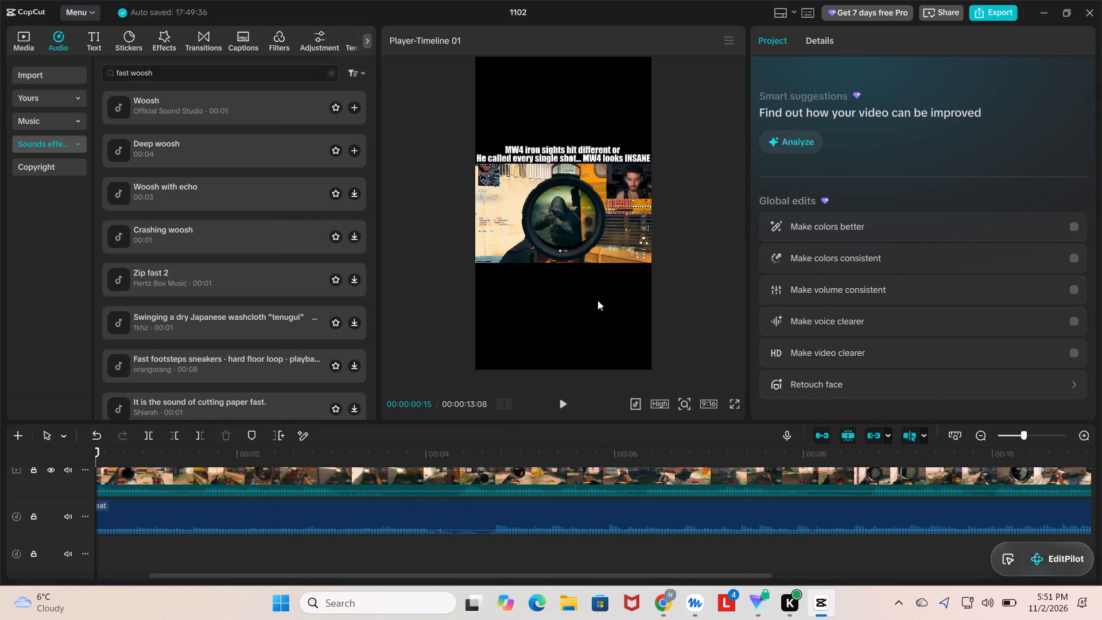
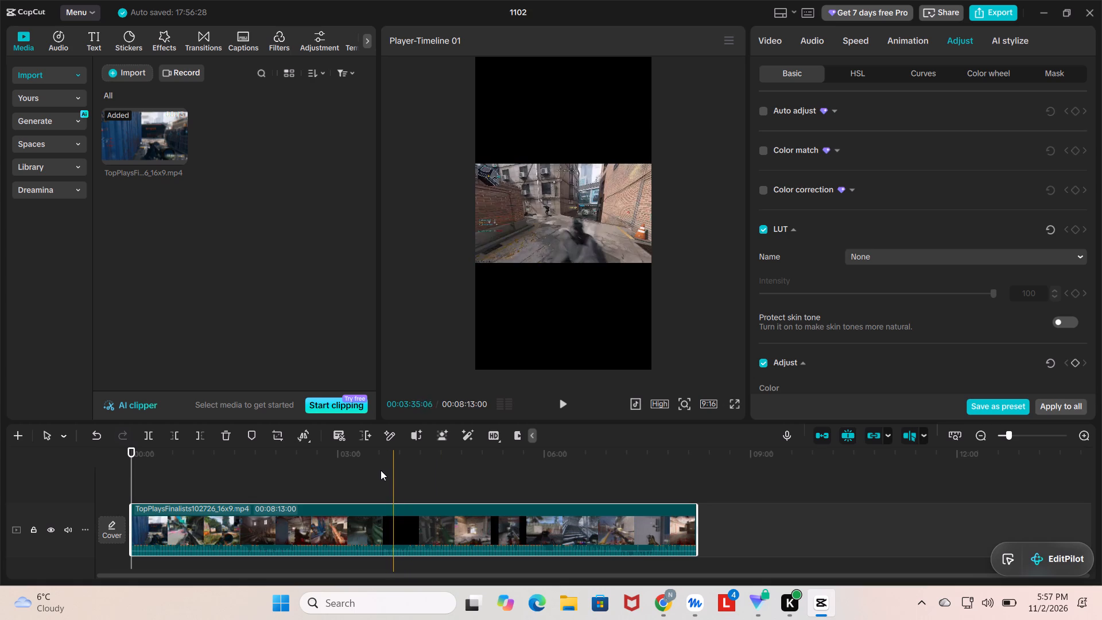
key(ctrl+z)
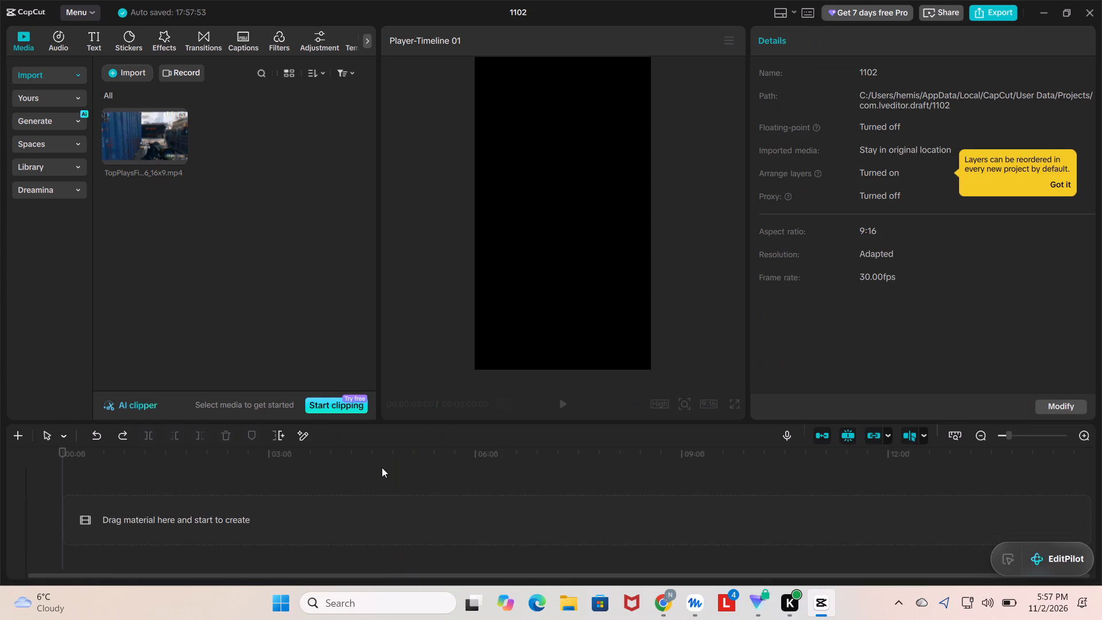
key(ctrl+z)
key(ctrl+z)
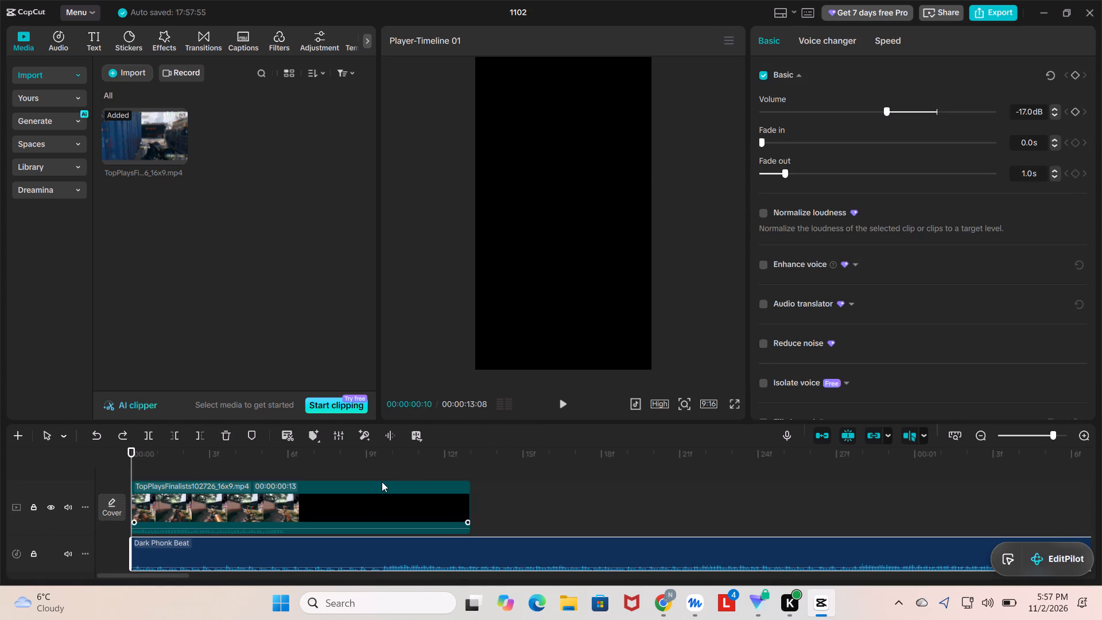
key(ctrl+z)
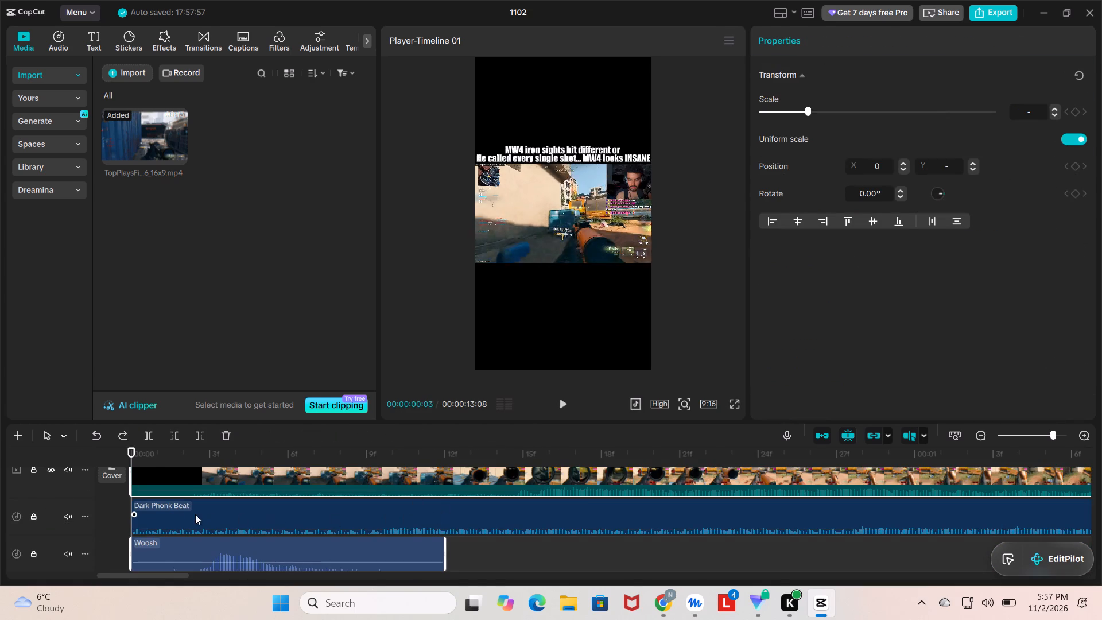
Play the edit through to its end and check the final frames around 00:00:12:28.
key(space)
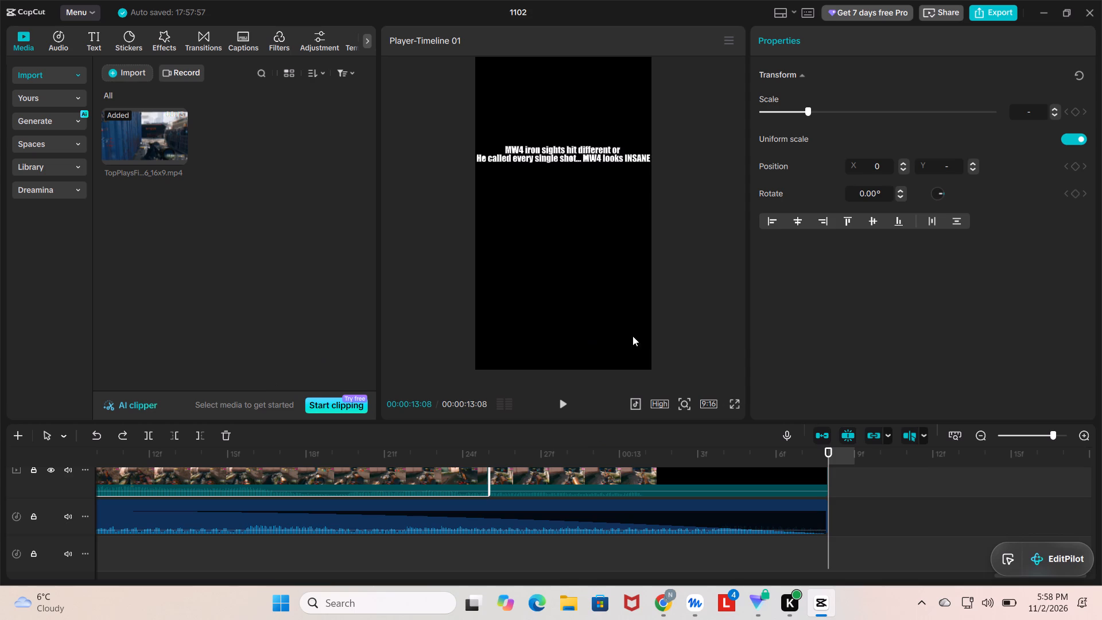
drag(830, 452, 793, 456)
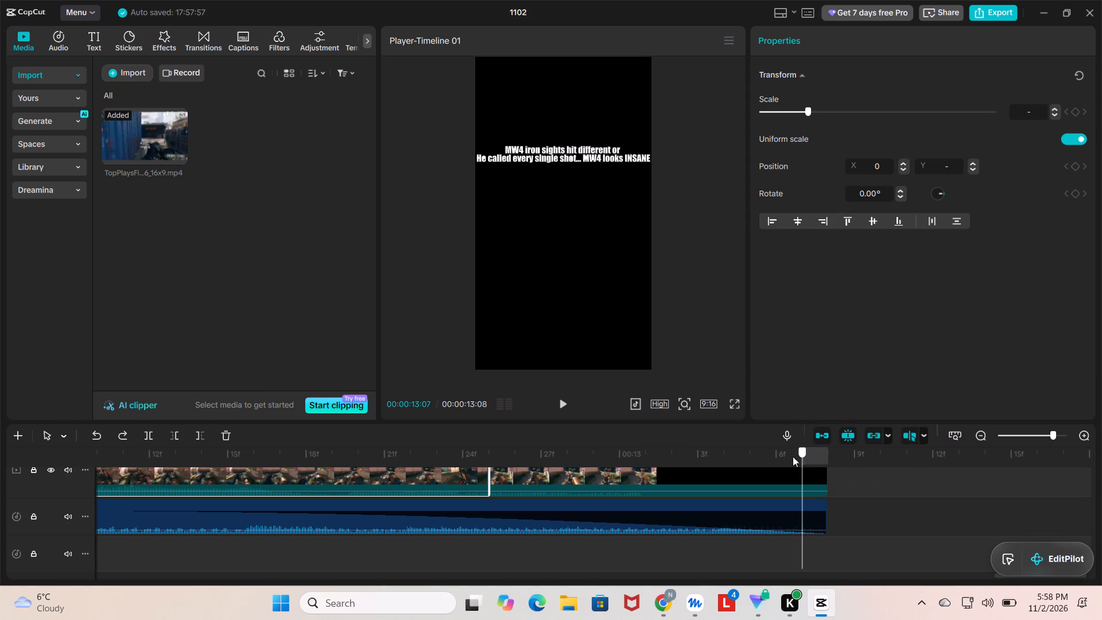
drag(793, 456, 546, 460)
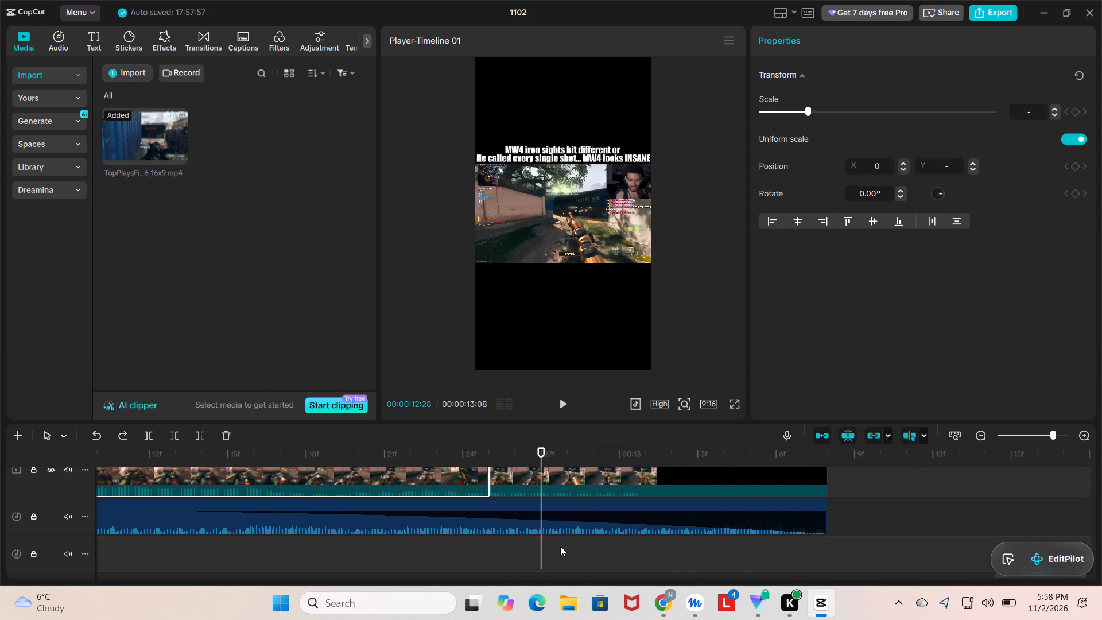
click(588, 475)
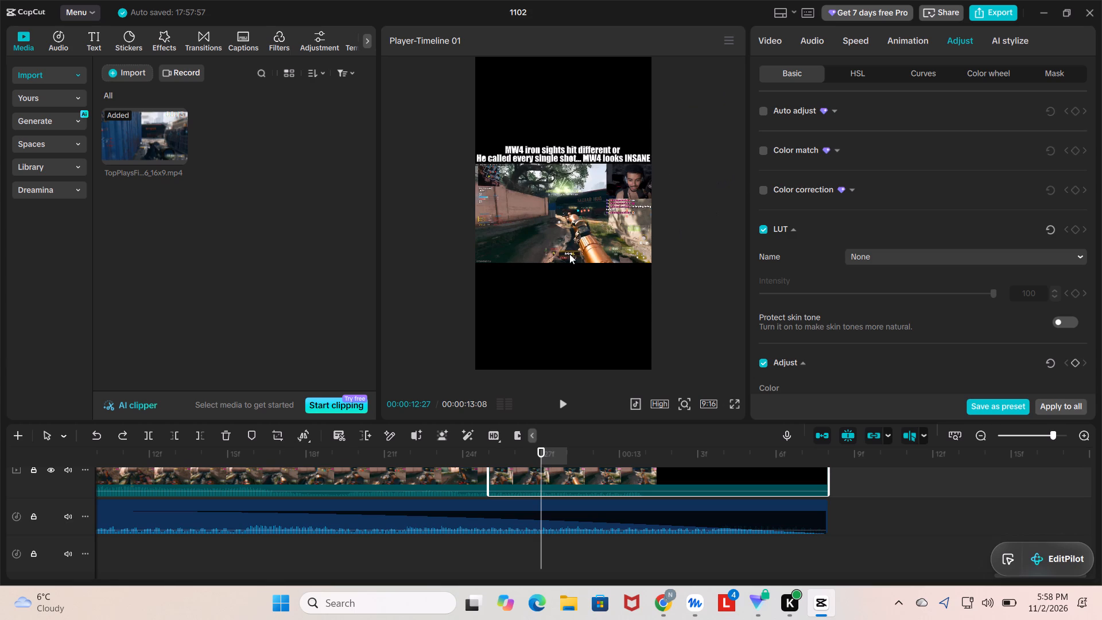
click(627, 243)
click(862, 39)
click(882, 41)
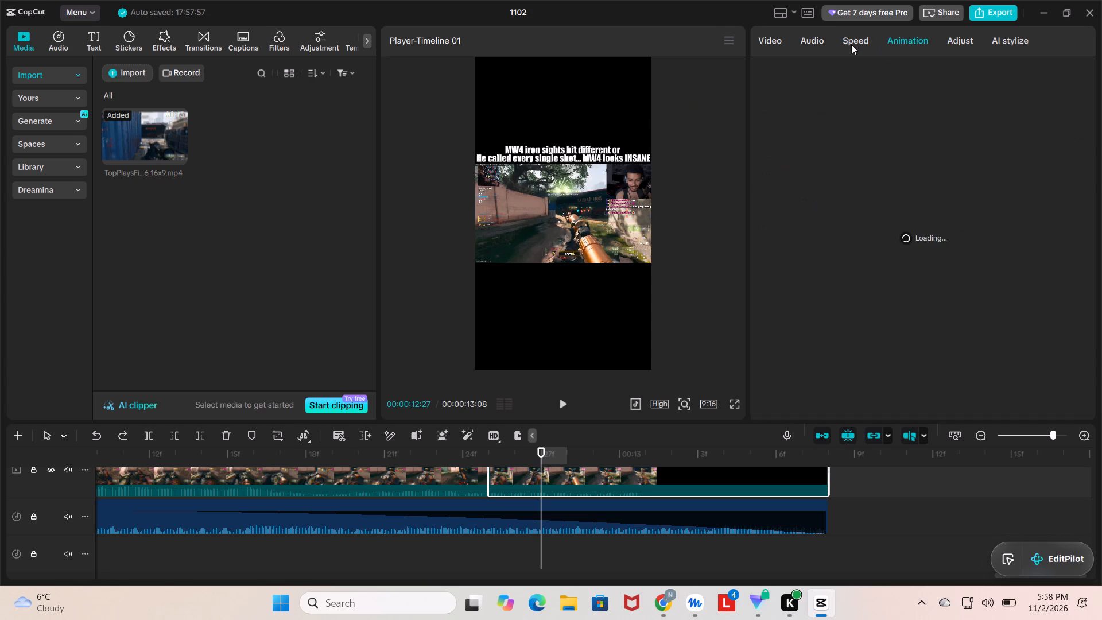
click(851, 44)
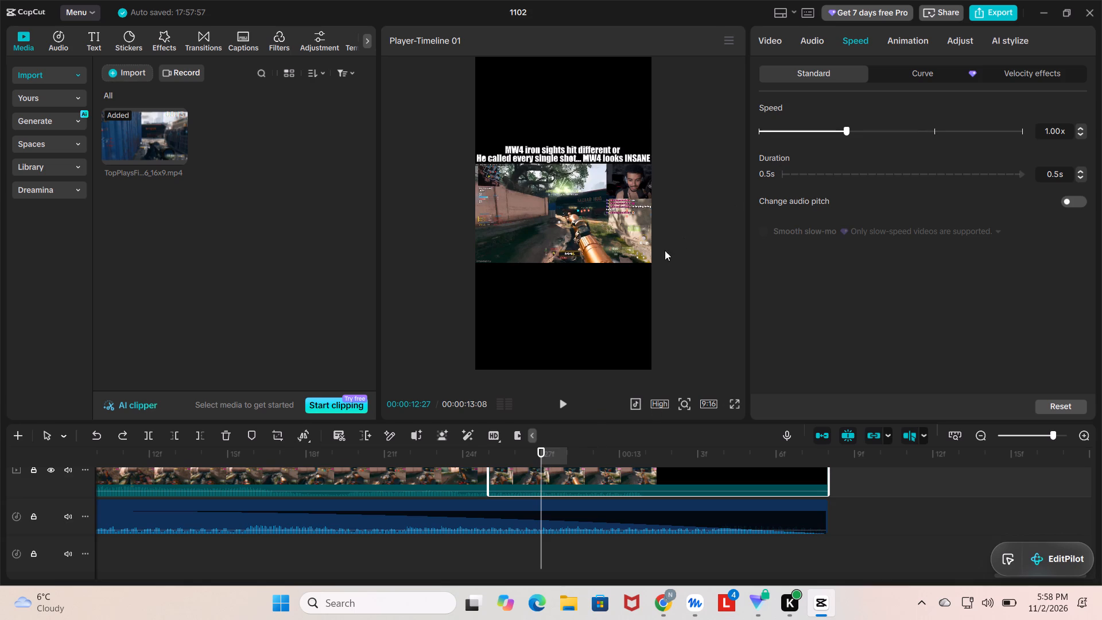
Delete the words "iron sights" from the first line of the hook text overlay.
click(595, 170)
click(609, 148)
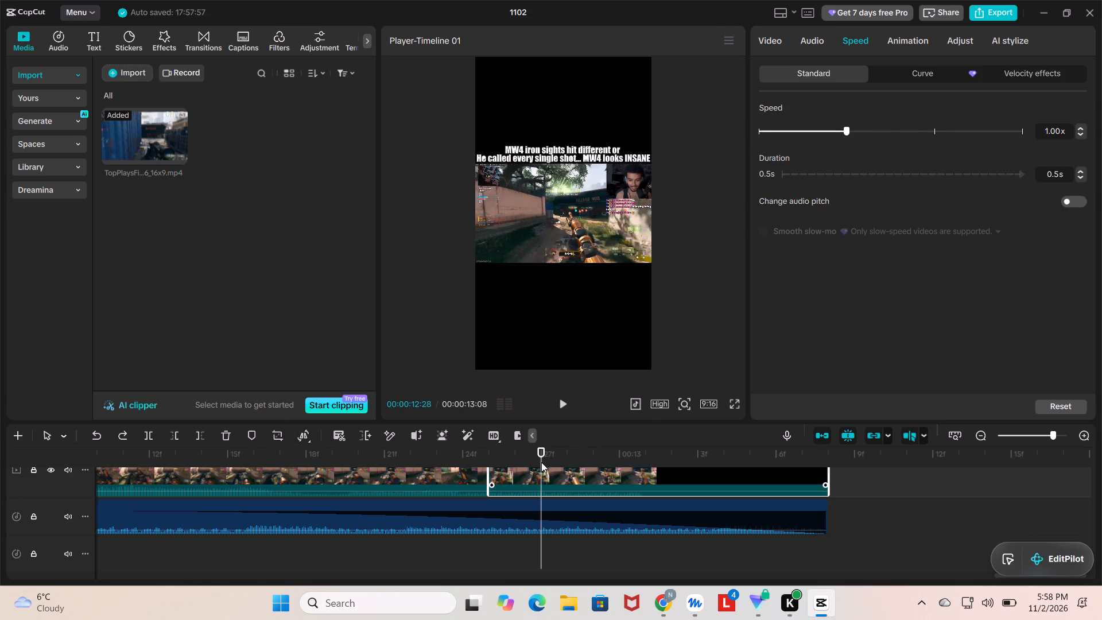
drag(538, 446, 64, 416)
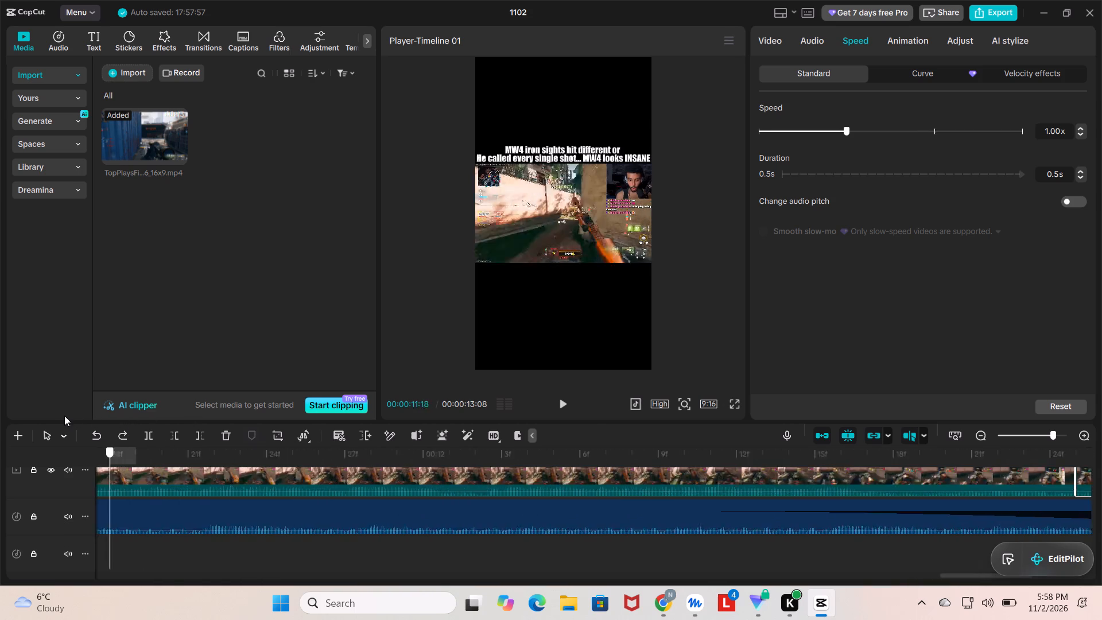
drag(64, 416, 60, 414)
triple_click(574, 145)
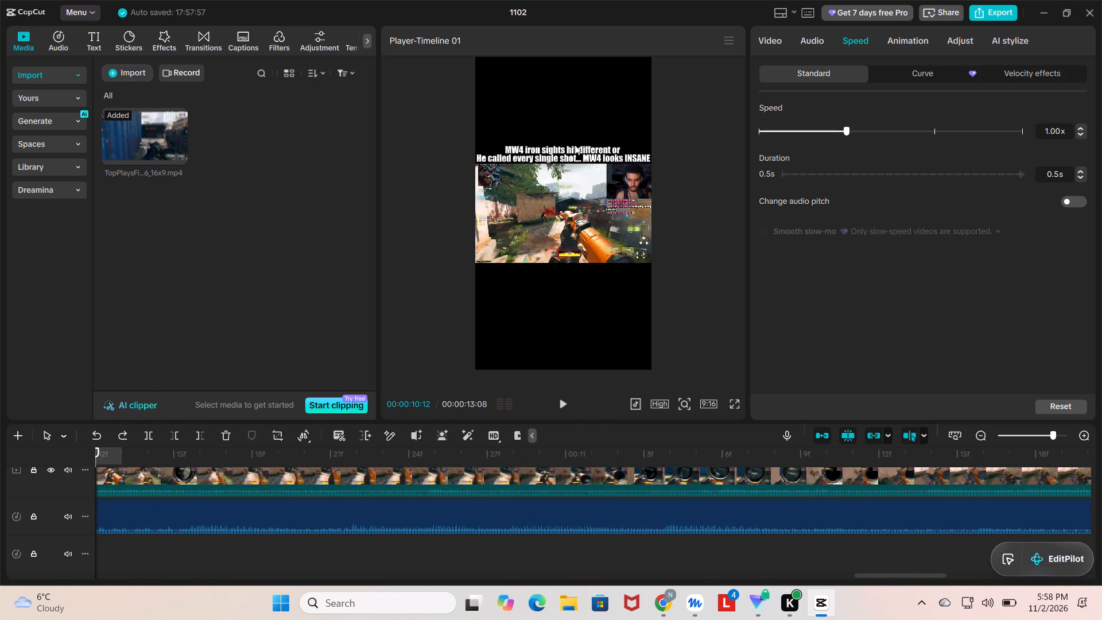
scroll(375, 476, up, 3)
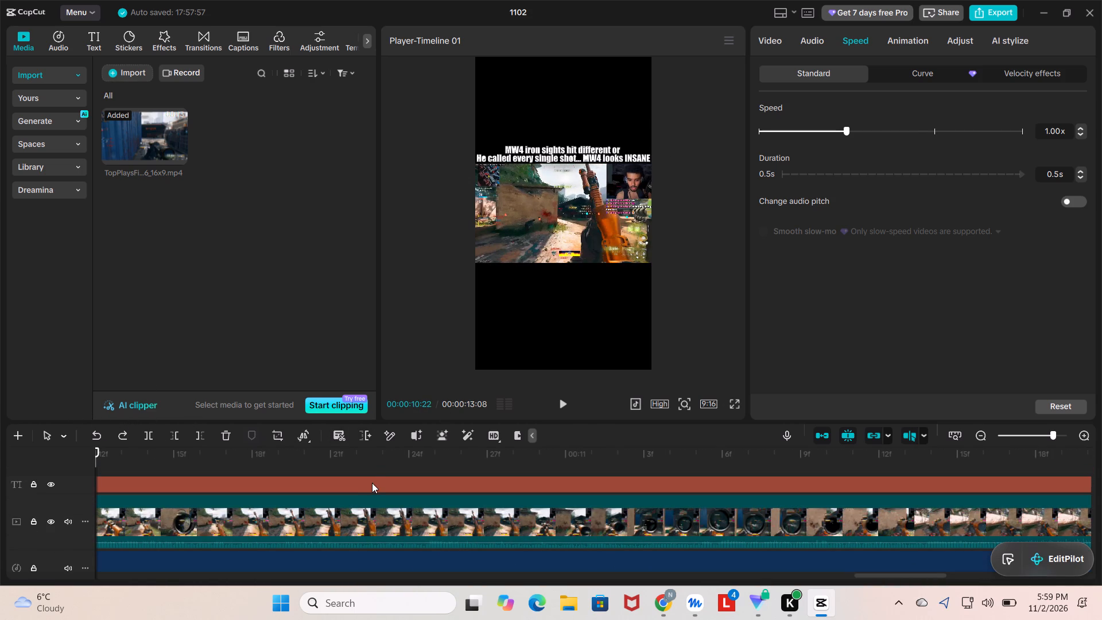
click(372, 483)
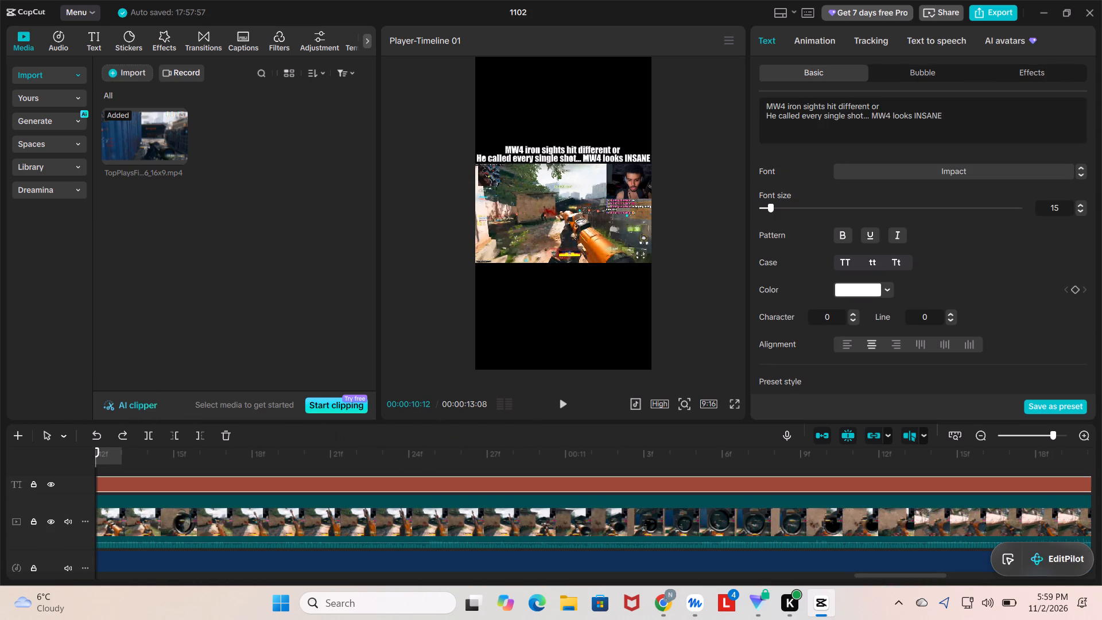
click(824, 106)
key(BackSpace)
key(BackSpace)
key(BackSpace)
key(BackSpace)
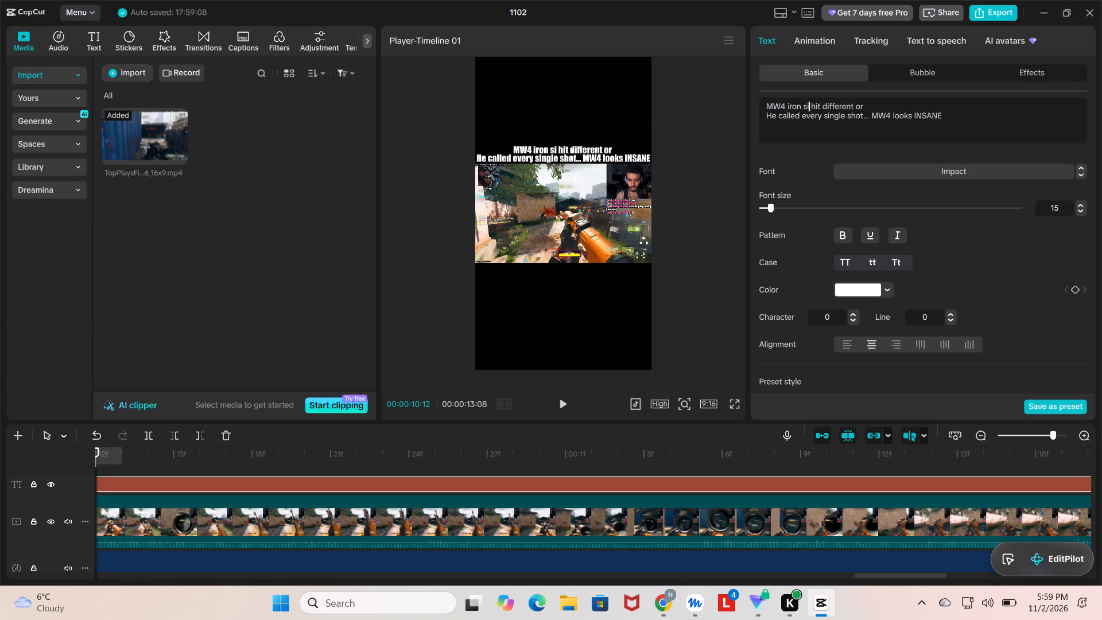
key(BackSpace)
key(BackSpace)
key(BackSpace)
key(BackSpace)
key(BackSpace)
key(BackSpace)
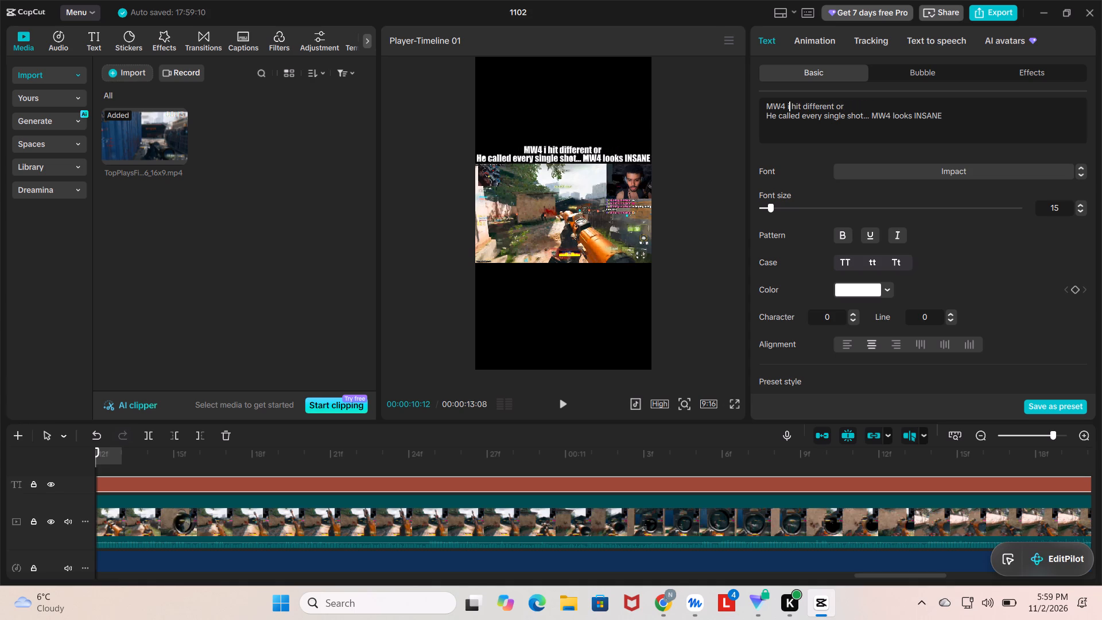
key(BackSpace)
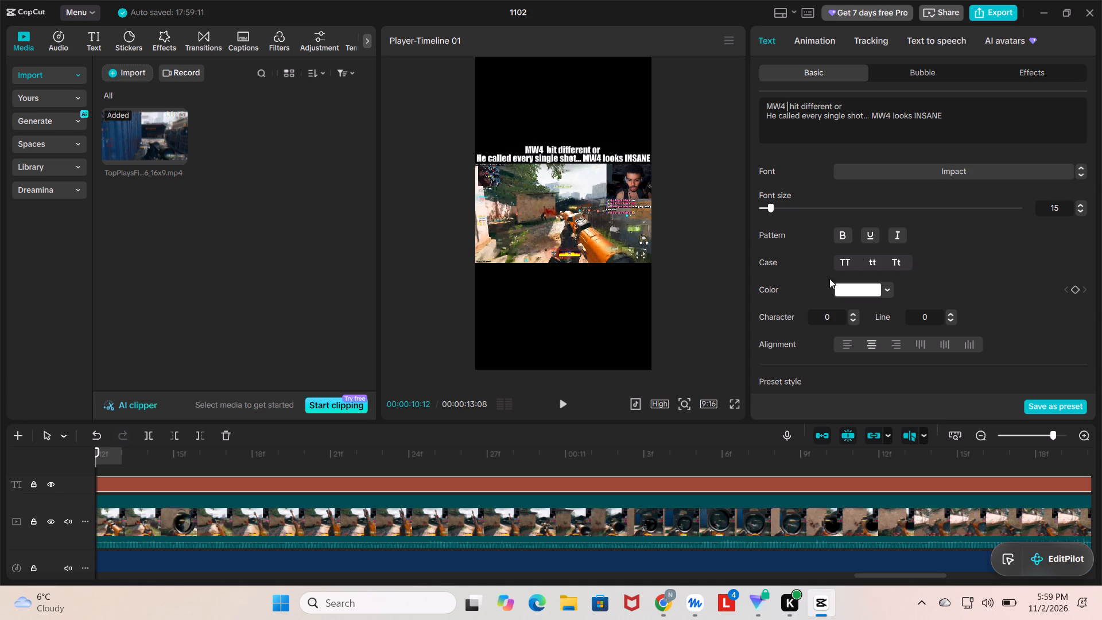
Play the sniping section from 00:00:10:12, and insert "sniper" after "MW4" in the hook text.
click(563, 404)
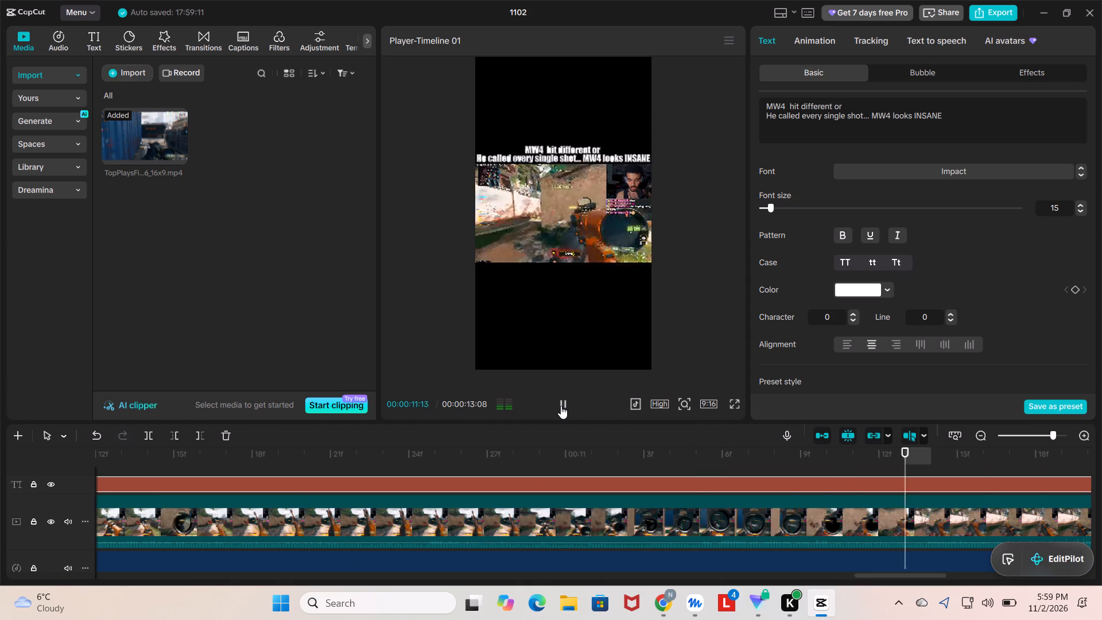
click(561, 406)
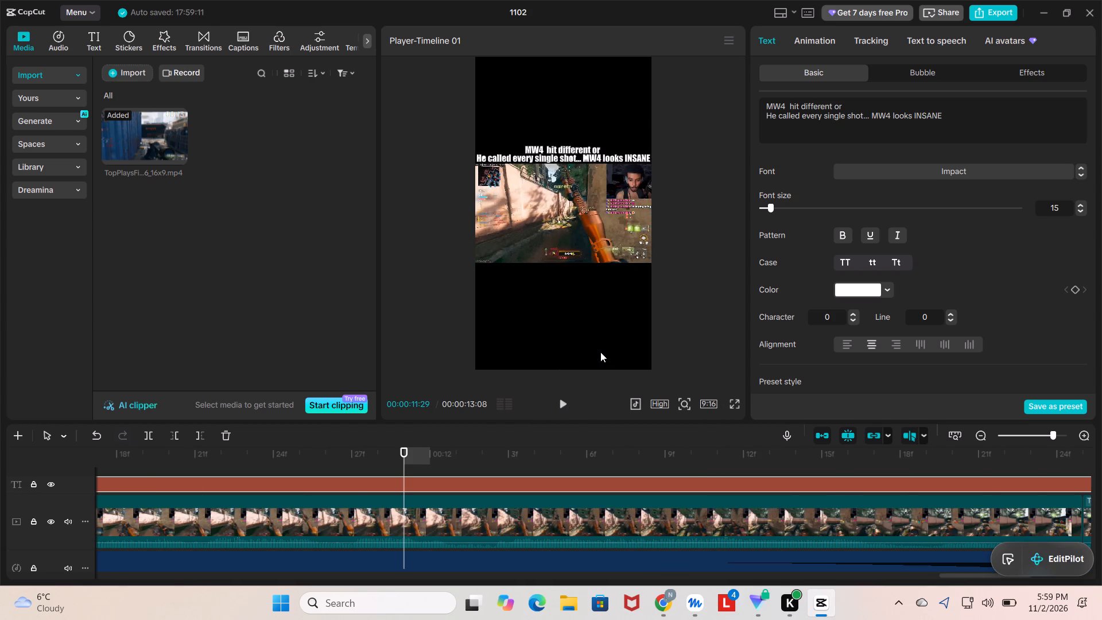
key(shift+s)
click(786, 98)
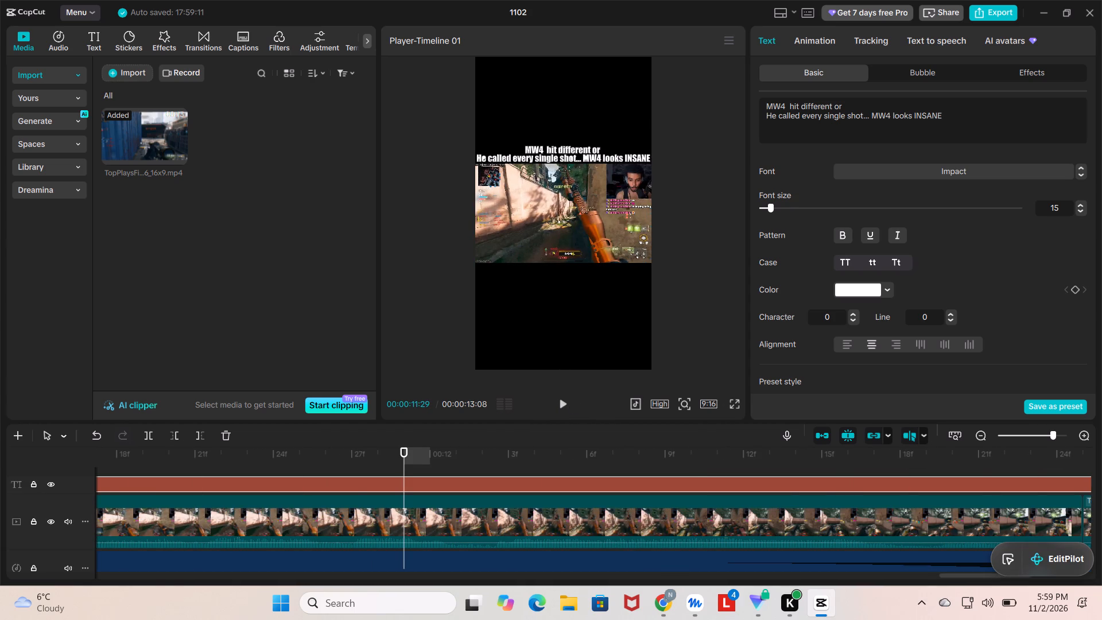
click(787, 103)
text(snip)
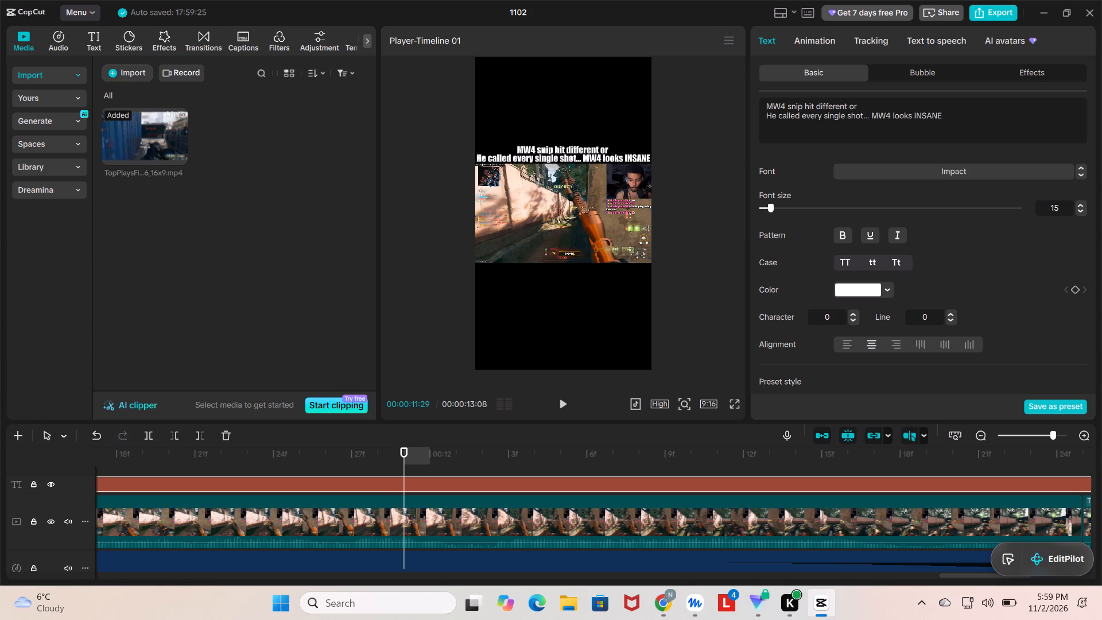
text(er)
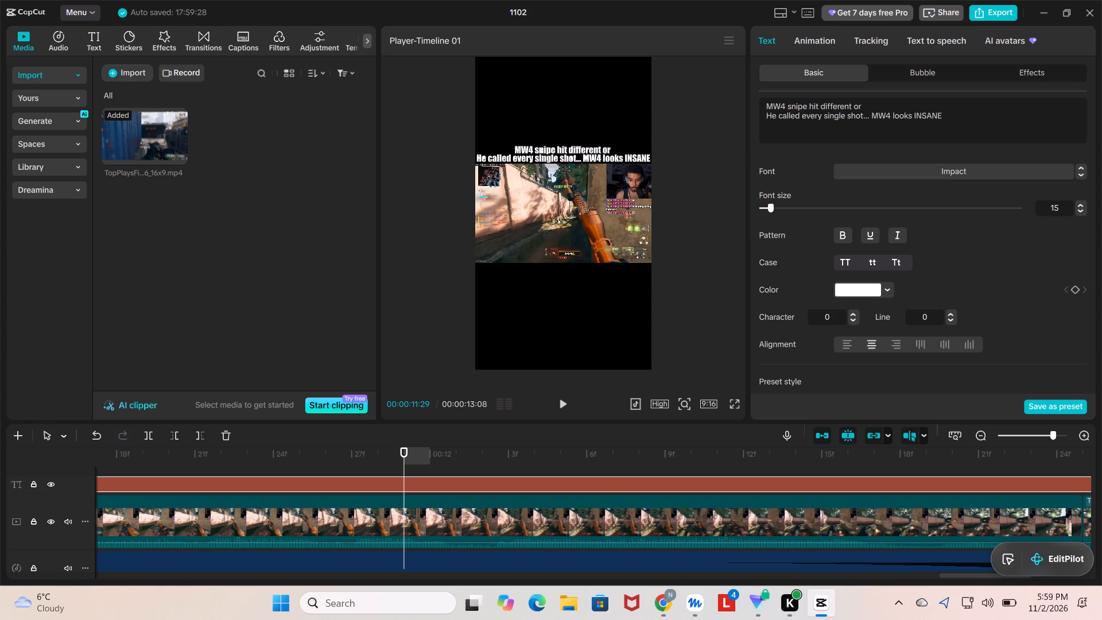
key(space)
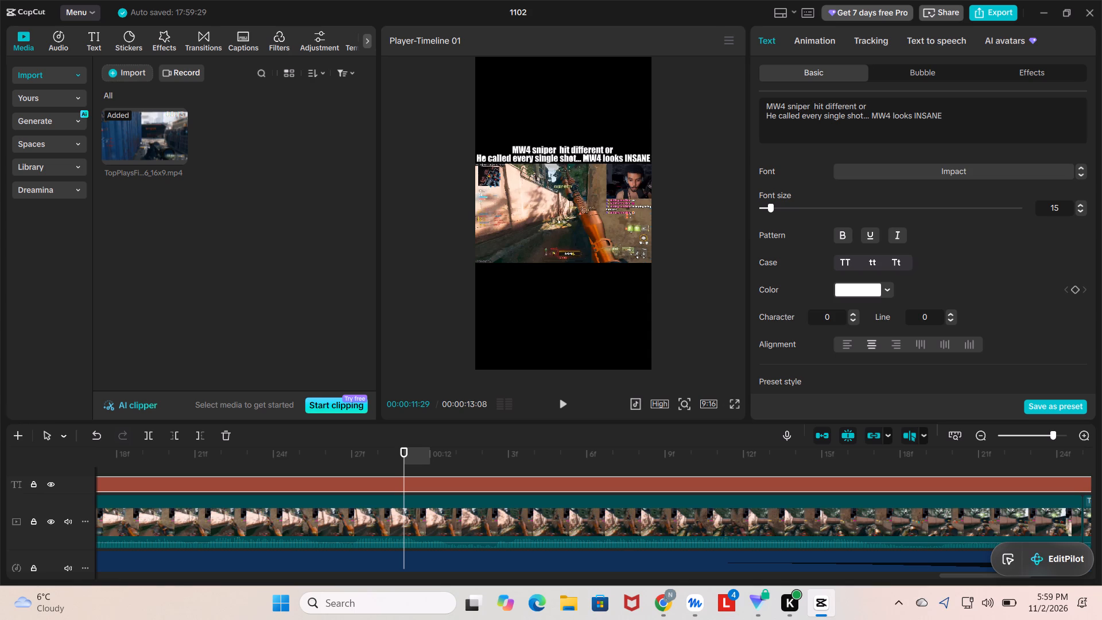
click(676, 102)
Export the finished edit with the file name 2.
click(996, 13)
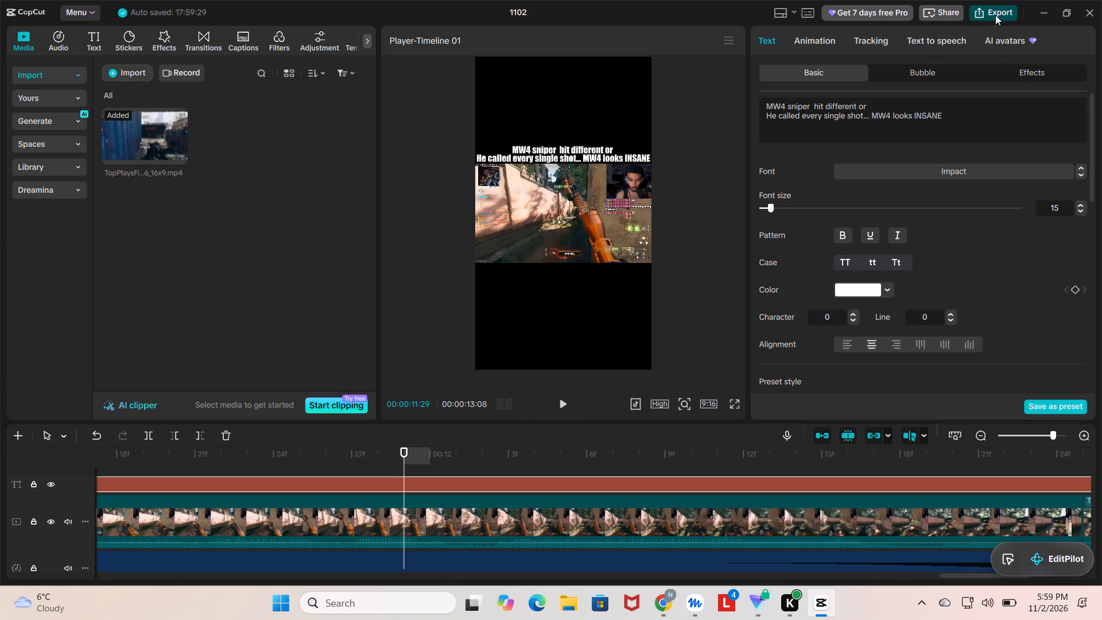
click(704, 132)
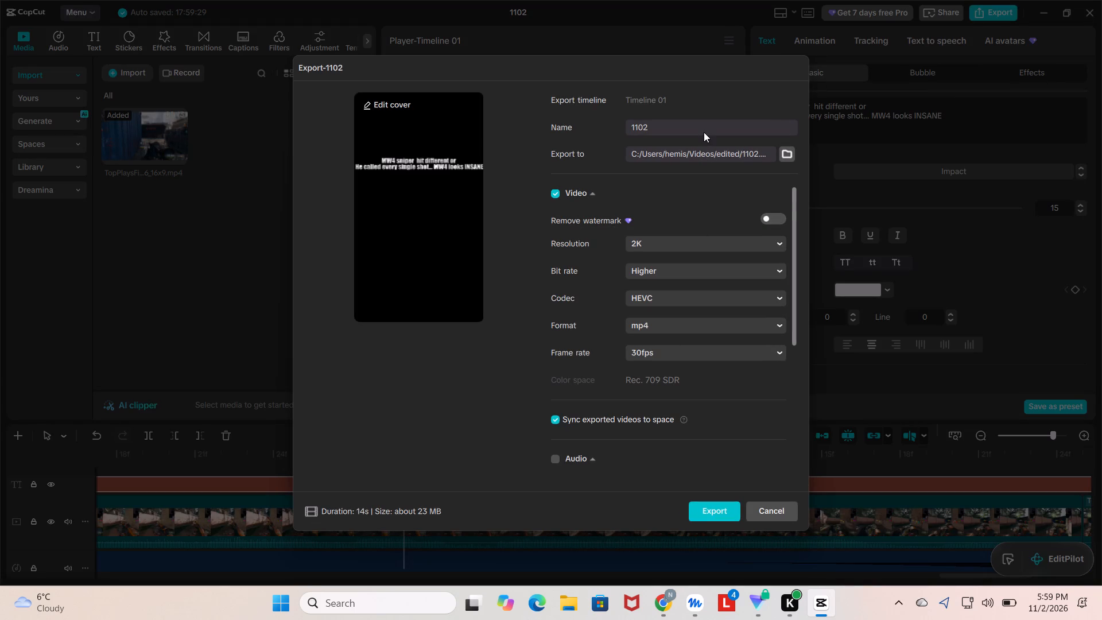
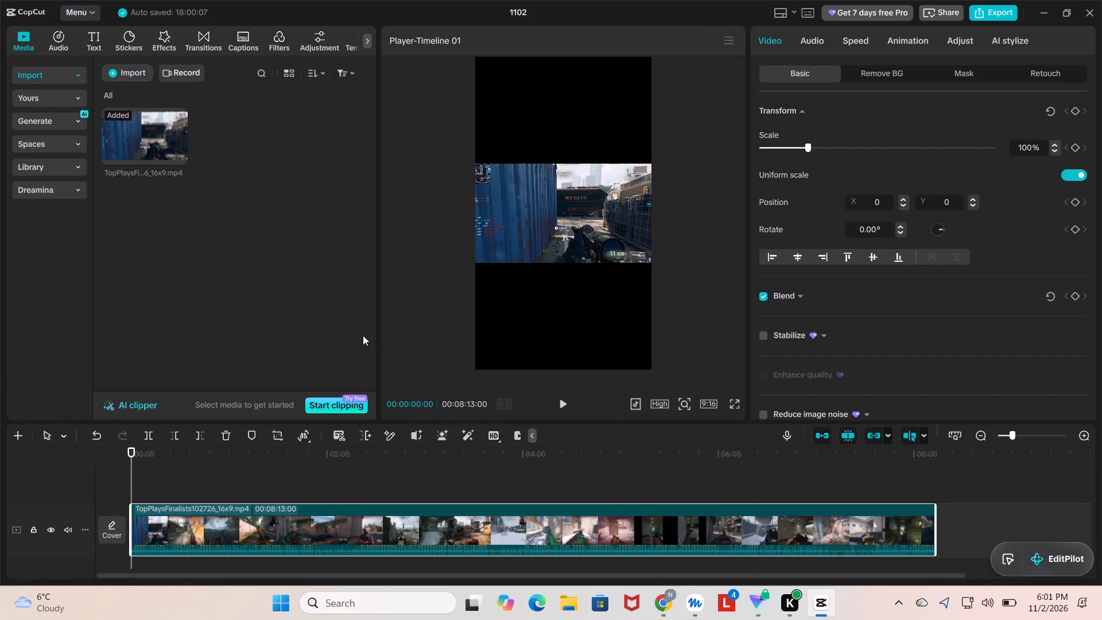
drag(137, 474, 129, 474)
drag(129, 474, 239, 486)
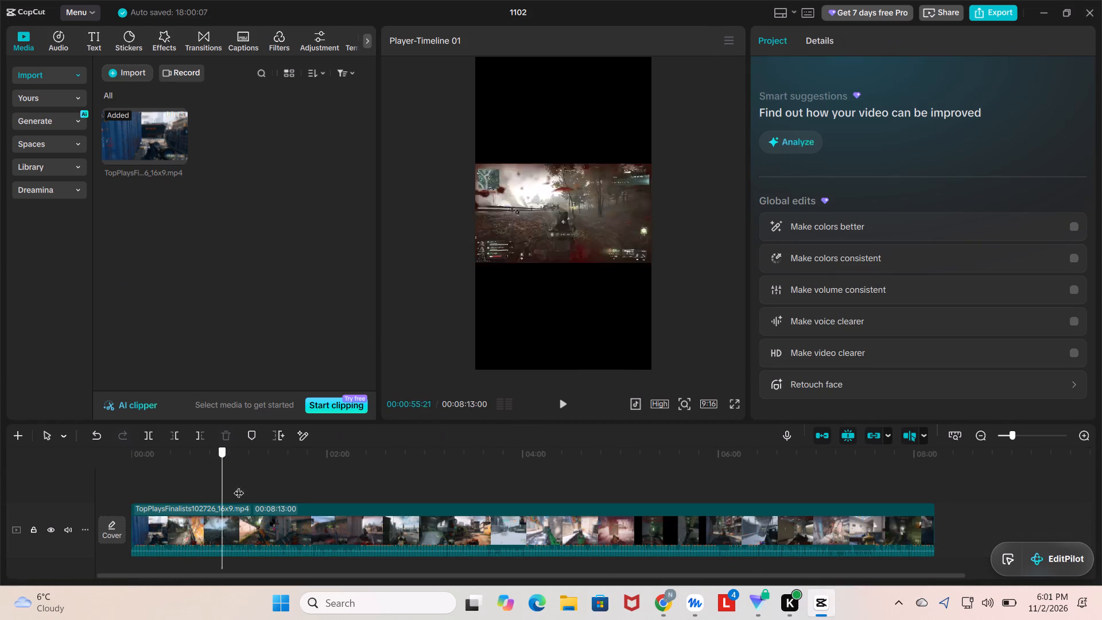
drag(239, 486, 690, 542)
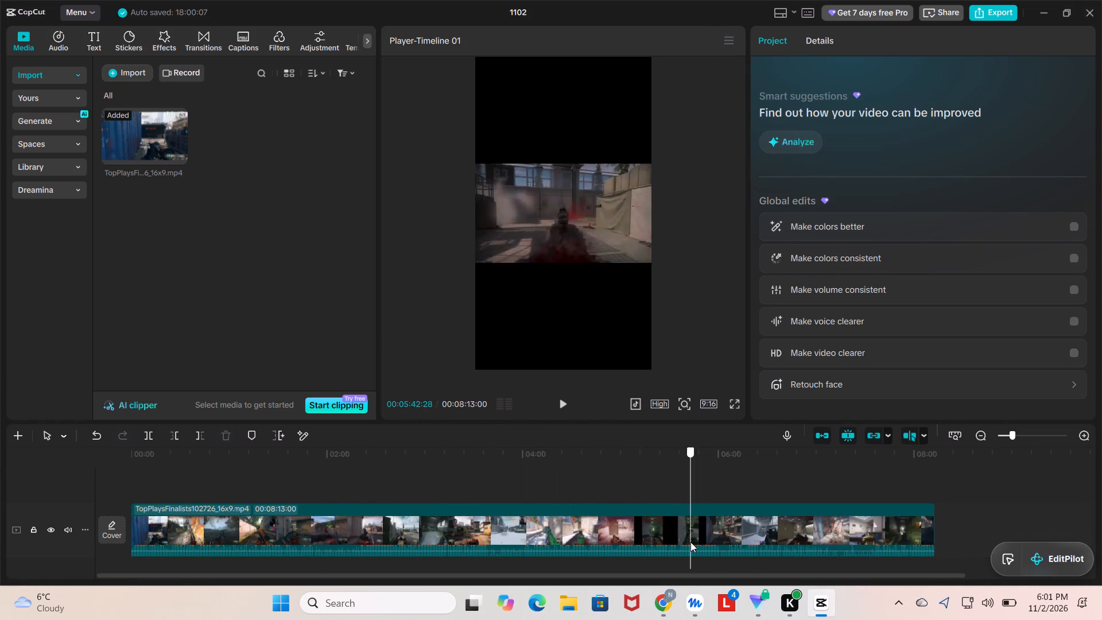
drag(690, 542, 727, 545)
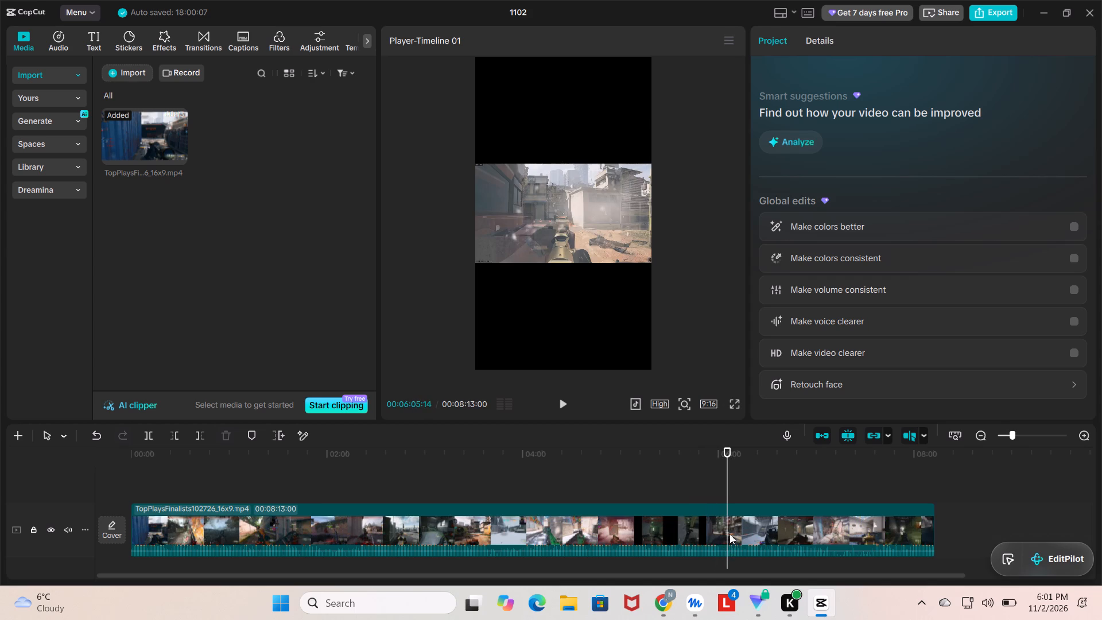
drag(727, 491, 716, 495)
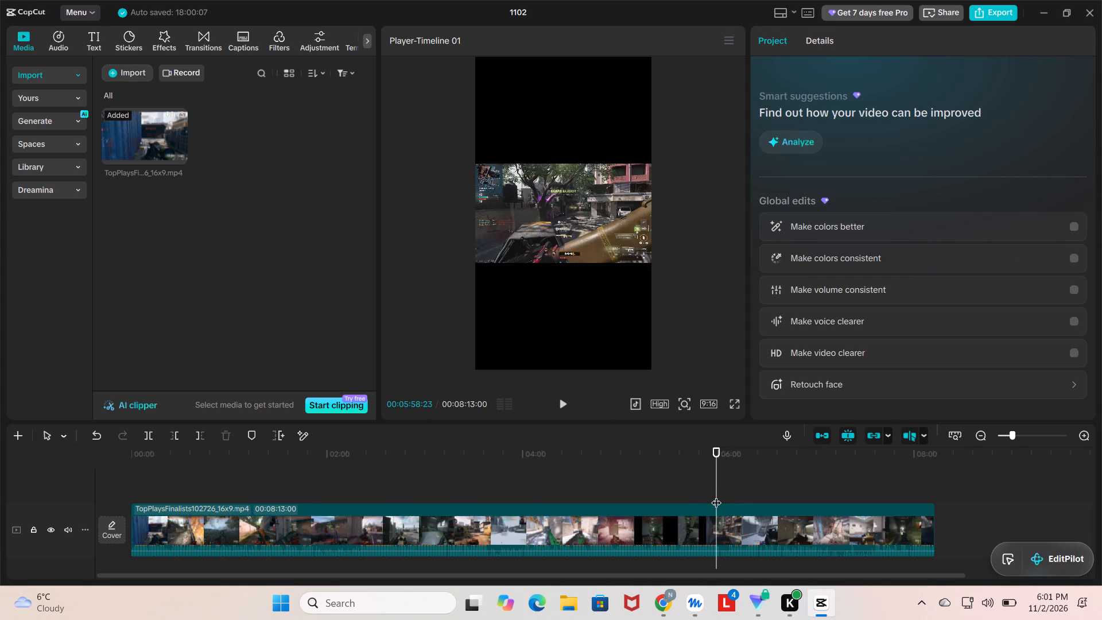
key(space)
key(space)
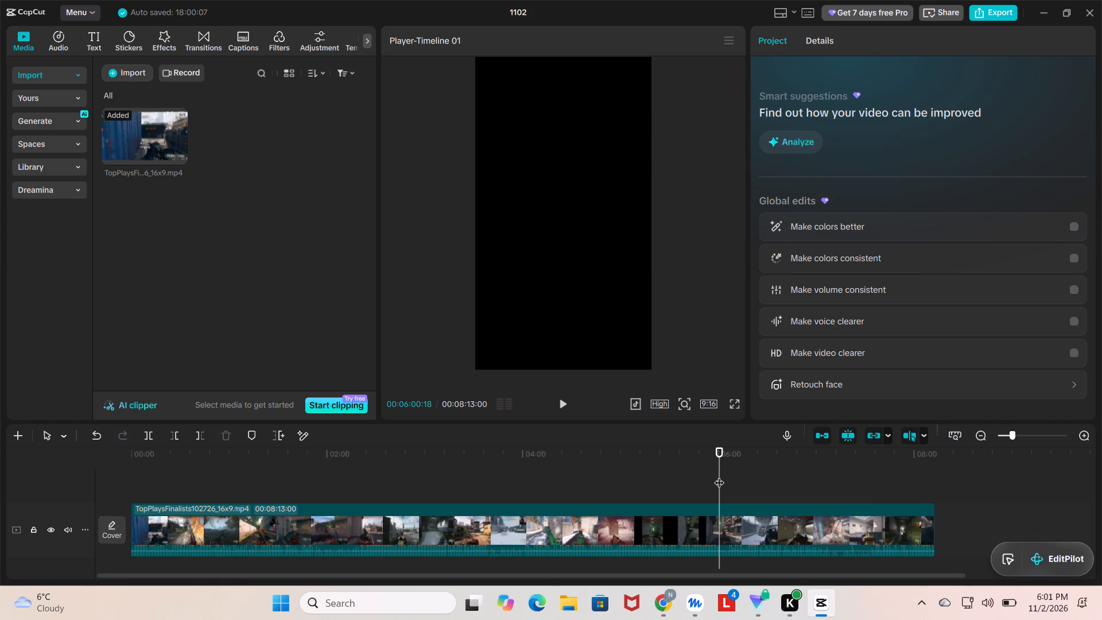
key(ctrl+b)
key(ctrl+b)
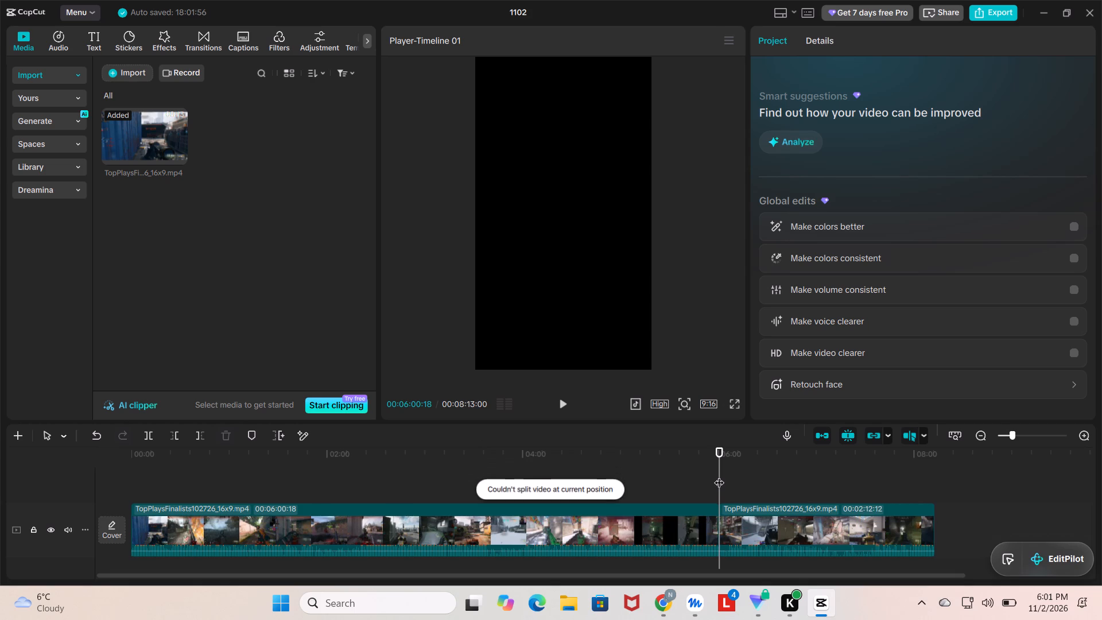
Play the footage after the cut to find where the following sniper section ends, and split the video at 00:06:24:03.
click(667, 523)
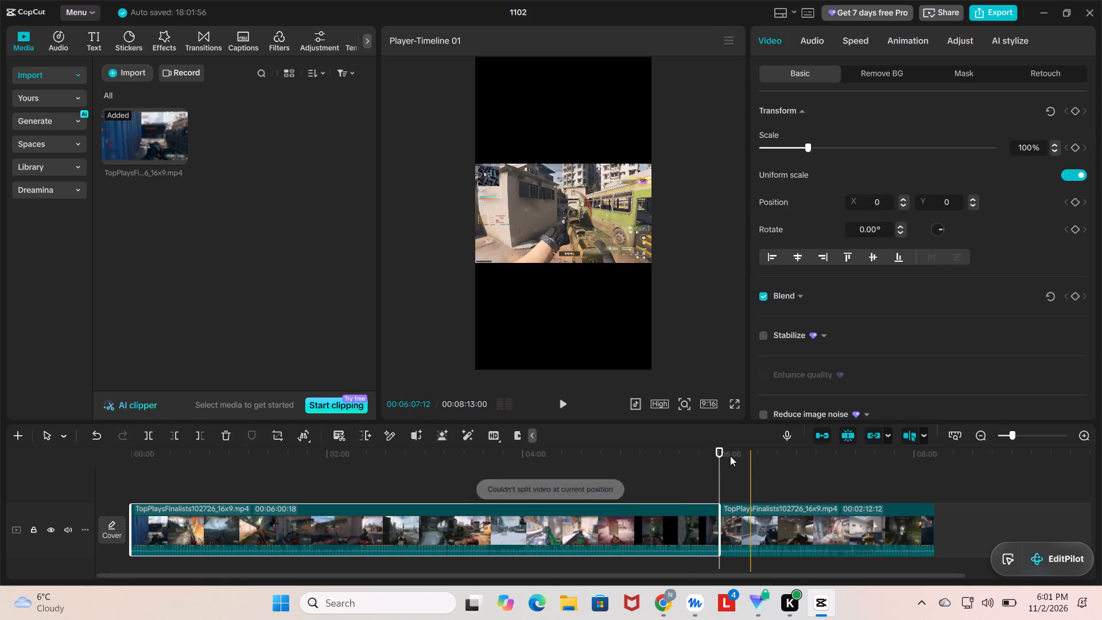
drag(722, 458, 760, 458)
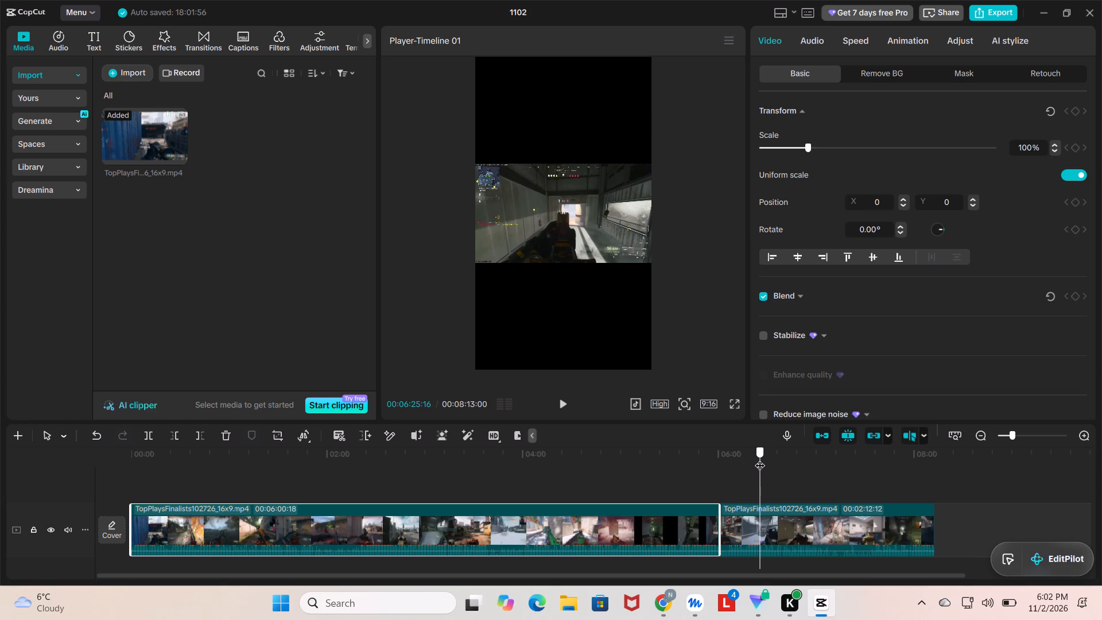
drag(760, 458, 752, 464)
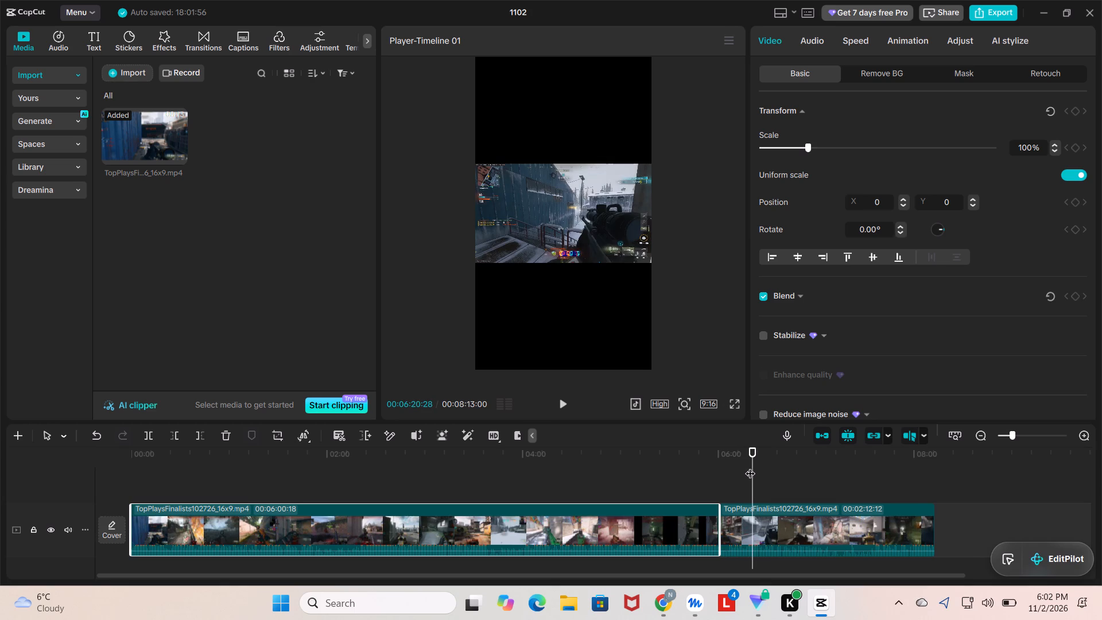
ctrl+scroll(750, 466, up, 5)
ctrl+drag(750, 470, 735, 473)
drag(736, 475, 721, 478)
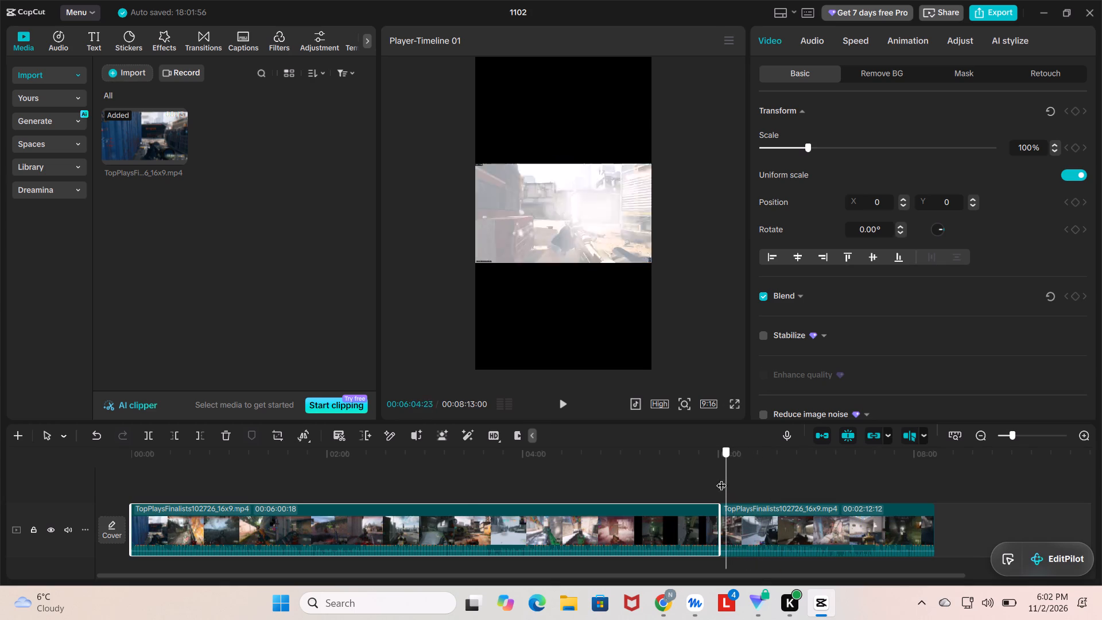
drag(721, 478, 720, 475)
key(space)
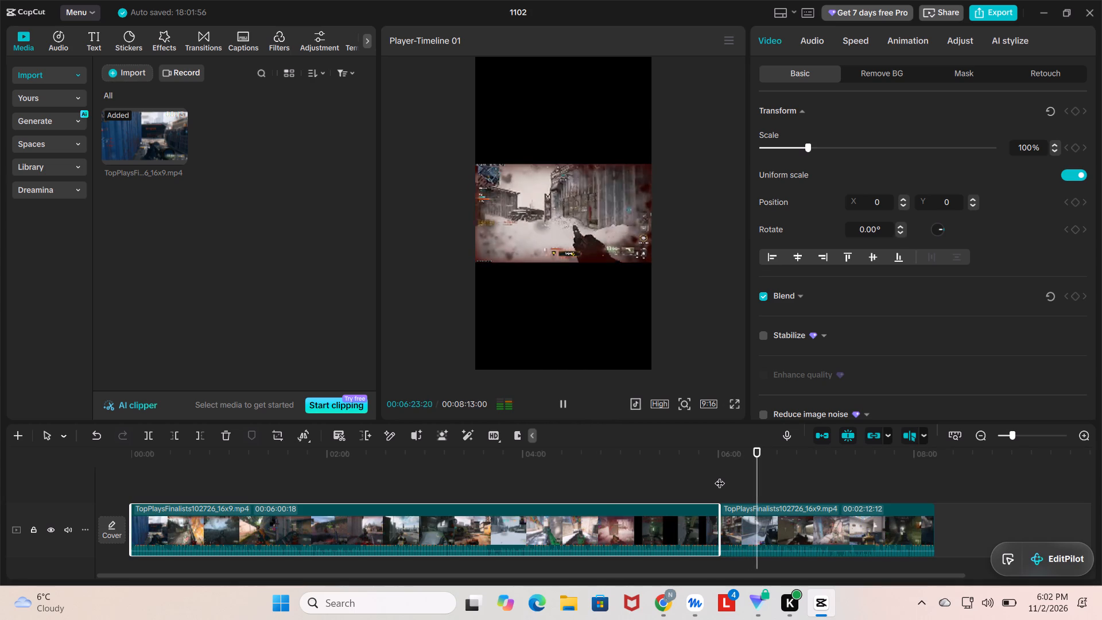
key(space)
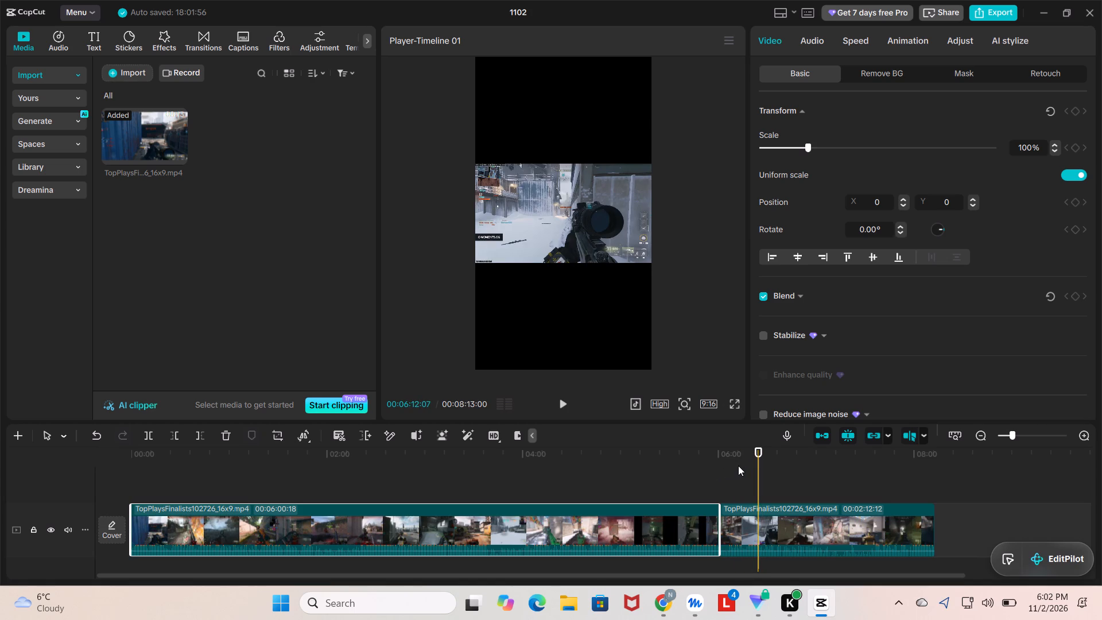
key(Left)
key(Right)
key(Right)
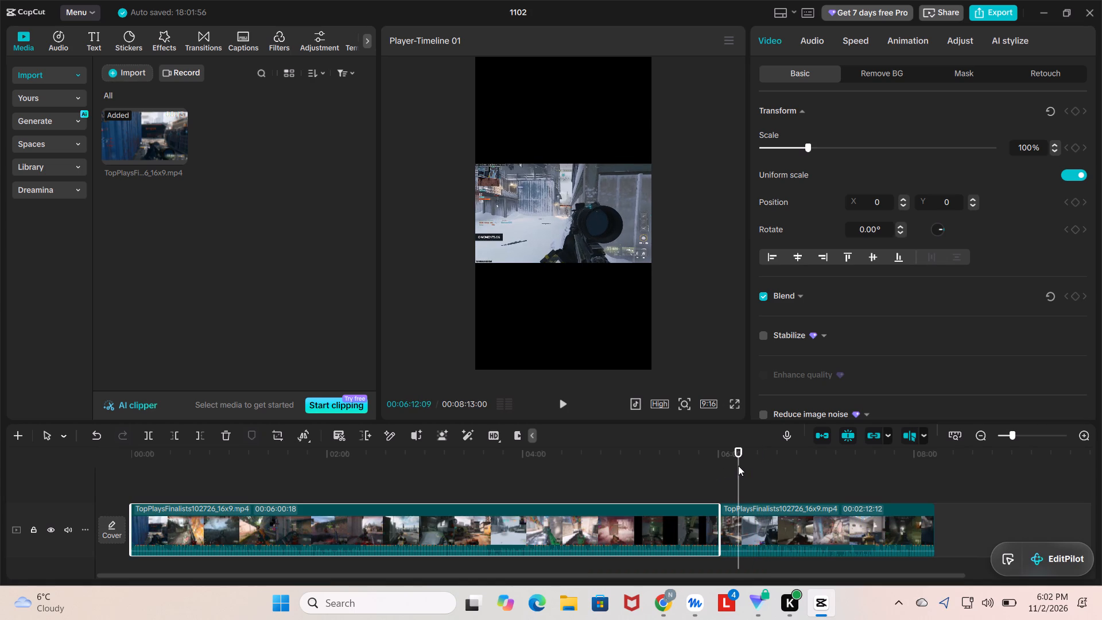
key(Right)
key(Right)
key(Right)
key(Right)
key(Right)
key(Right)
key(Right)
key(Right)
key(Right)
key(Right)
key(Right)
key(Right)
key(Right)
key(Right)
key(Right)
key(Right)
key(Right)
key(Right)
key(Right)
key(Right)
key(Right)
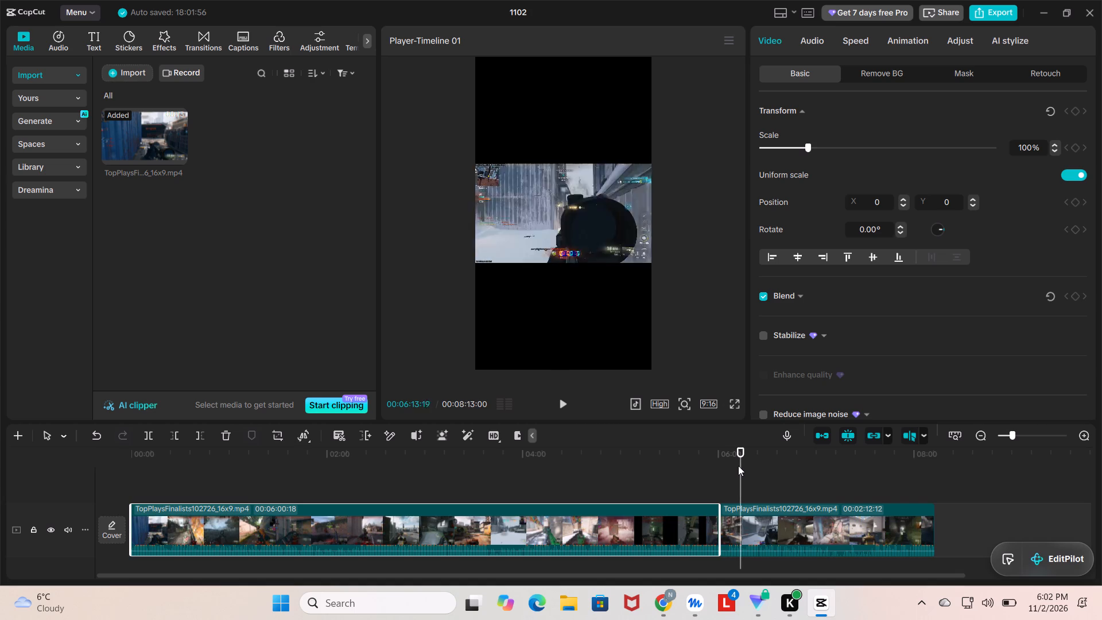
key(Right)
key(Right)
key(Right)
key(Right)
key(Right)
key(Right)
key(Right)
key(Right)
key(Right)
key(Right)
key(Right)
key(Right)
key(Right)
key(Right)
key(Right)
key(Right)
key(Right)
key(Right)
key(Right)
key(Right)
key(Right)
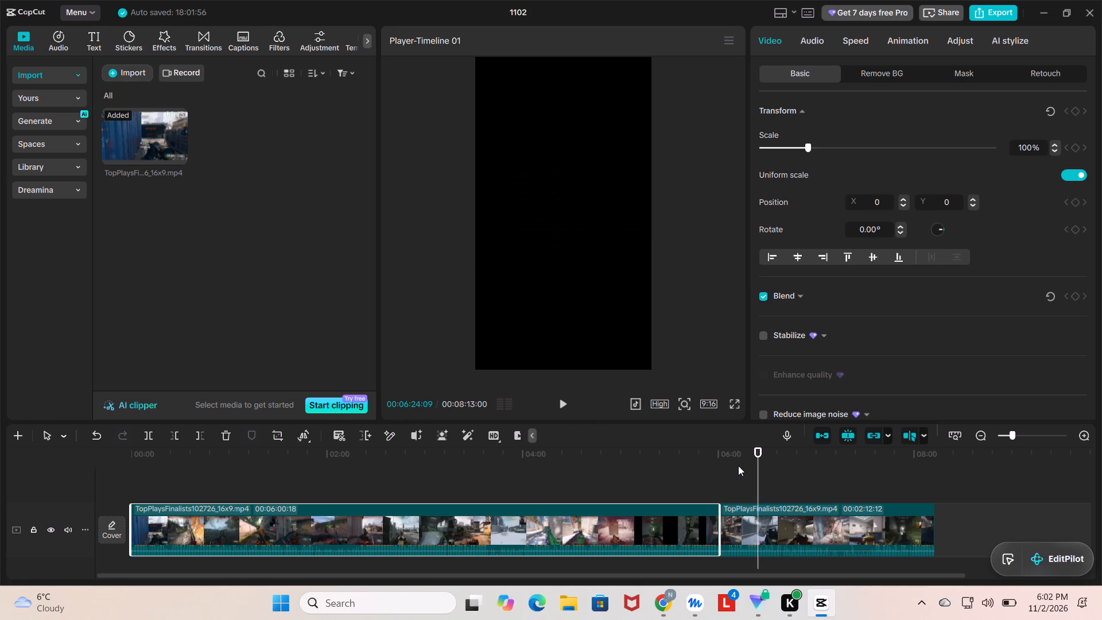
key(Left)
key(Left)
key(Left)
key(Left)
key(Left)
key(Left)
key(ctrl+b)
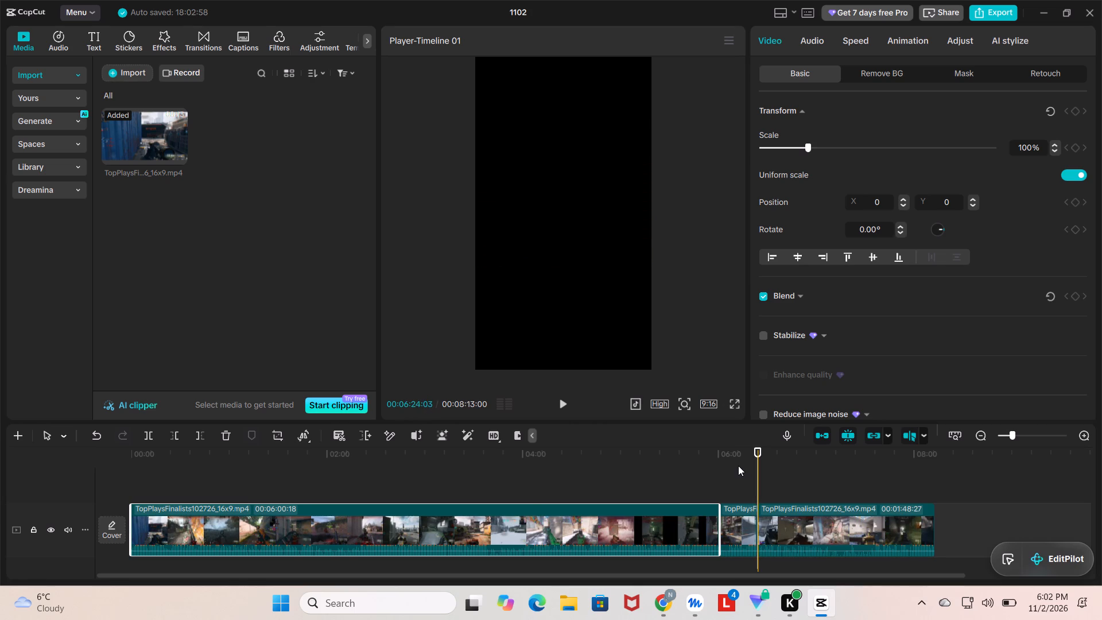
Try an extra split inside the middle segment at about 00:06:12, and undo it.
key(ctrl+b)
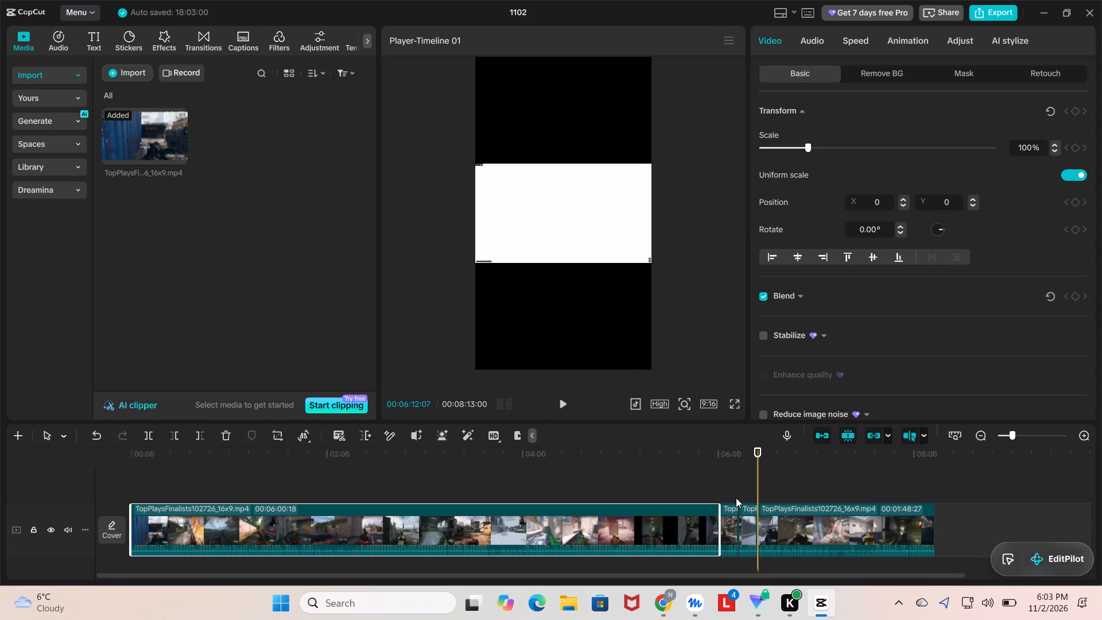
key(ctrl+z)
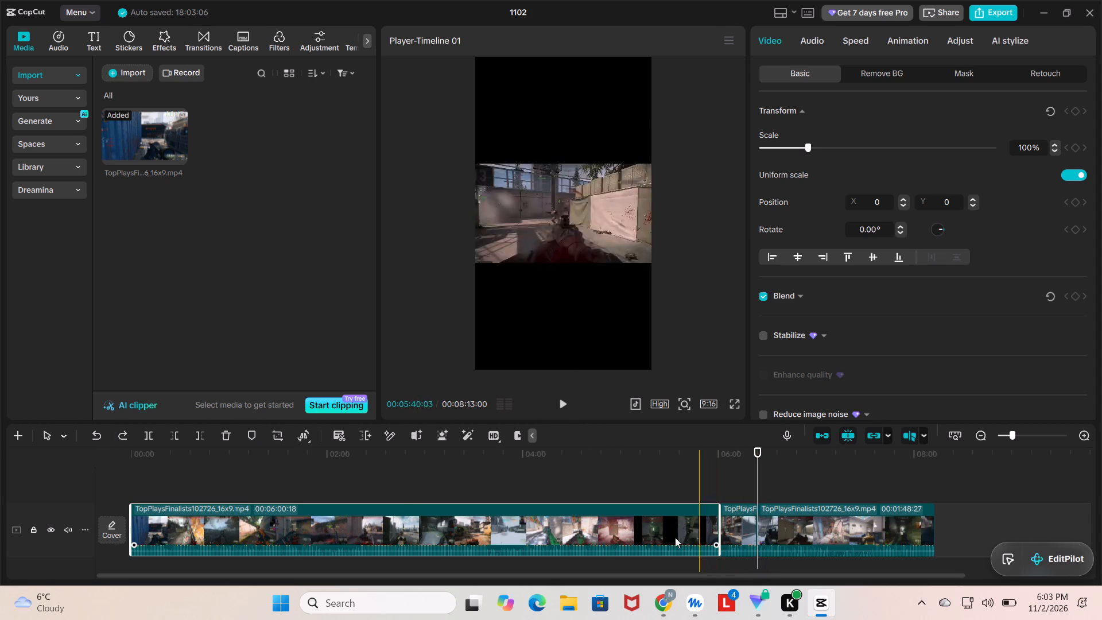
Delete the long opening segment and the trailing segment, keeping only the short middle gameplay segment.
click(650, 536)
key(BackSpace)
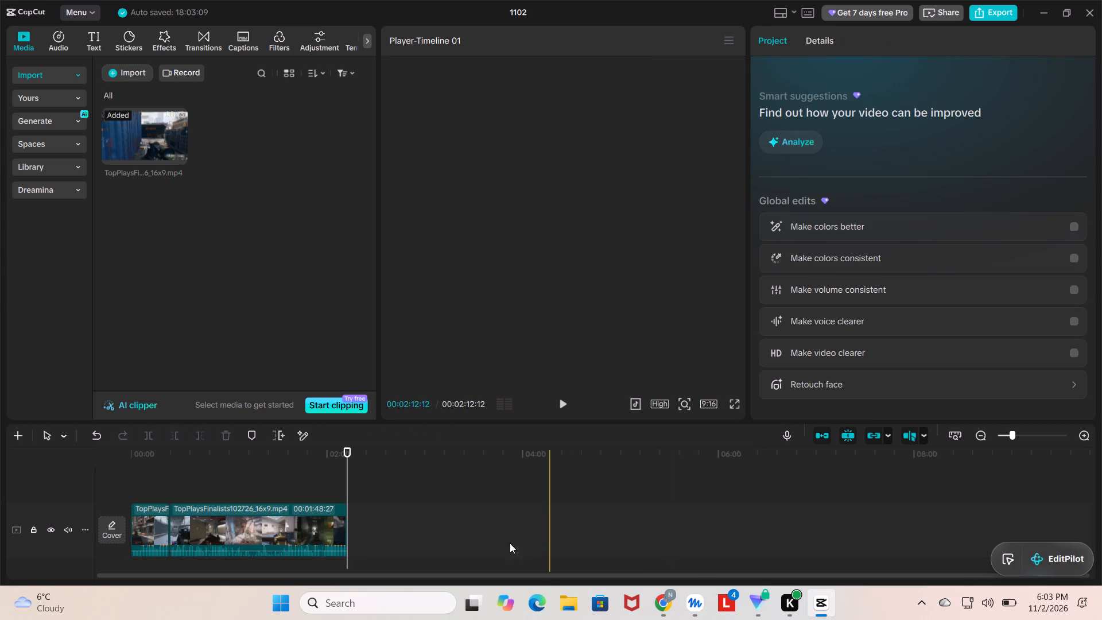
click(266, 548)
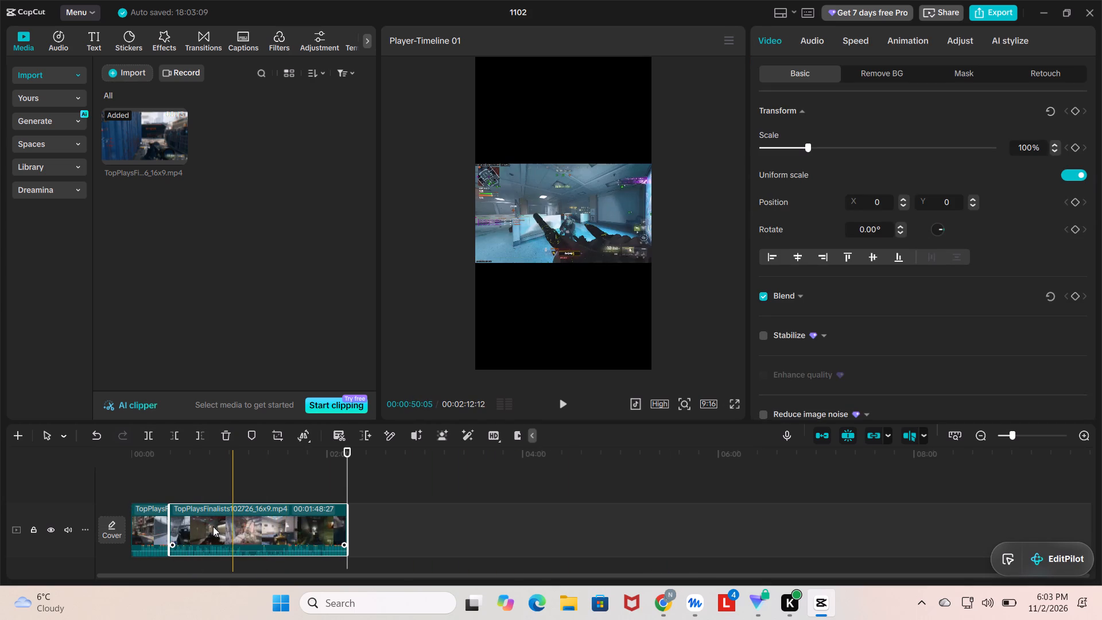
key(BackSpace)
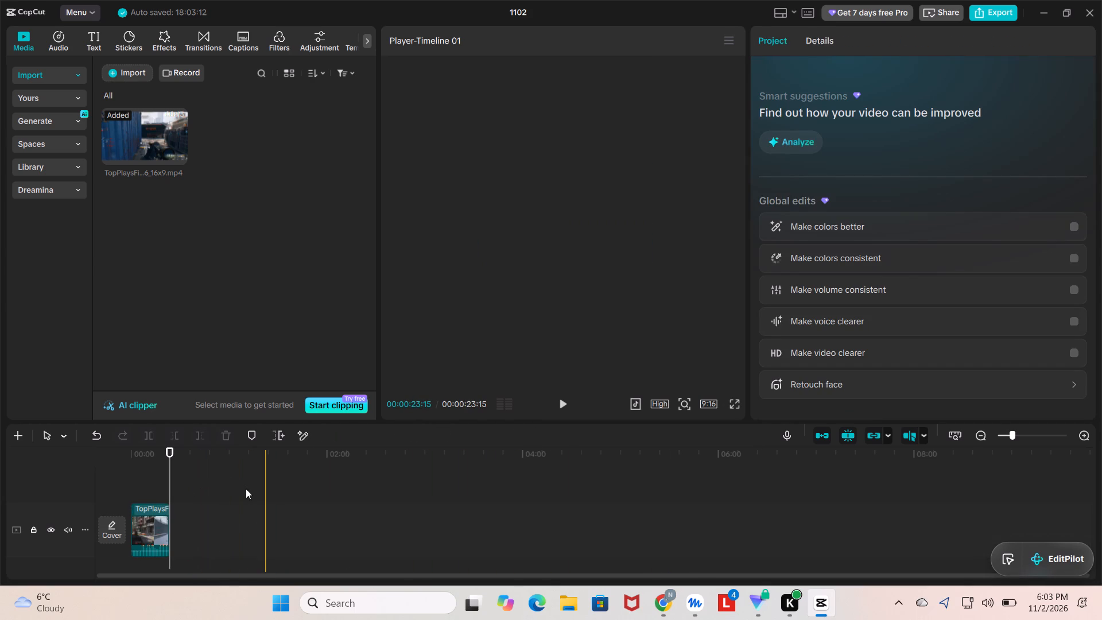
Add a default text overlay above the video at the start of the trimmed gameplay clip.
ctrl+scroll(246, 489, up, 9)
drag(923, 475, 0, 522)
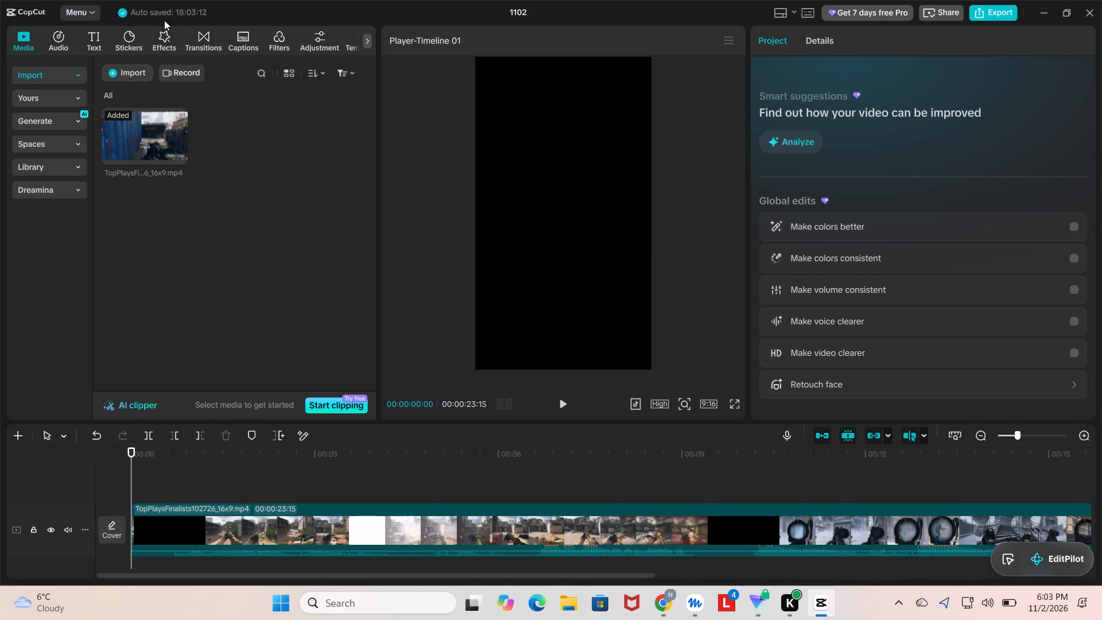
click(59, 36)
click(92, 36)
drag(92, 37, 155, 381)
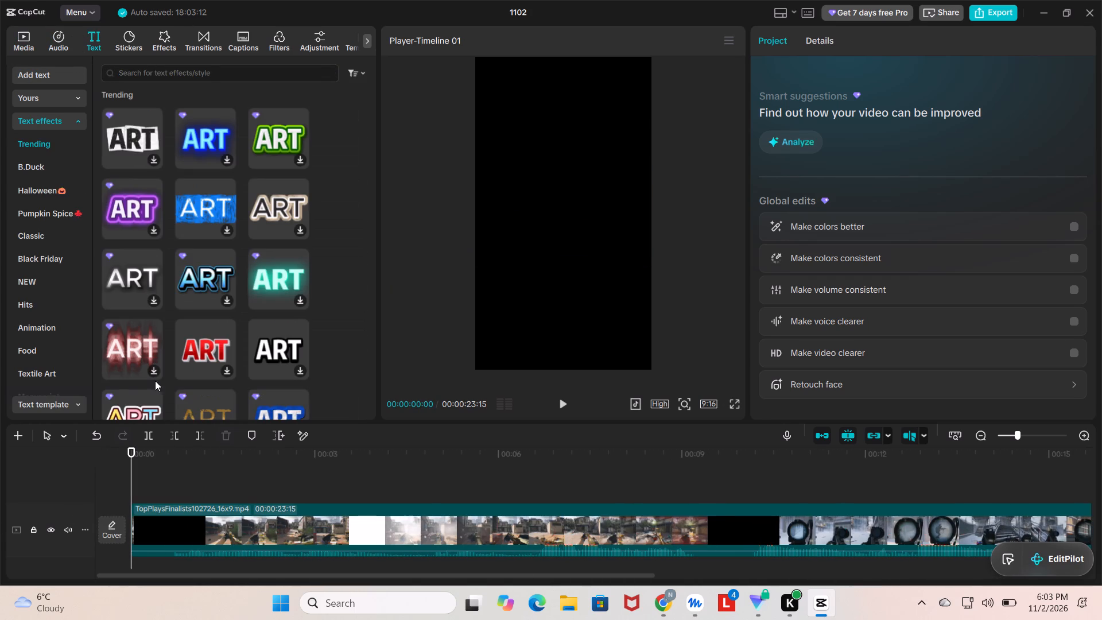
drag(155, 381, 151, 339)
click(46, 75)
drag(122, 76, 182, 372)
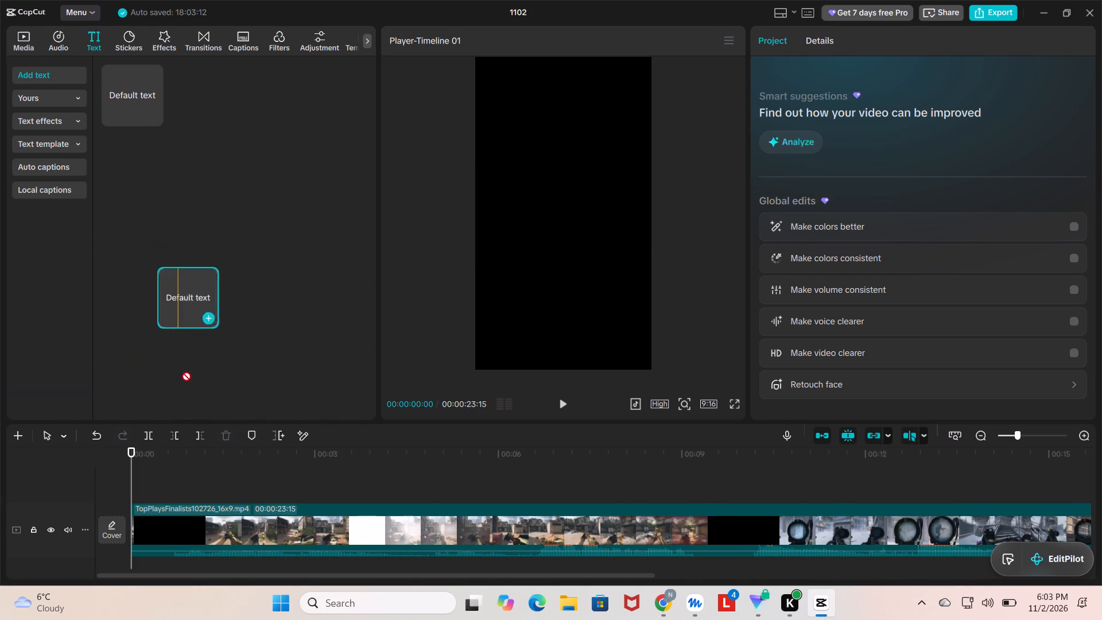
drag(182, 372, 137, 489)
scroll(136, 490, up, 4)
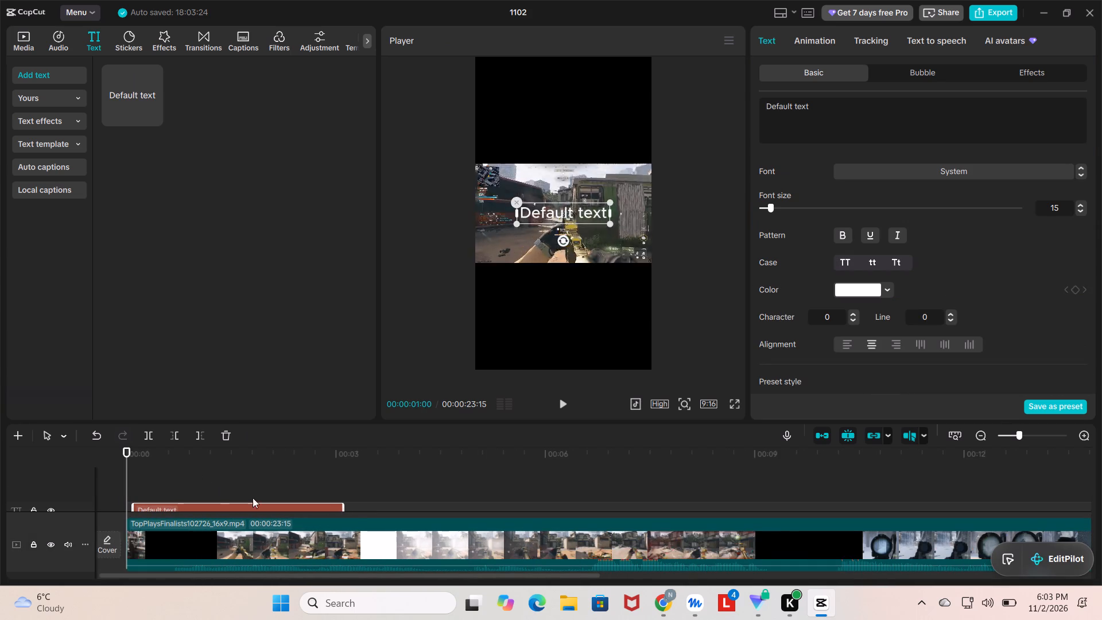
Extend the default text overlay's duration so it ends with the gameplay clip at about 00:00:23:15.
drag(343, 509, 1101, 479)
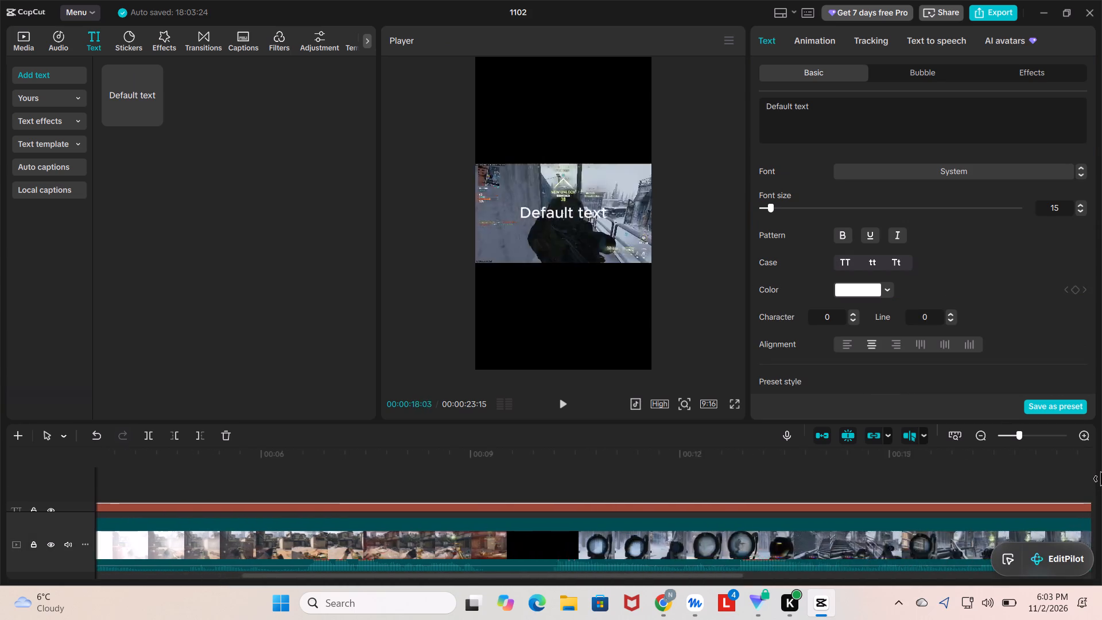
drag(1101, 479, 867, 510)
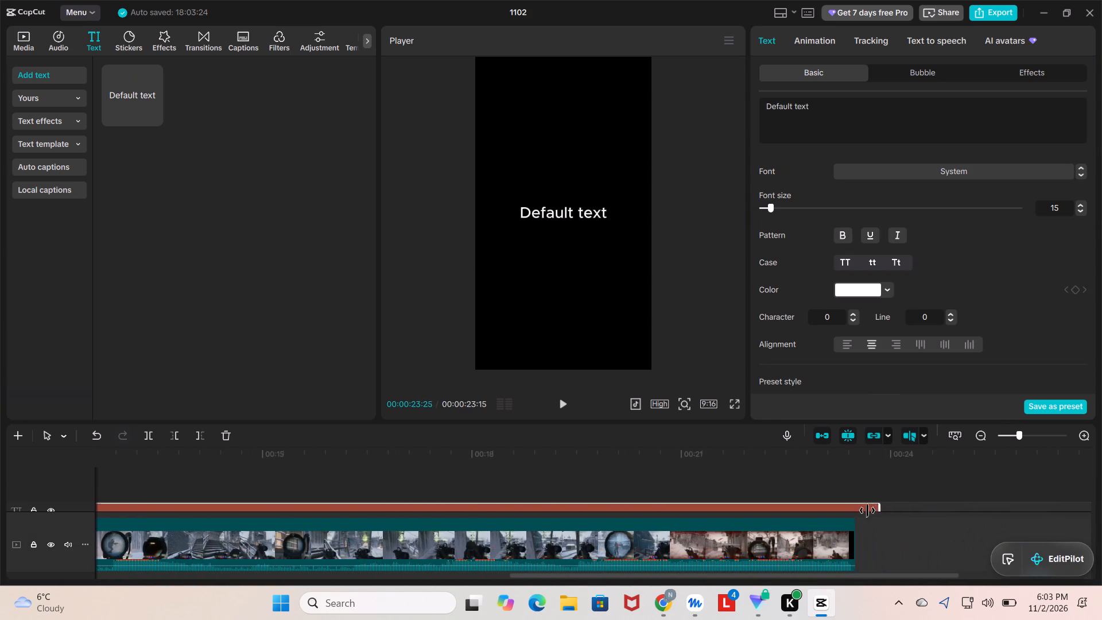
drag(867, 510, 851, 518)
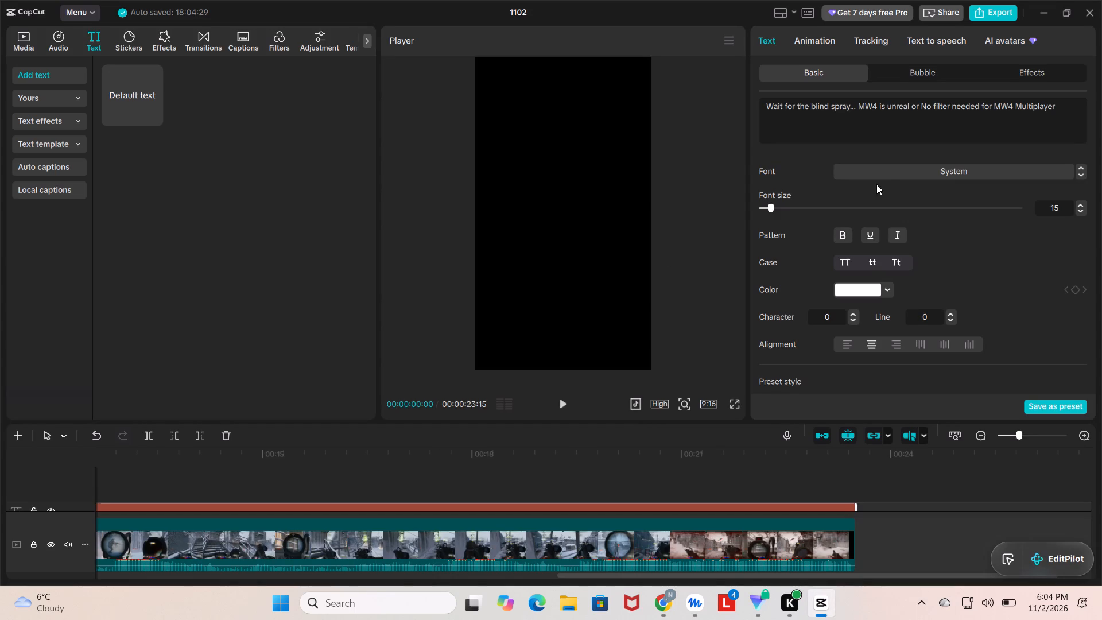
Change the hook text's font to Impact.
click(884, 173)
click(891, 165)
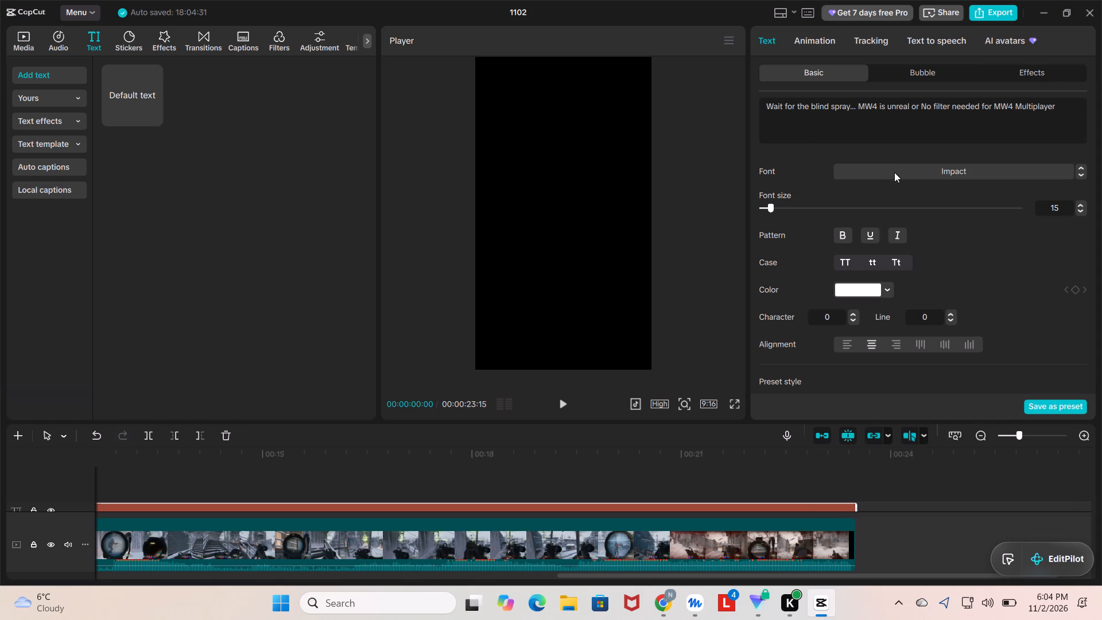
click(855, 112)
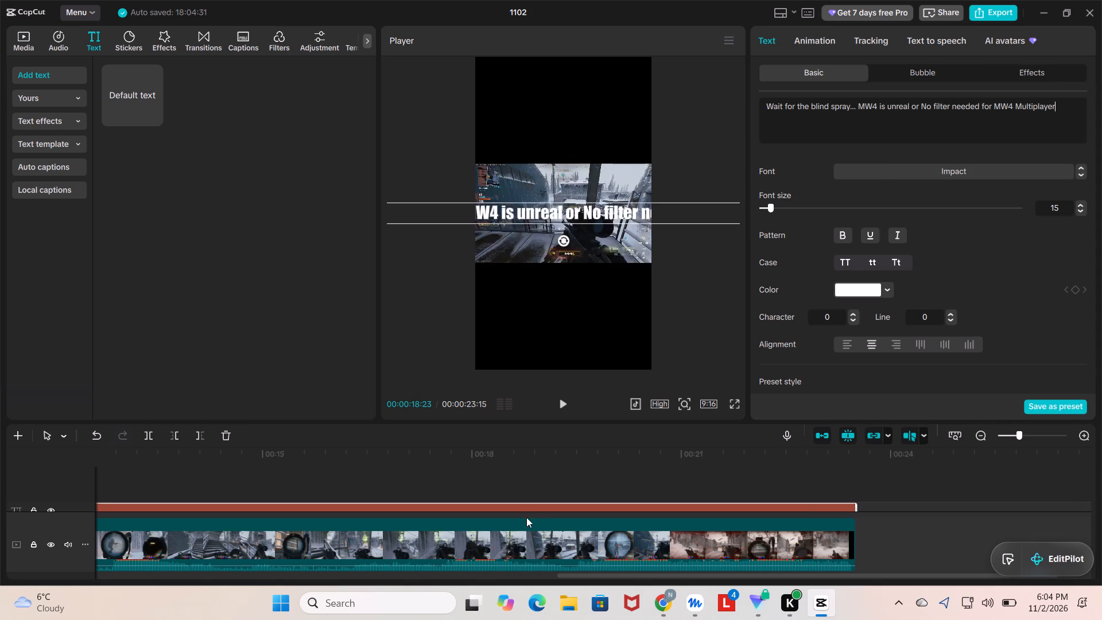
Preview the hook text over the gameplay at 00:00:02:24, just before the flashbang, and set its font size to 11.
scroll(529, 508, up, 2)
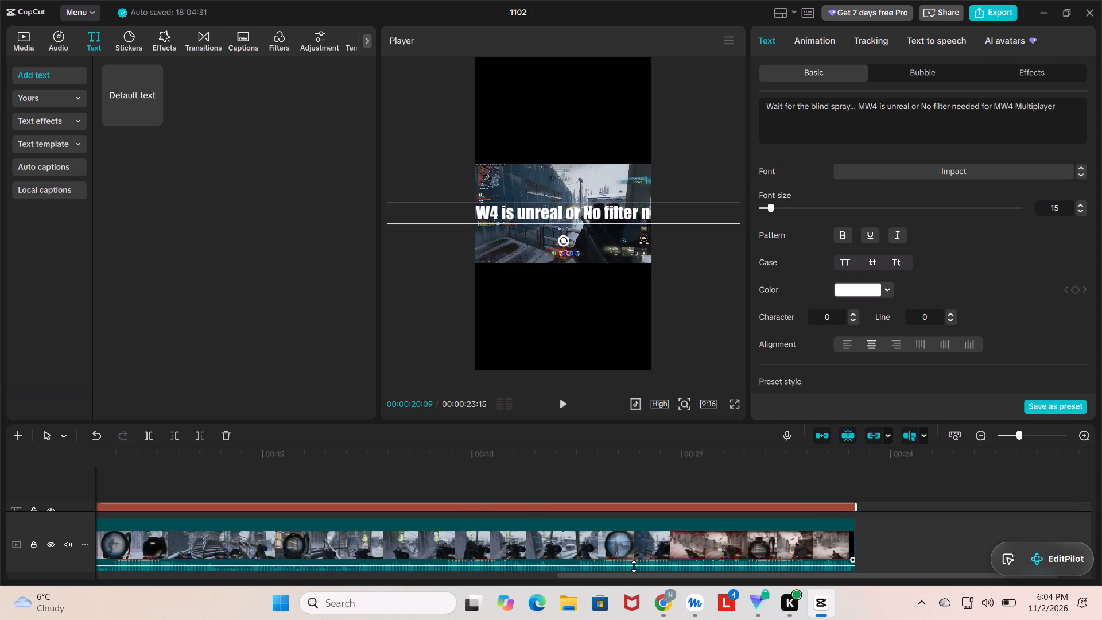
scroll(324, 538, up, 3)
drag(171, 493, 113, 498)
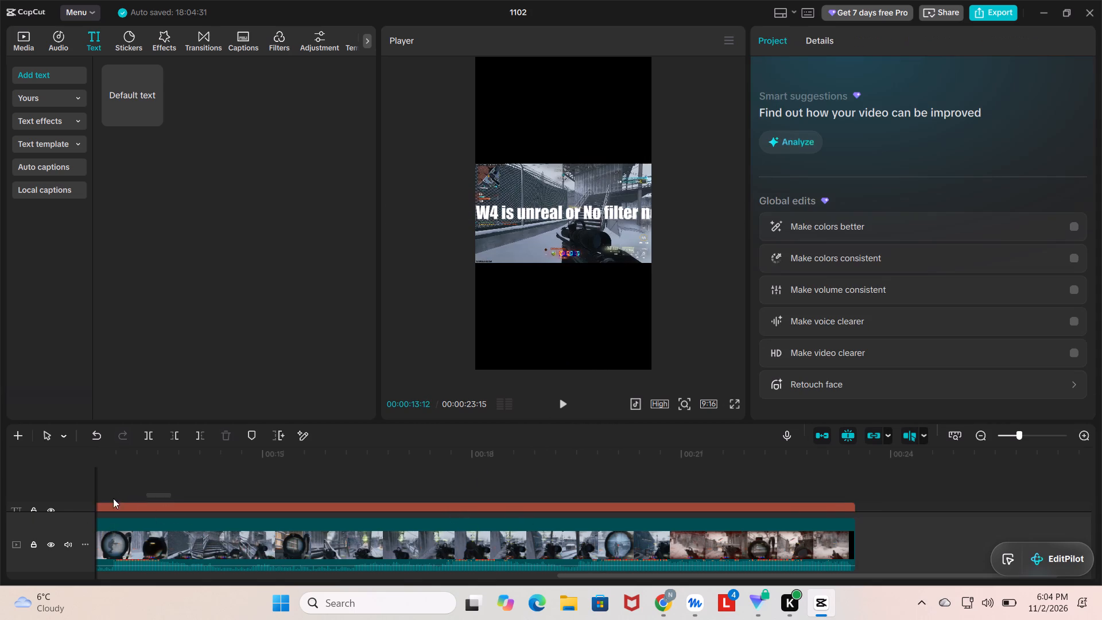
drag(113, 498, 36, 501)
drag(36, 501, 87, 497)
drag(114, 492, 59, 496)
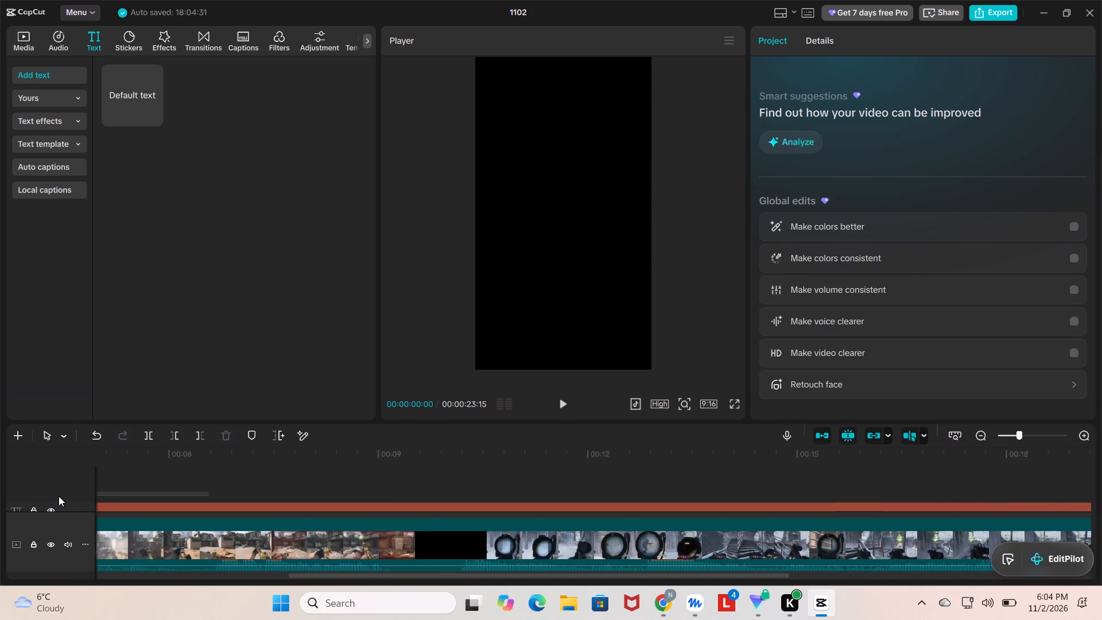
drag(59, 496, 46, 498)
drag(130, 476, 482, 475)
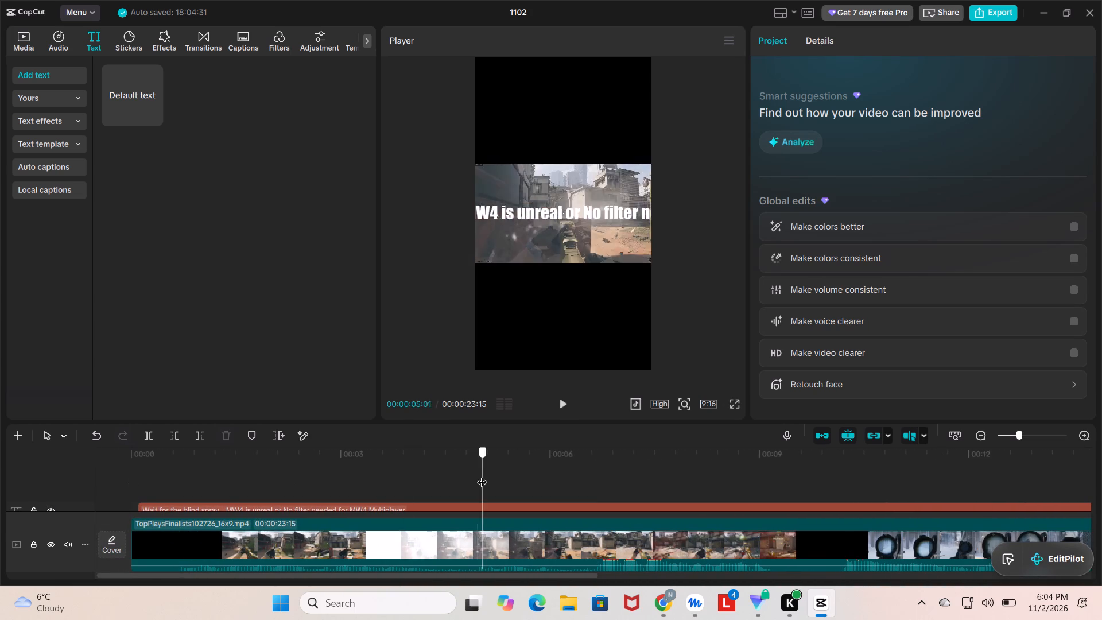
drag(482, 475, 373, 489)
click(558, 213)
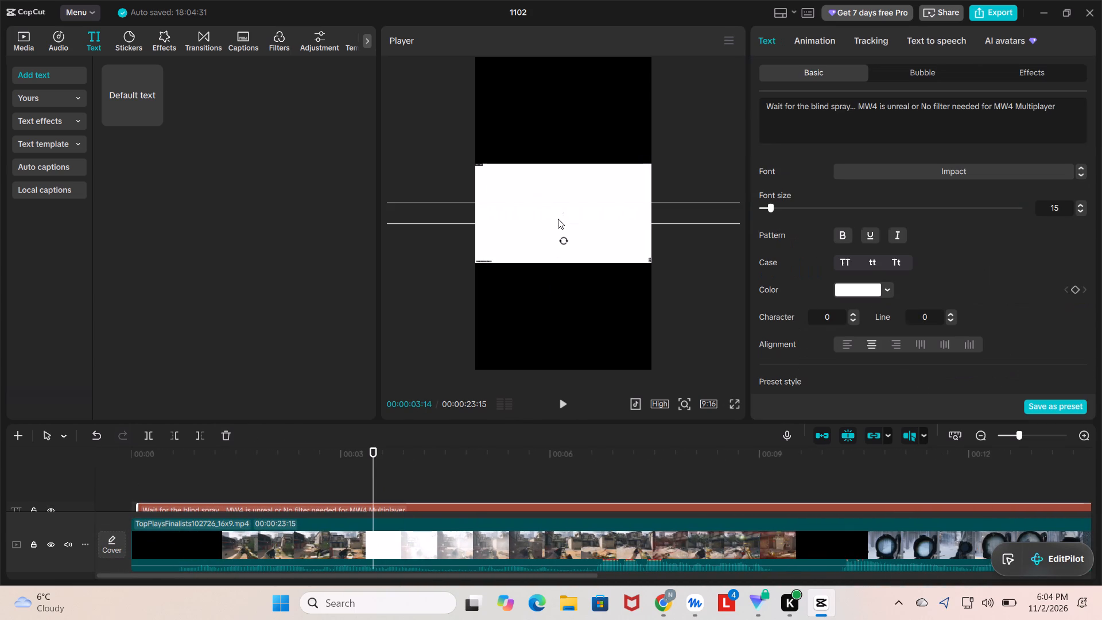
drag(372, 467, 327, 471)
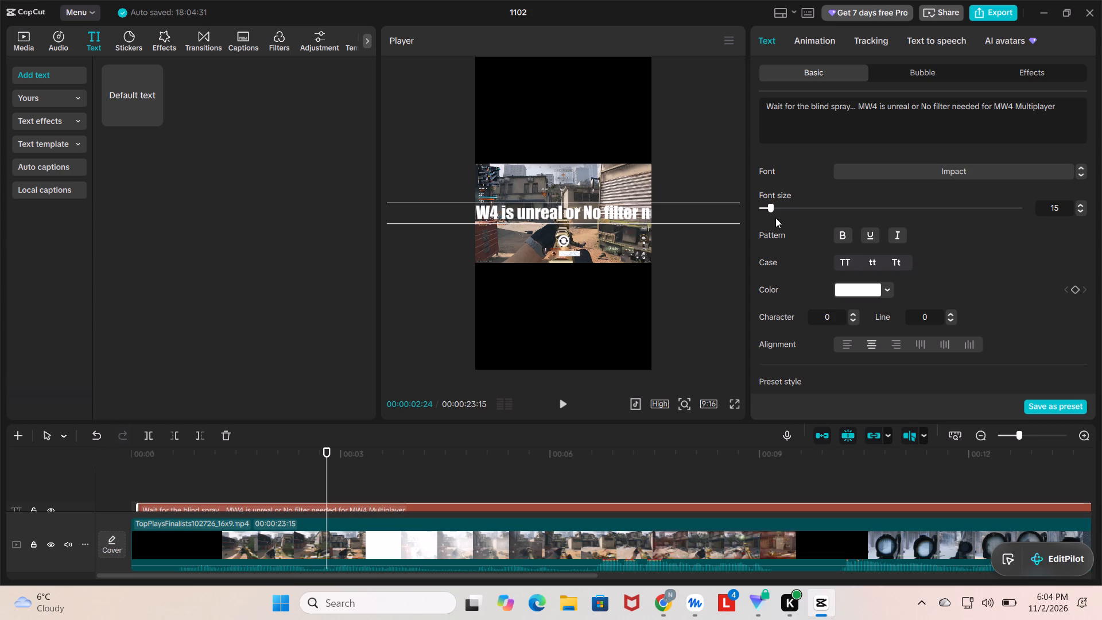
drag(771, 210, 710, 224)
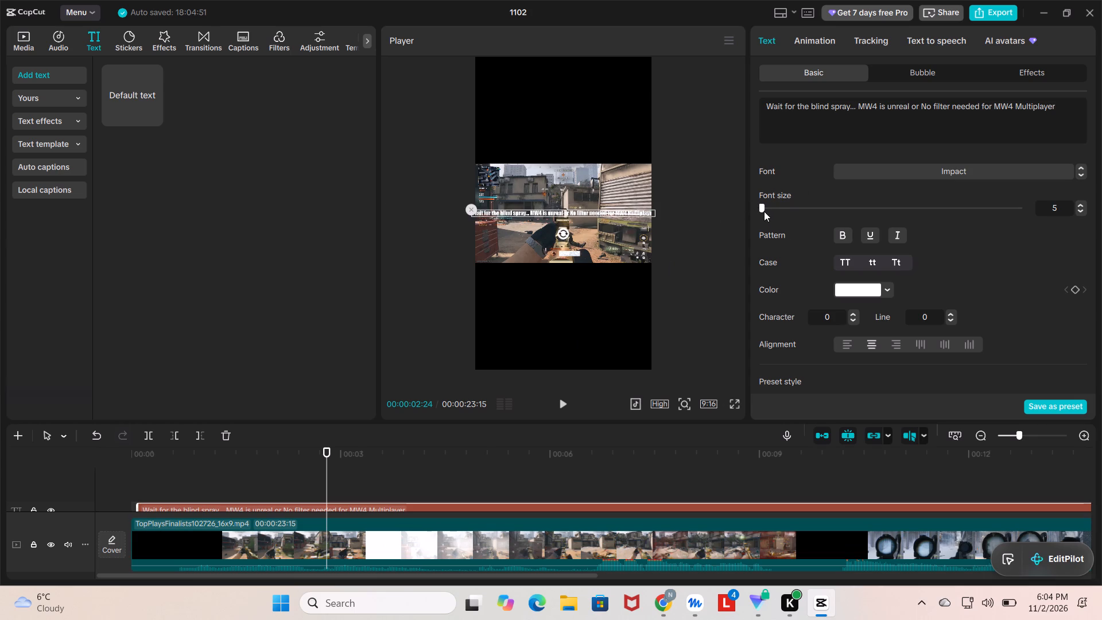
drag(773, 207, 783, 207)
drag(778, 207, 773, 208)
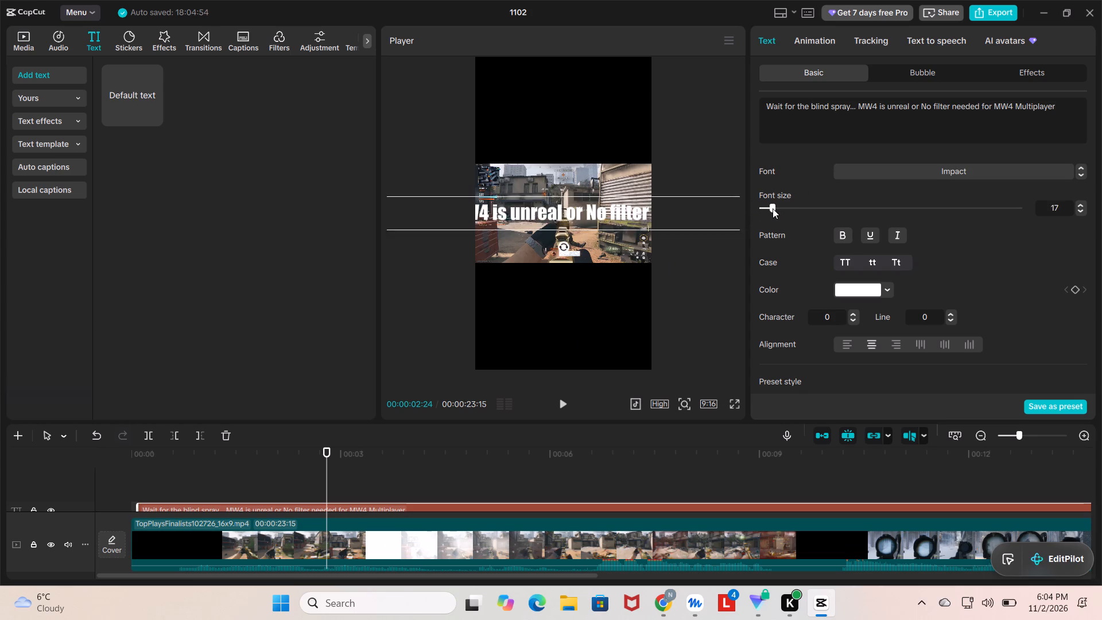
drag(773, 208, 767, 212)
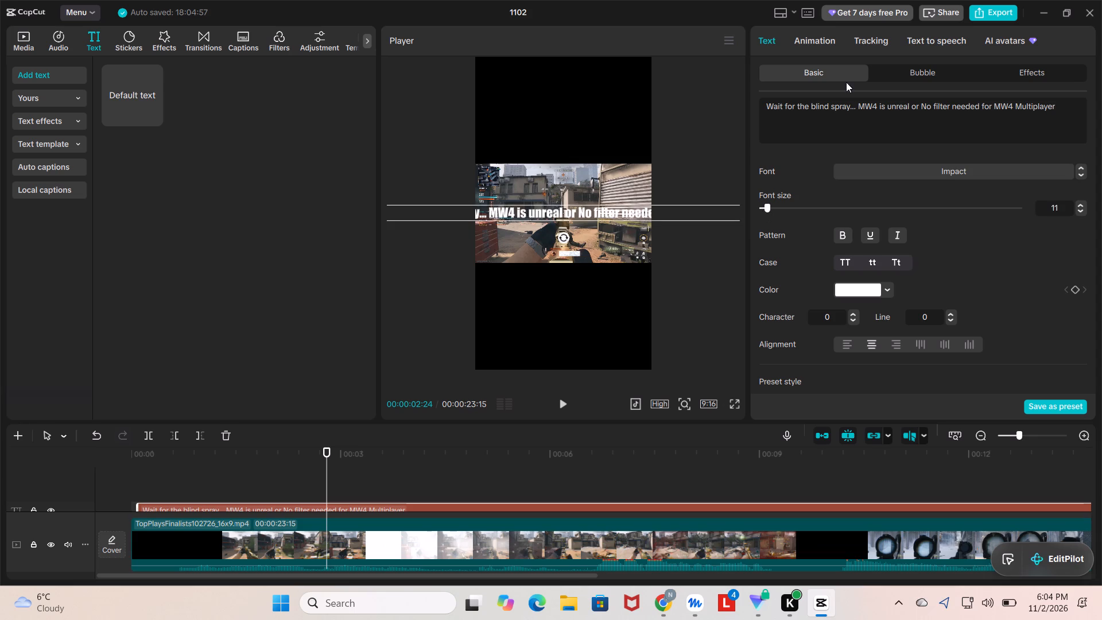
Break the hook text onto two lines near the end of "unreal".
click(908, 109)
key(shift+Return)
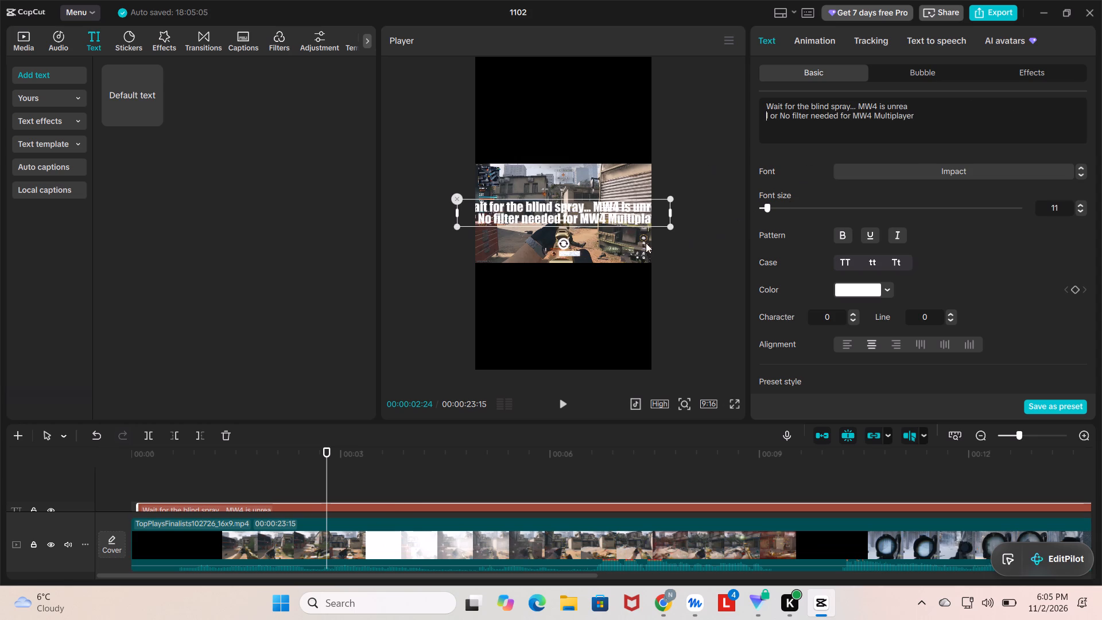
Shrink the two-line hook text to fit the frame's width and place it just above the gameplay footage.
drag(668, 225, 657, 218)
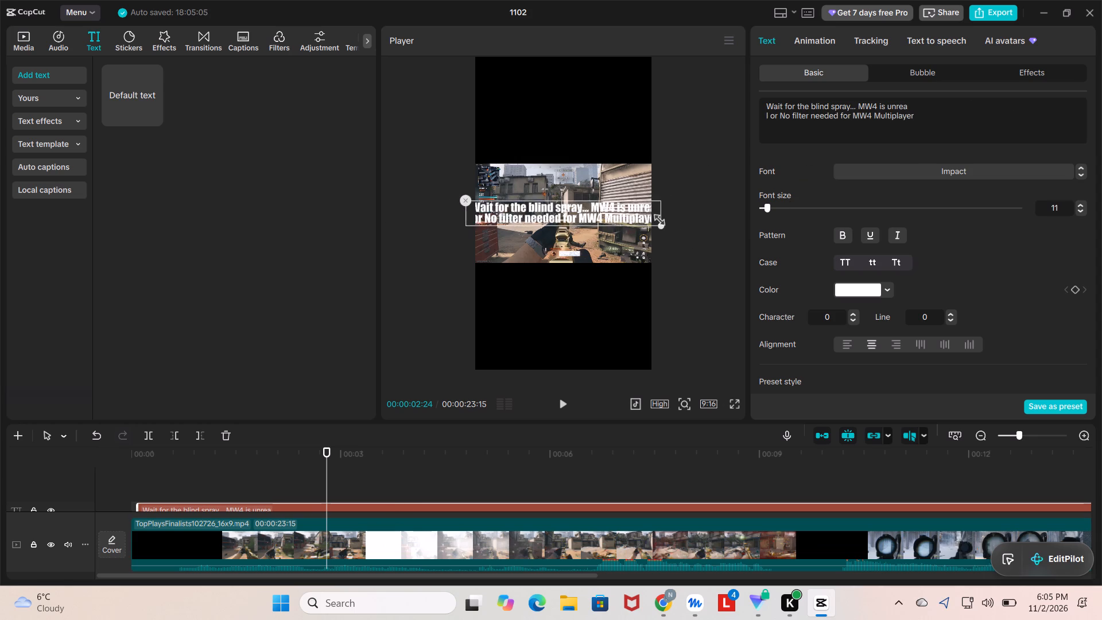
drag(657, 218, 641, 215)
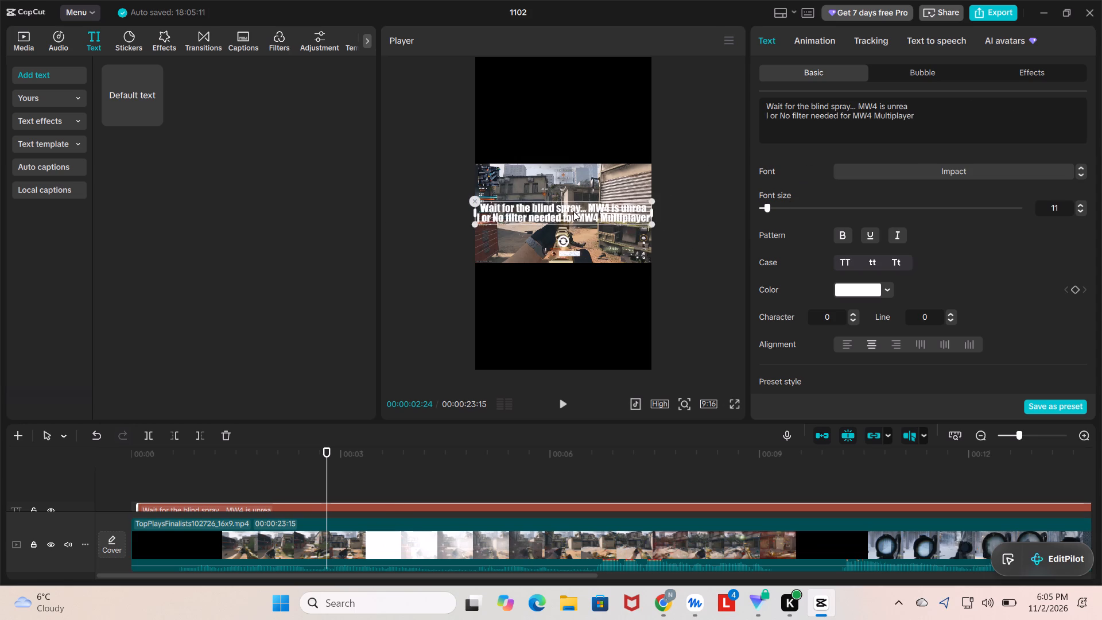
drag(573, 211, 573, 152)
click(703, 143)
click(547, 144)
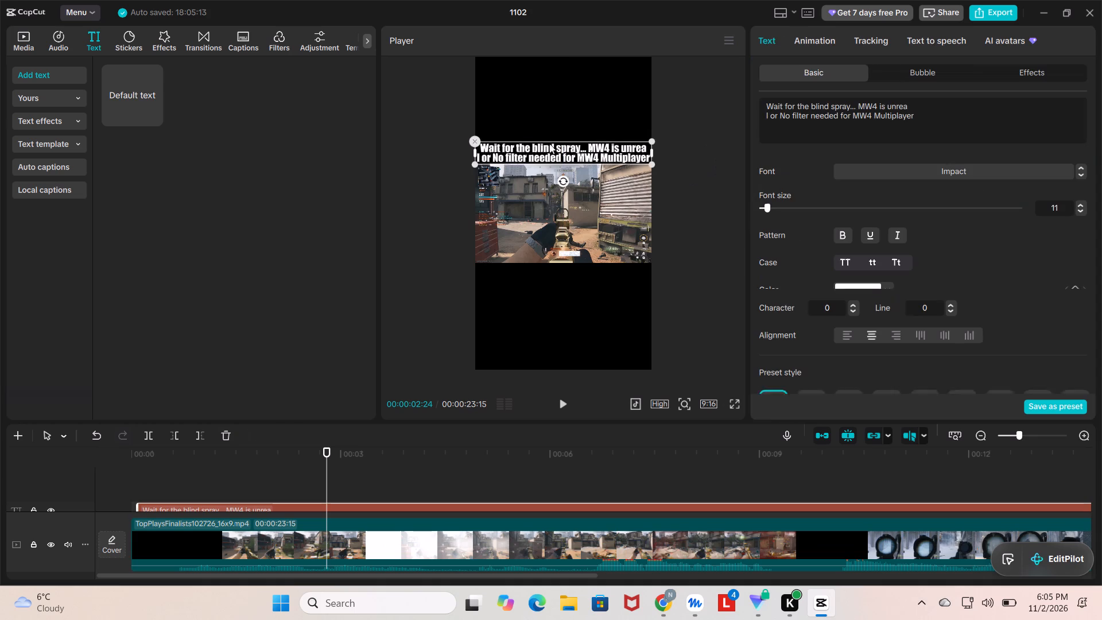
Correct the line break so the hook reads "Wait for the blind spray... MW4 is unreal" above "or No filter needed for MW4 Multiplayer".
click(771, 115)
click(768, 117)
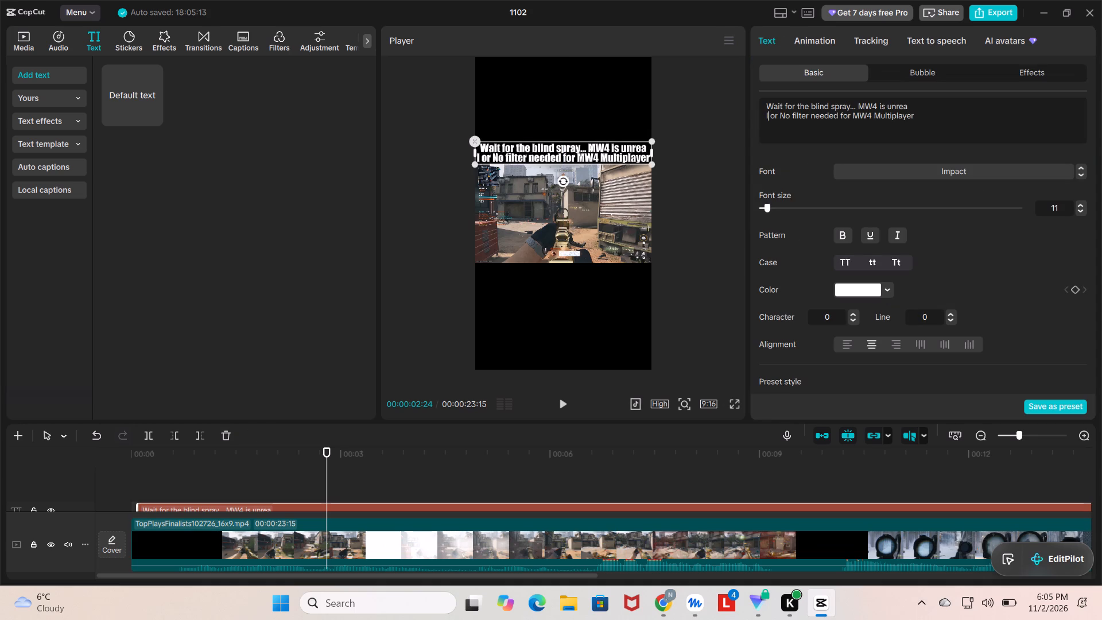
click(908, 103)
click(918, 108)
click(763, 115)
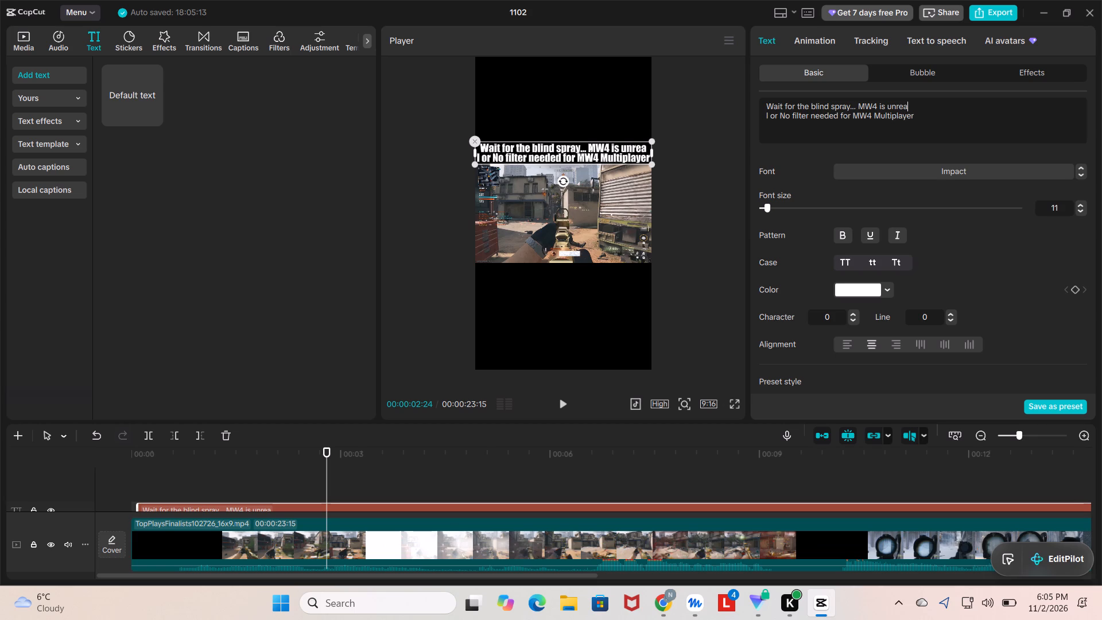
click(765, 115)
key(BackSpace)
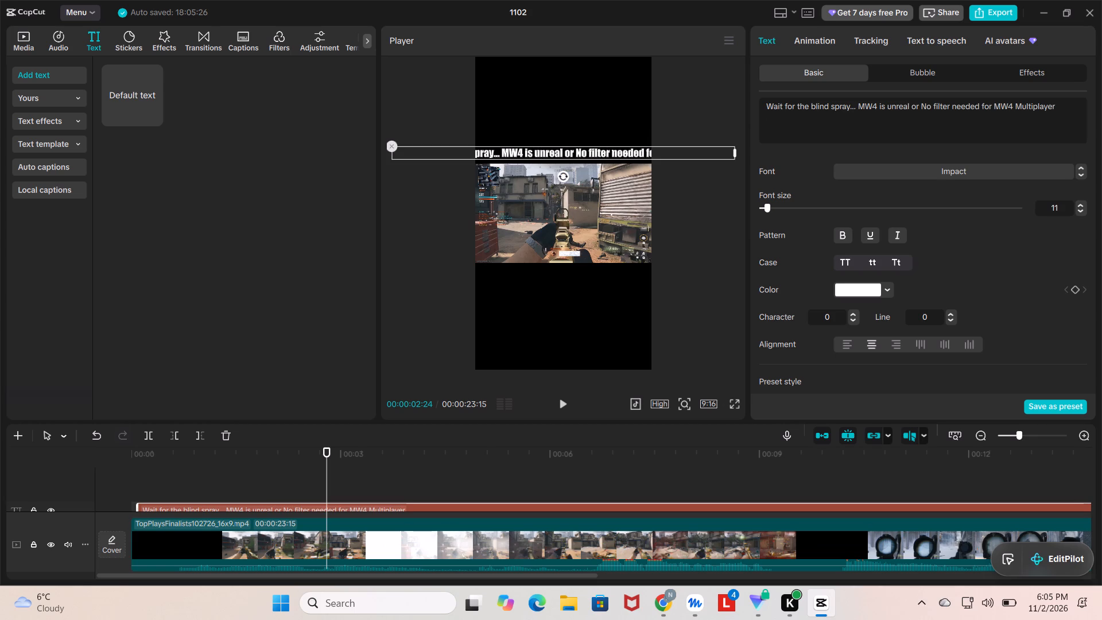
click(910, 101)
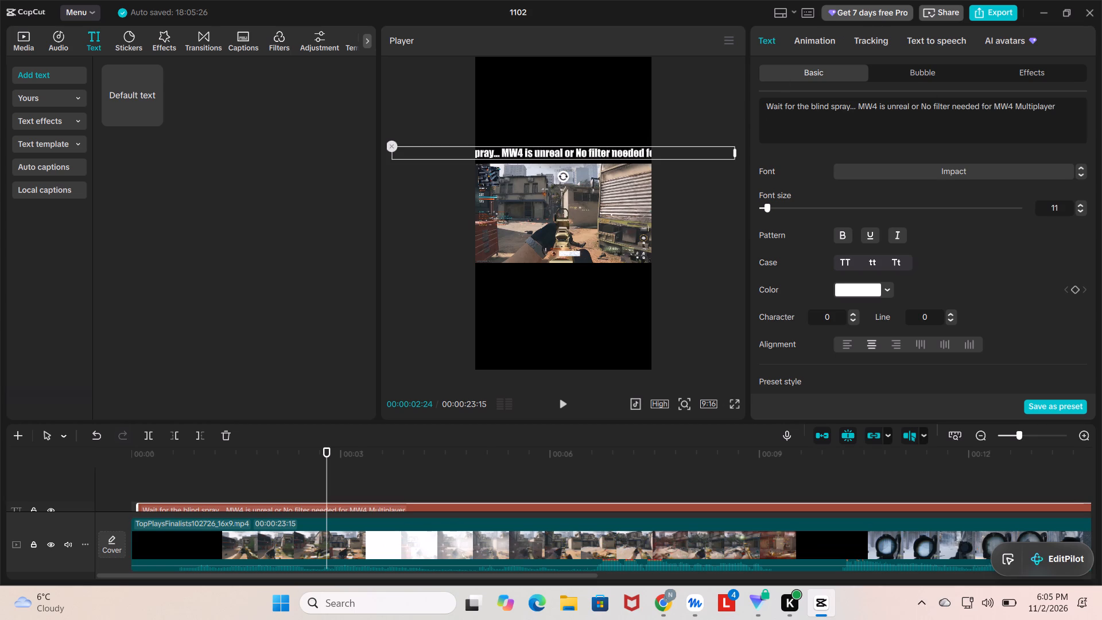
click(909, 103)
click(911, 103)
key(shift+Return)
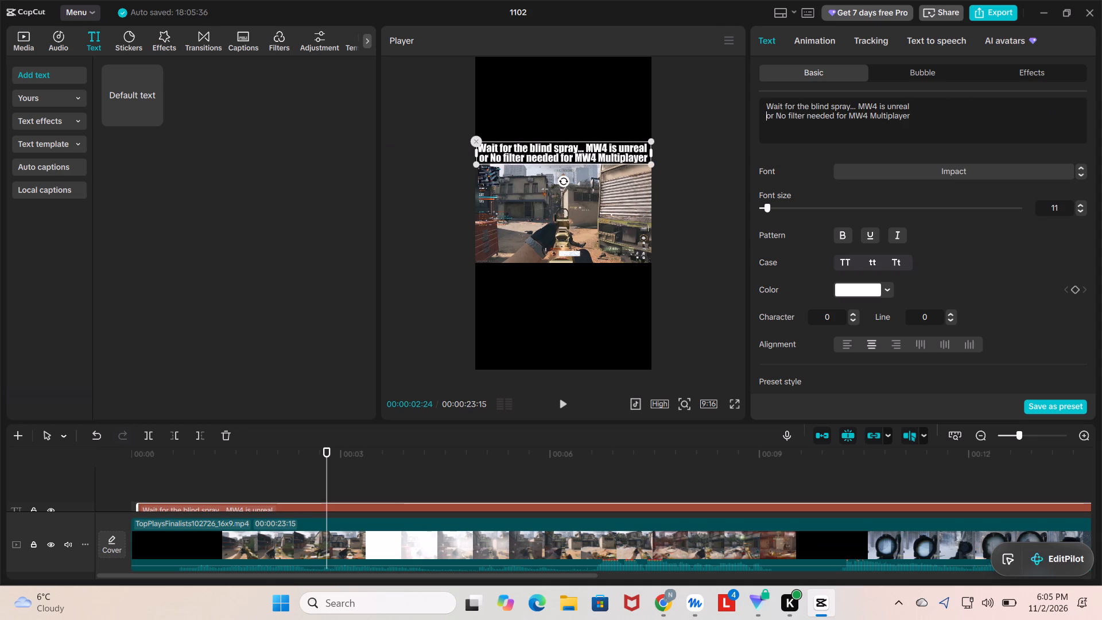
drag(665, 169, 670, 170)
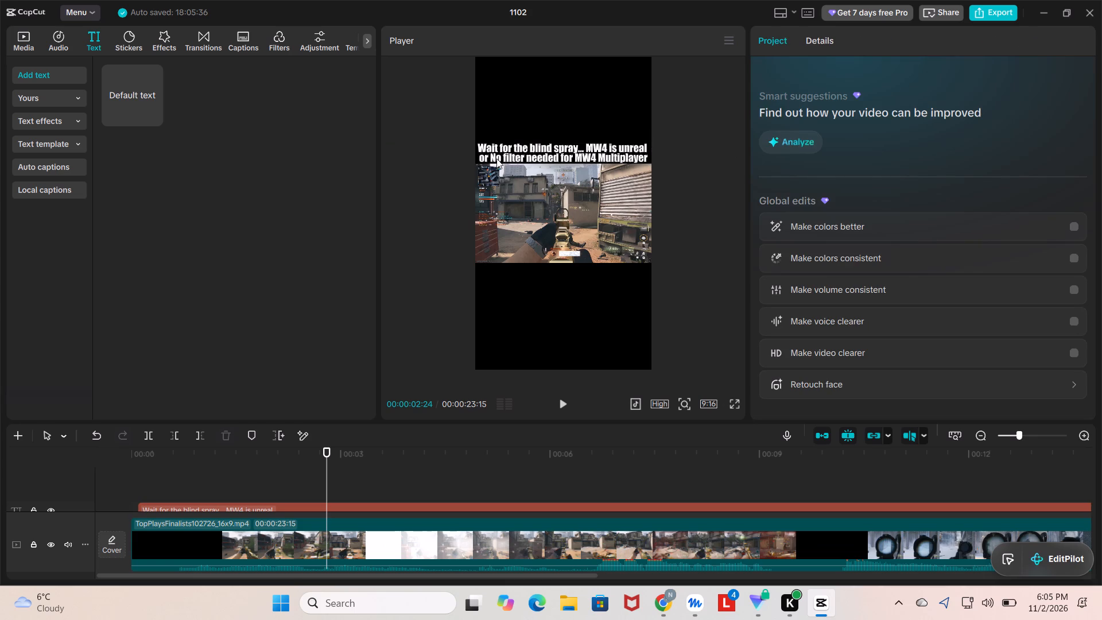
click(714, 133)
Split the gameplay clip at 00:00:00:21, near the end of its black opening.
drag(327, 475, 125, 489)
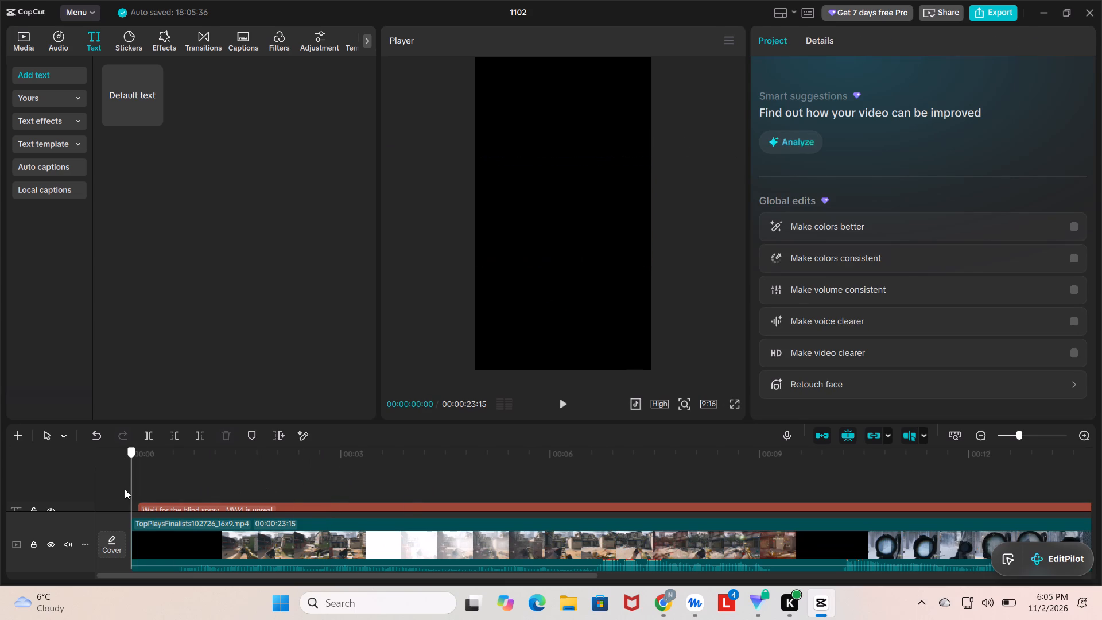
drag(125, 489, 175, 480)
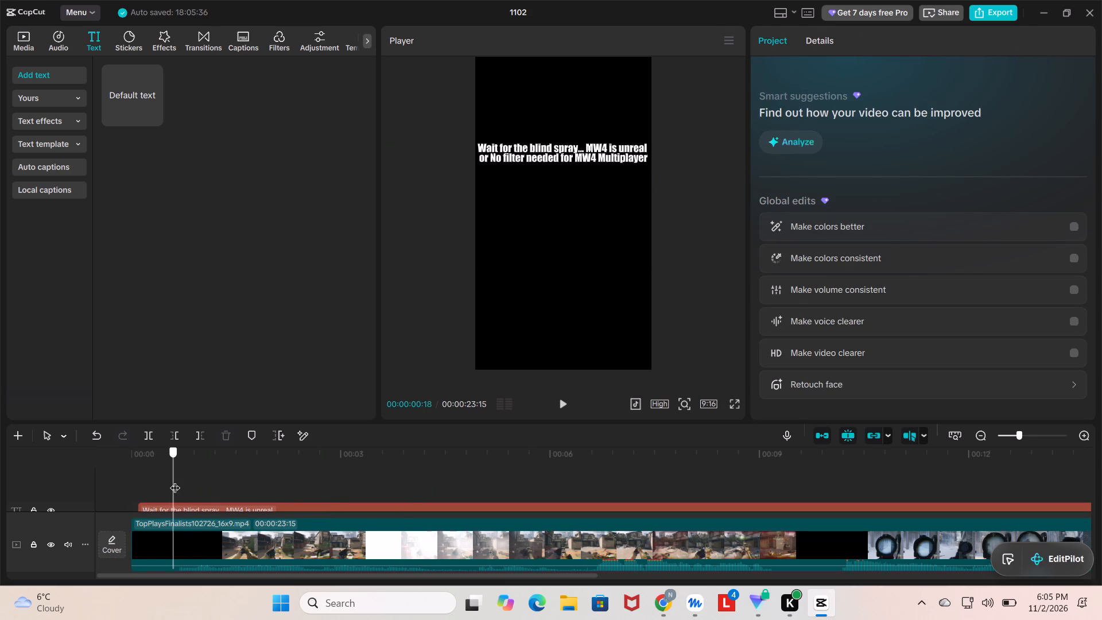
drag(175, 480, 179, 485)
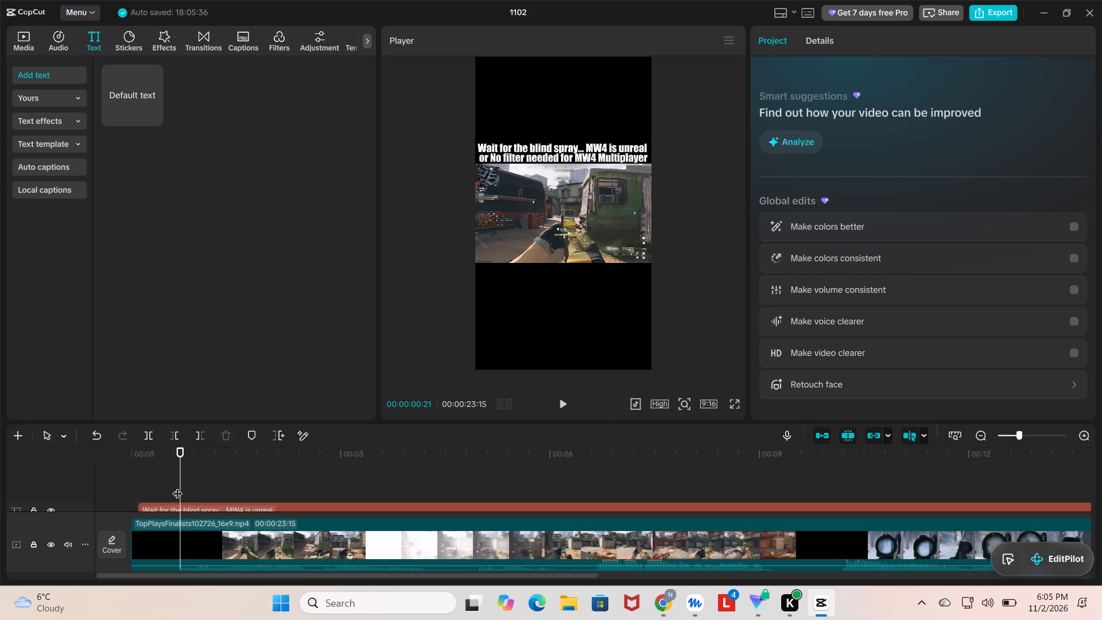
key(ctrl+b)
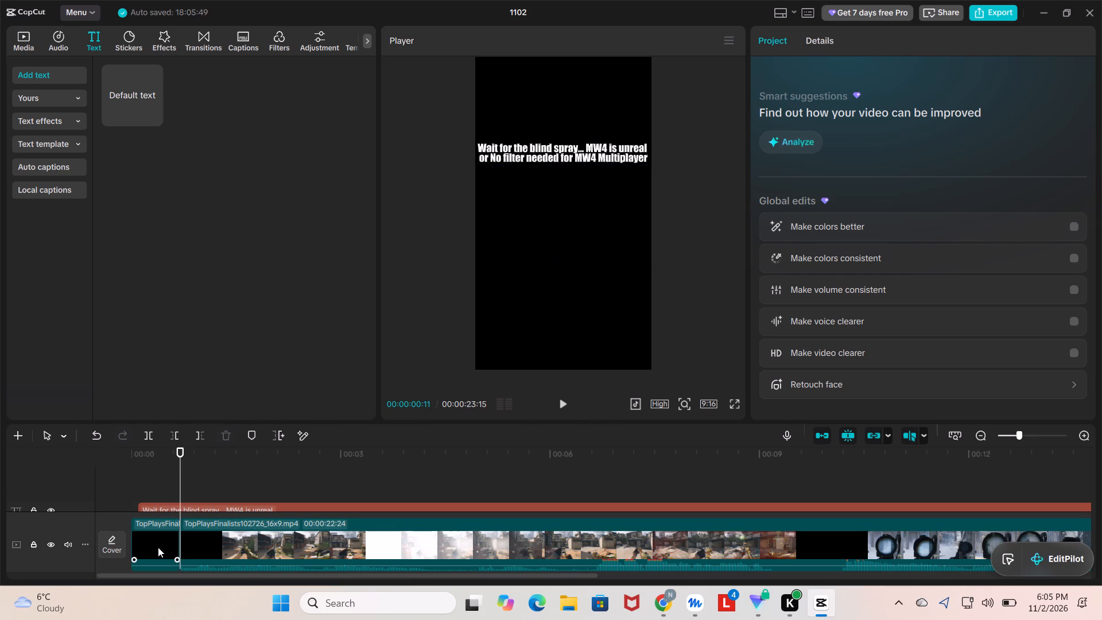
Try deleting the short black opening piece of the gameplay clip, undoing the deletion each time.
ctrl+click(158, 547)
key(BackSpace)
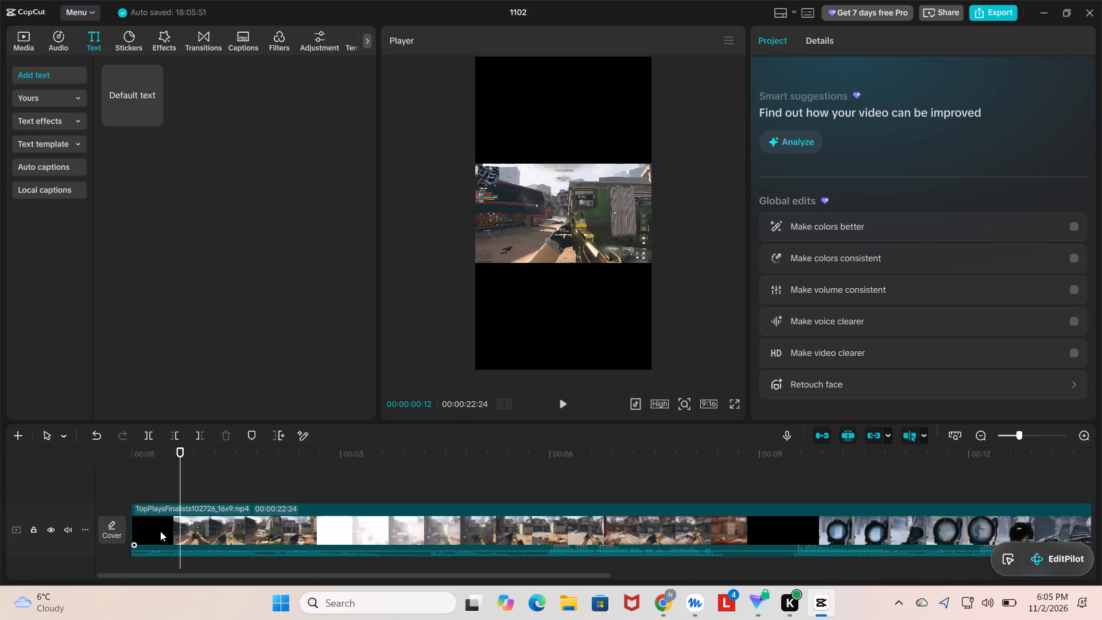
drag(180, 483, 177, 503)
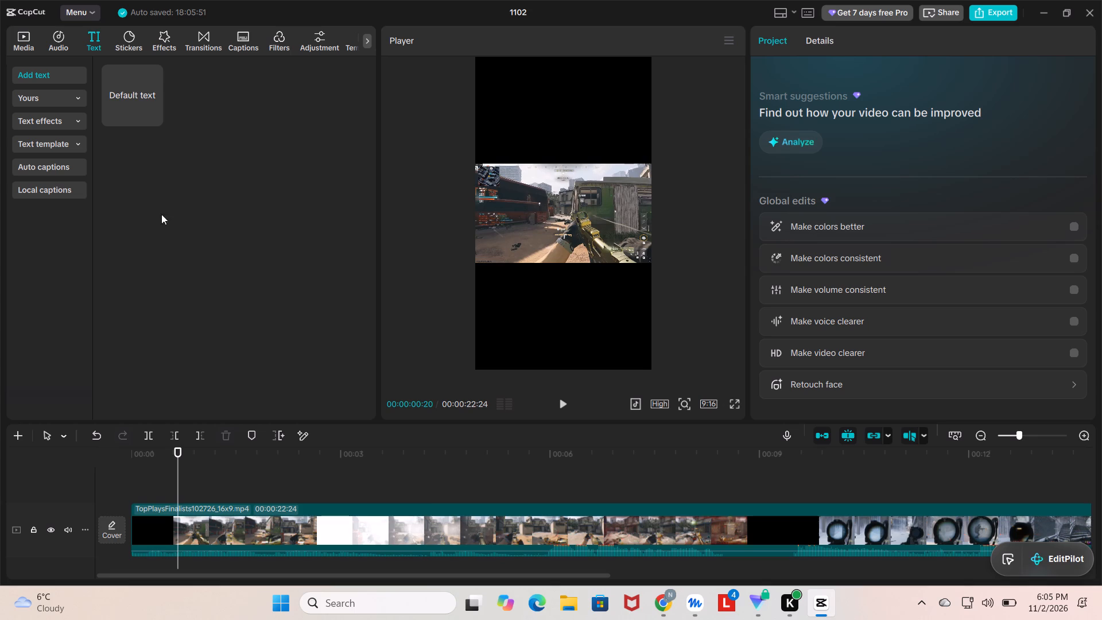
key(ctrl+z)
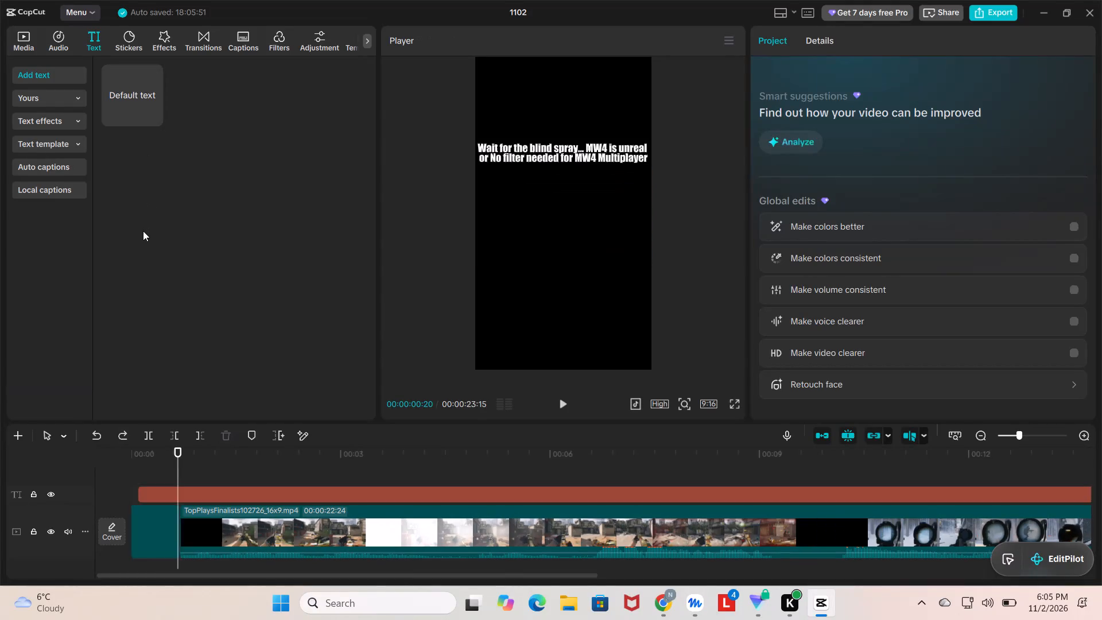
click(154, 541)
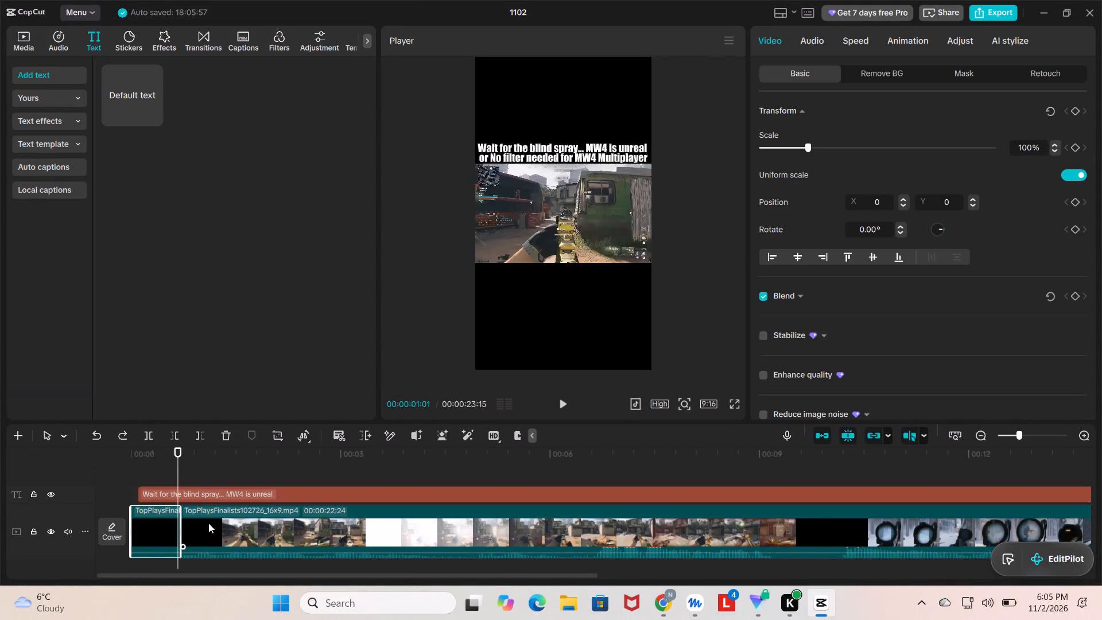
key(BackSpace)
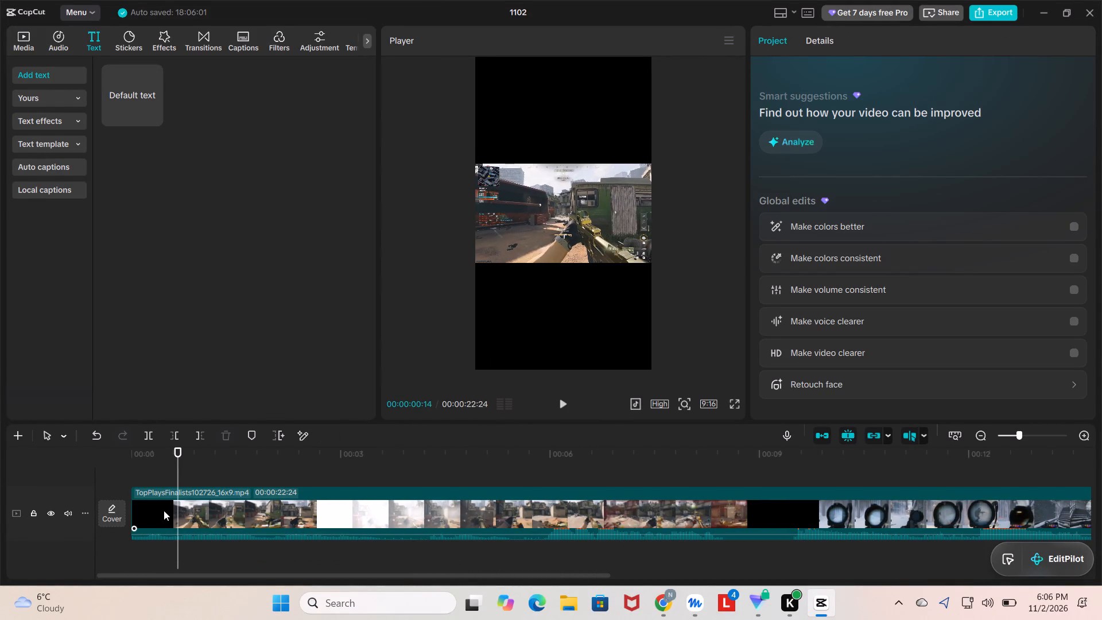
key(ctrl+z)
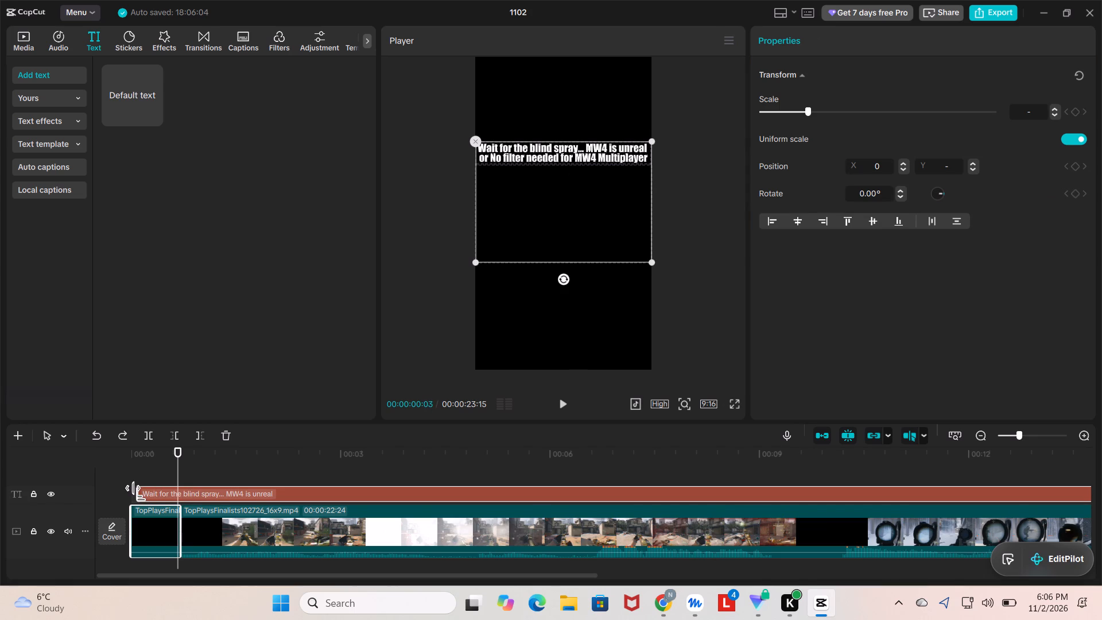
Trim the starts of the hook text and the short opening piece together up to the split point.
drag(138, 498, 185, 498)
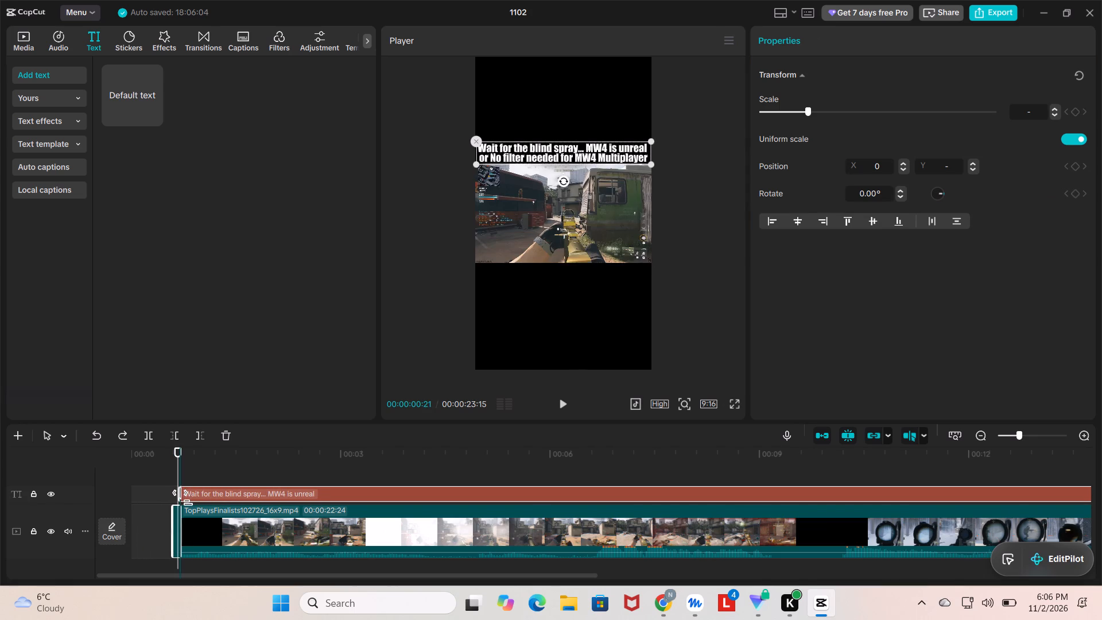
drag(185, 498, 186, 498)
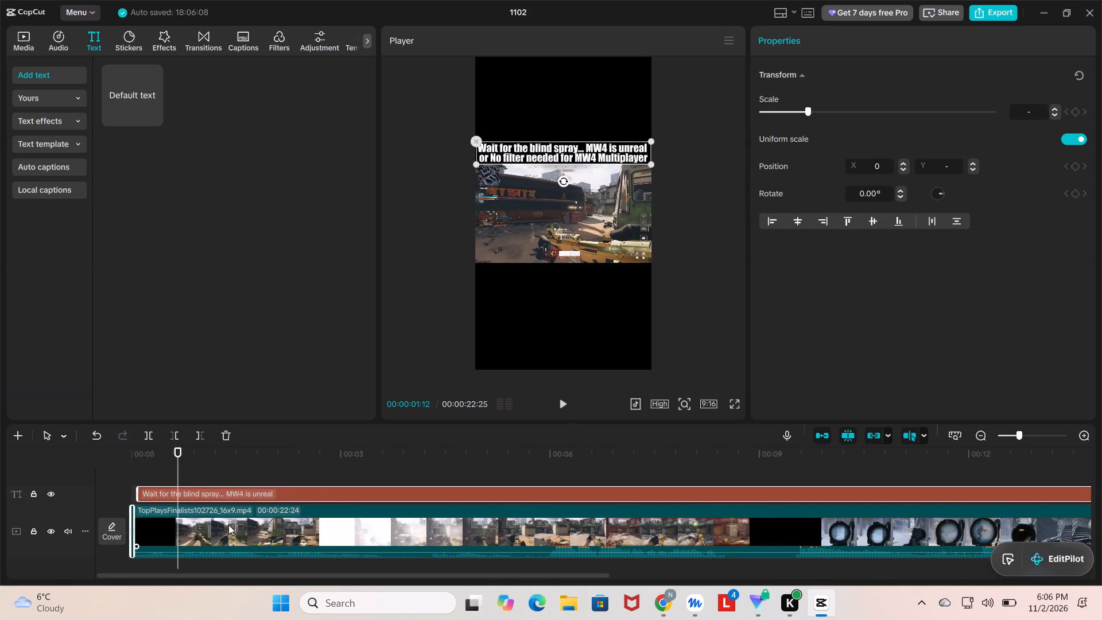
Scrub through the trimmed short to its later footage and return to the beginning.
click(227, 528)
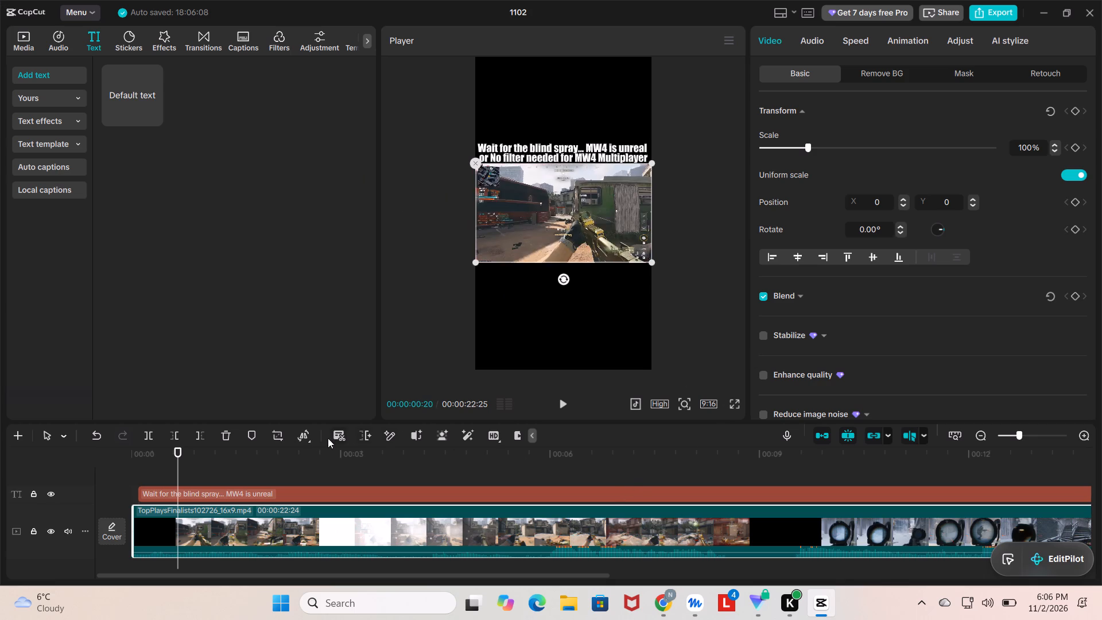
drag(176, 464, 1101, 467)
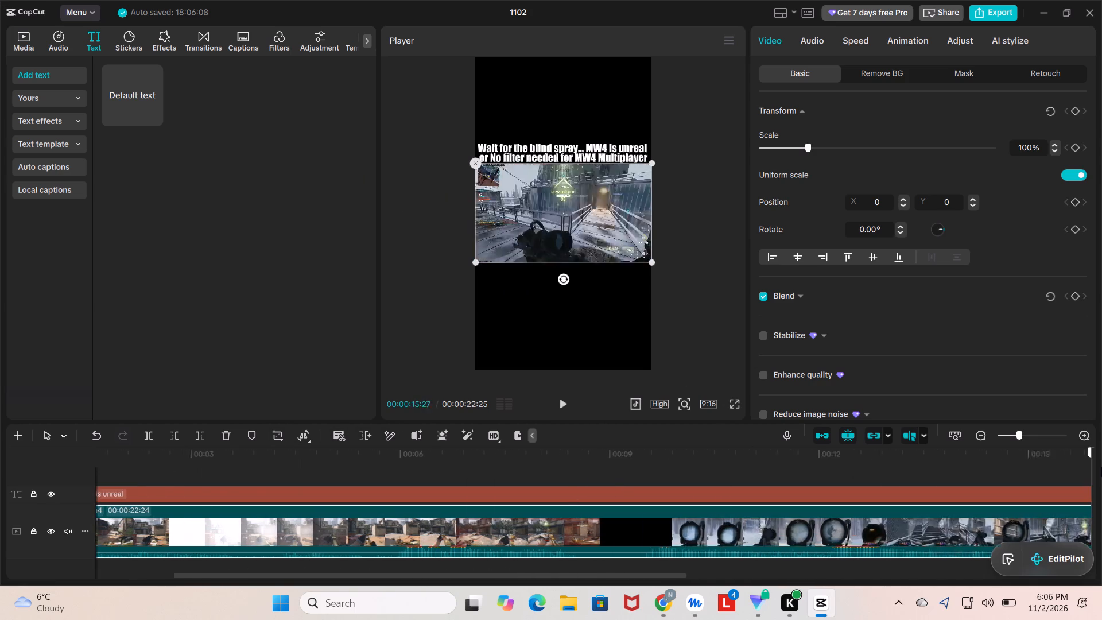
drag(1101, 467, 552, 464)
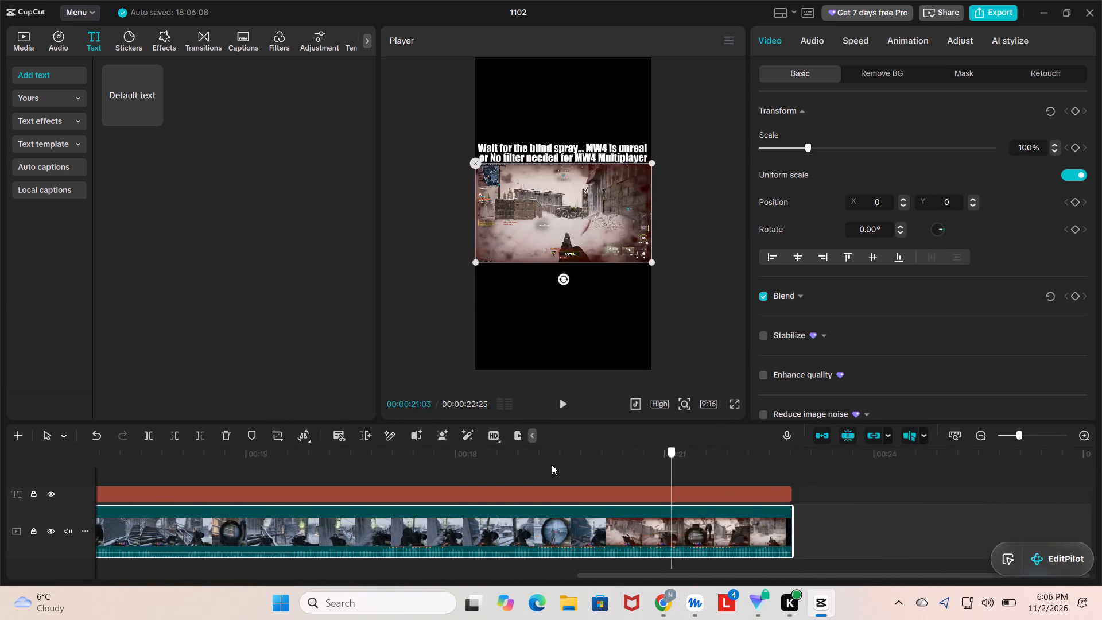
drag(552, 464, 0, 471)
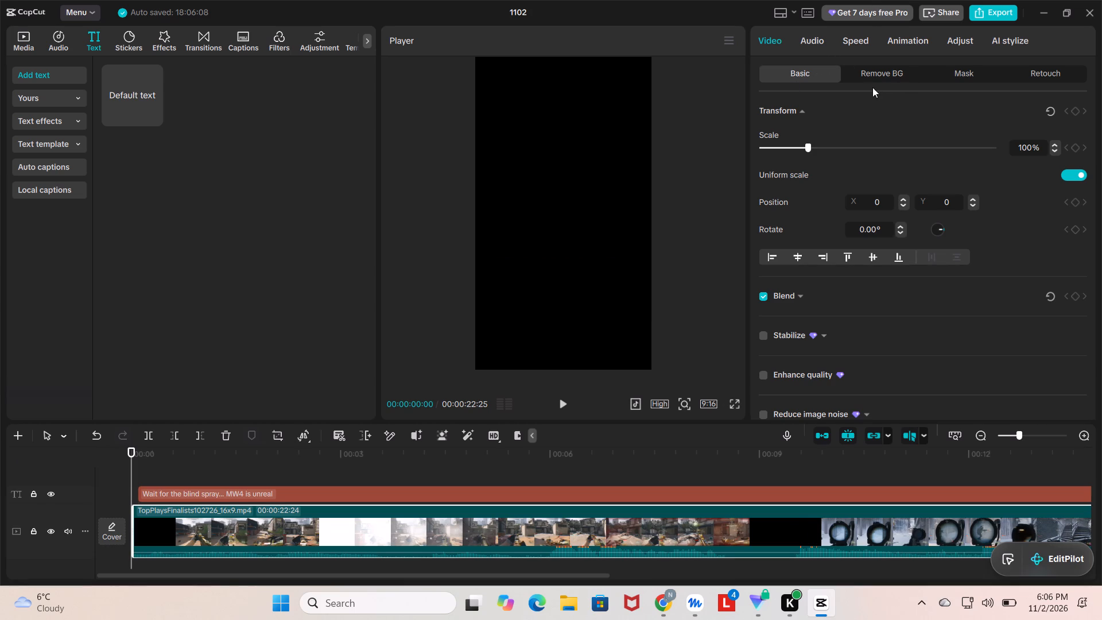
Look through the adjustment options, comparing the custom adjustment with the saved brand presets.
click(281, 41)
click(314, 41)
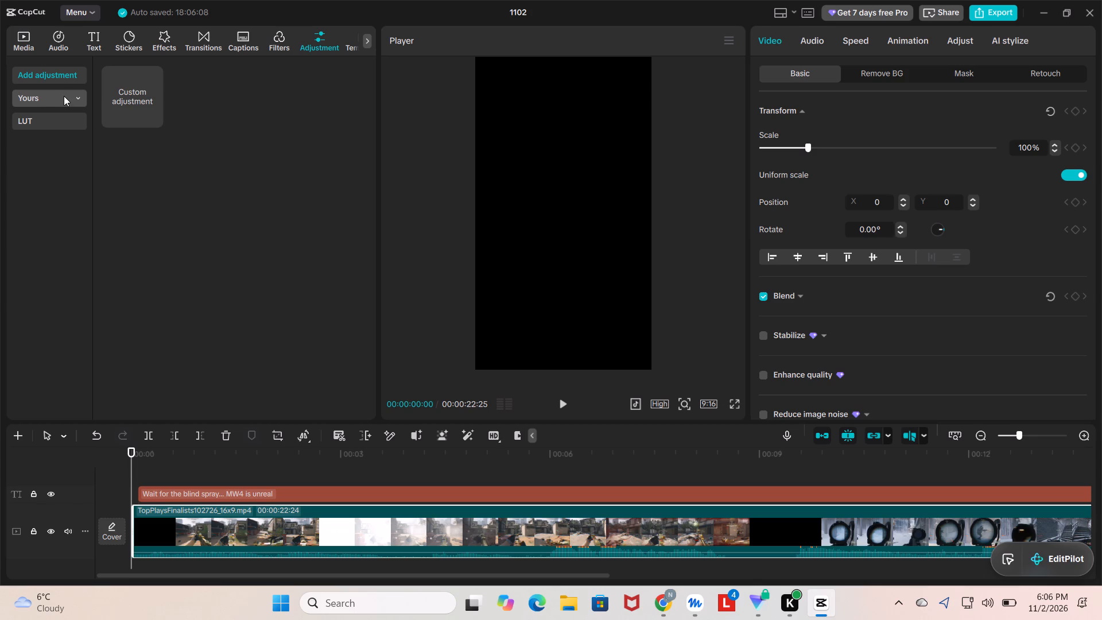
click(65, 96)
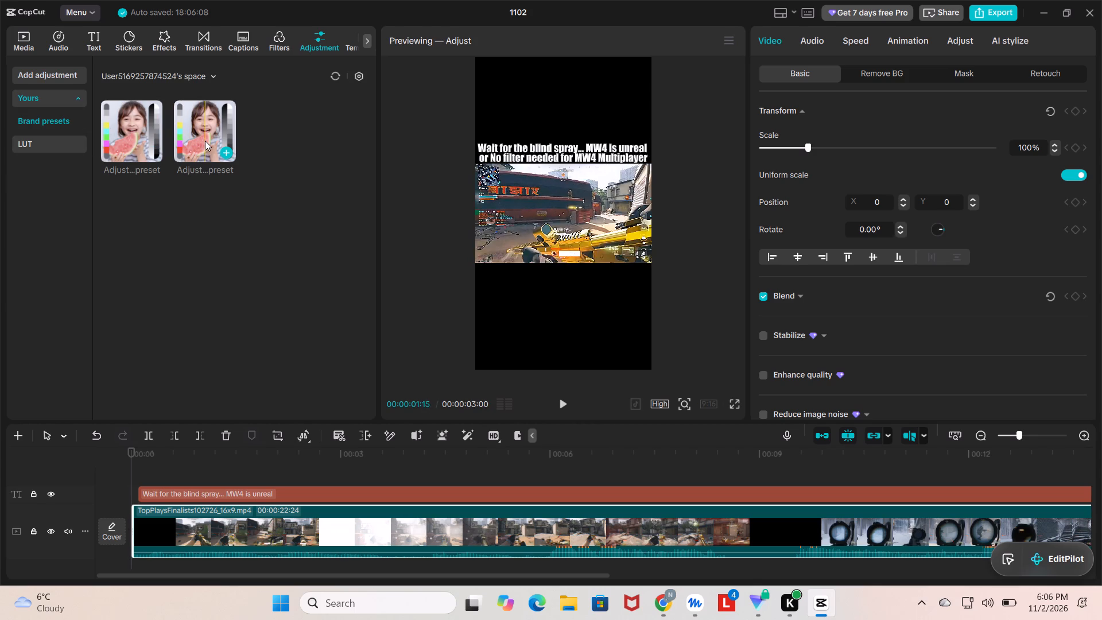
click(76, 99)
click(73, 94)
click(46, 57)
click(49, 72)
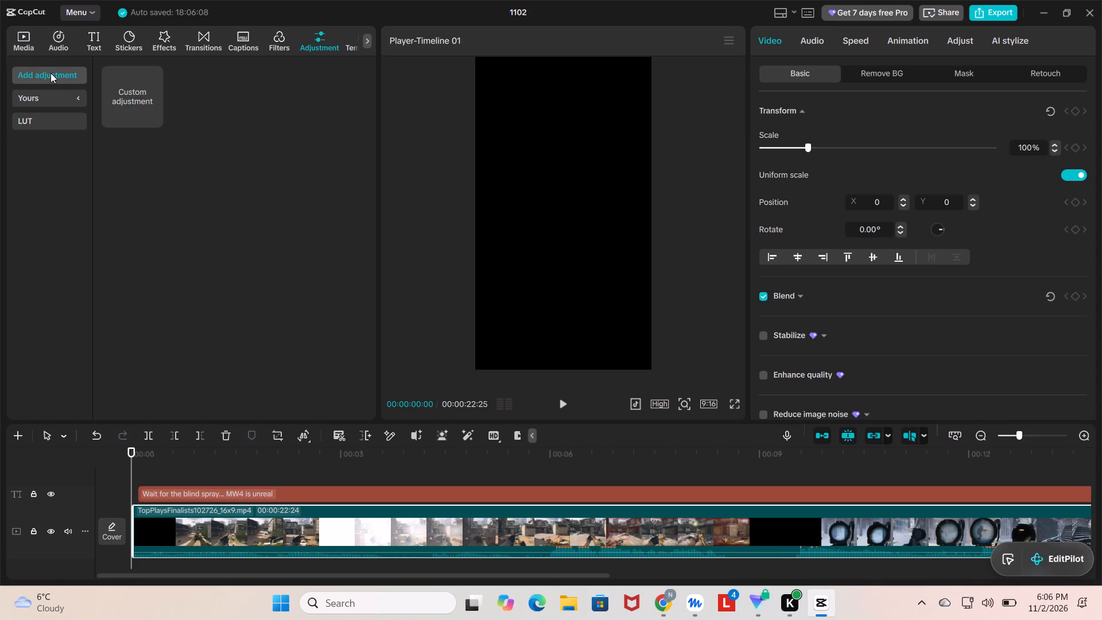
click(59, 102)
click(55, 123)
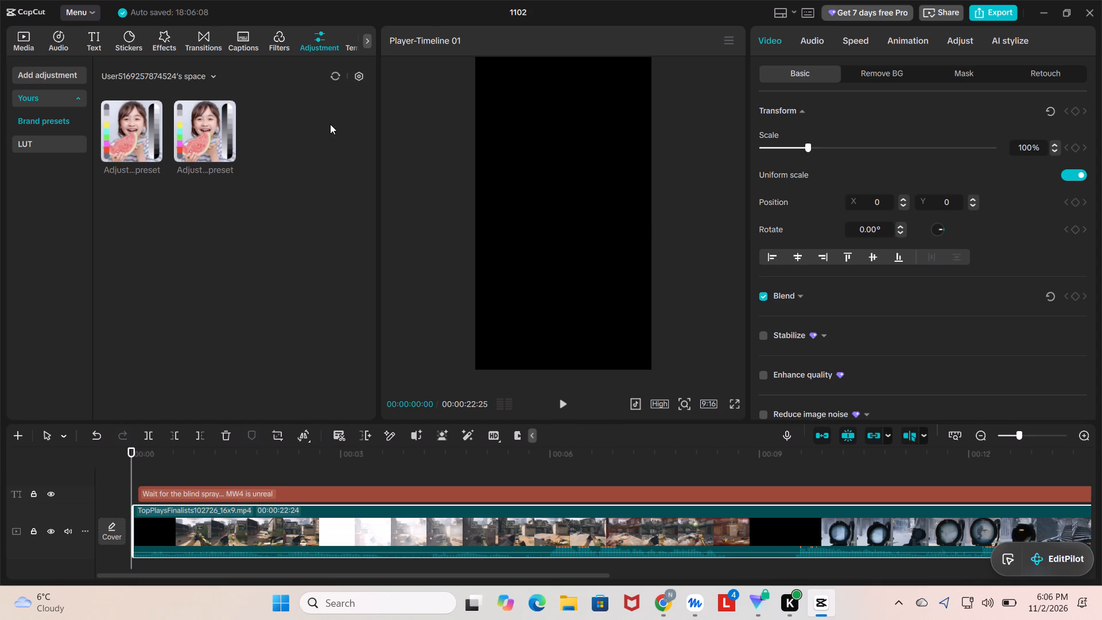
click(330, 124)
Move the hook text clip to the very beginning of the timeline.
drag(161, 491, 152, 497)
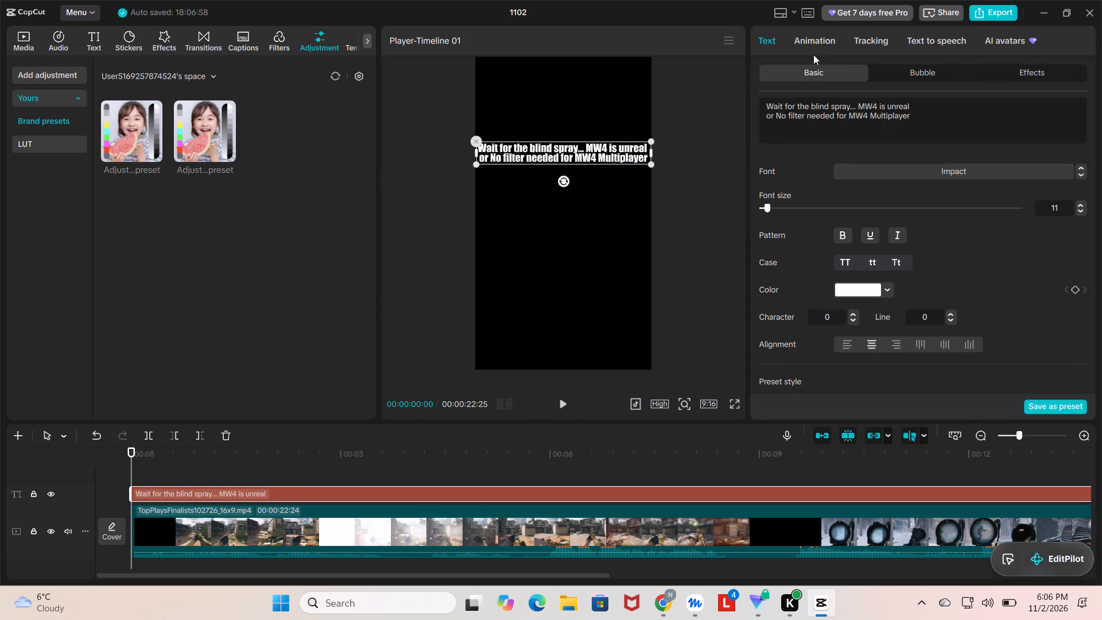
Adjust the colour of the short opening gameplay piece, setting Tint to -5 and Saturation to 25.
click(564, 231)
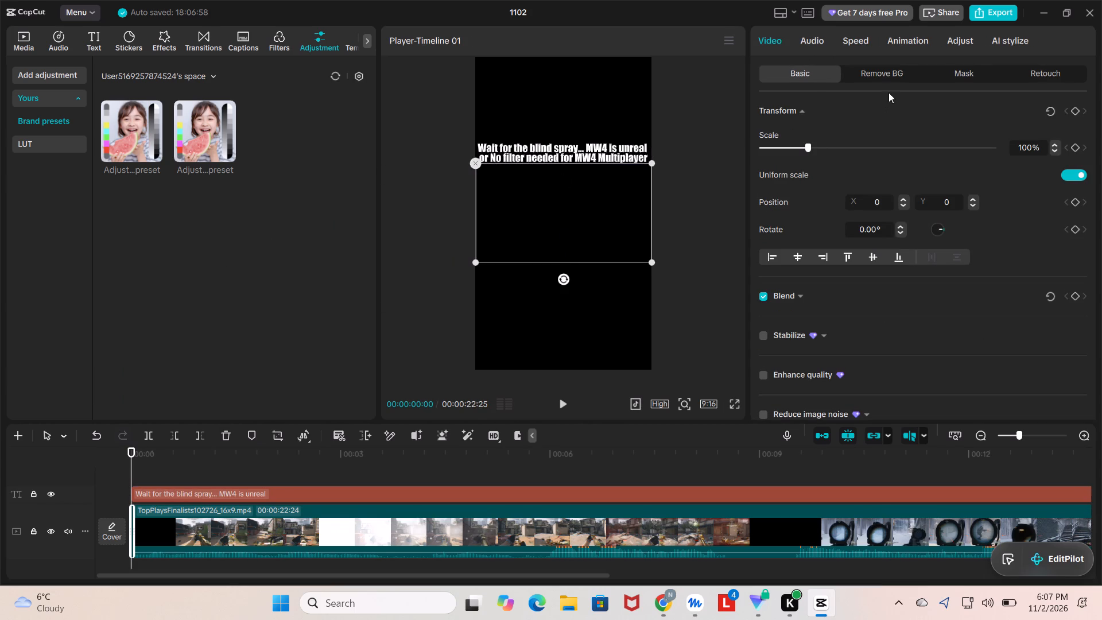
click(960, 45)
scroll(854, 239, down, 3)
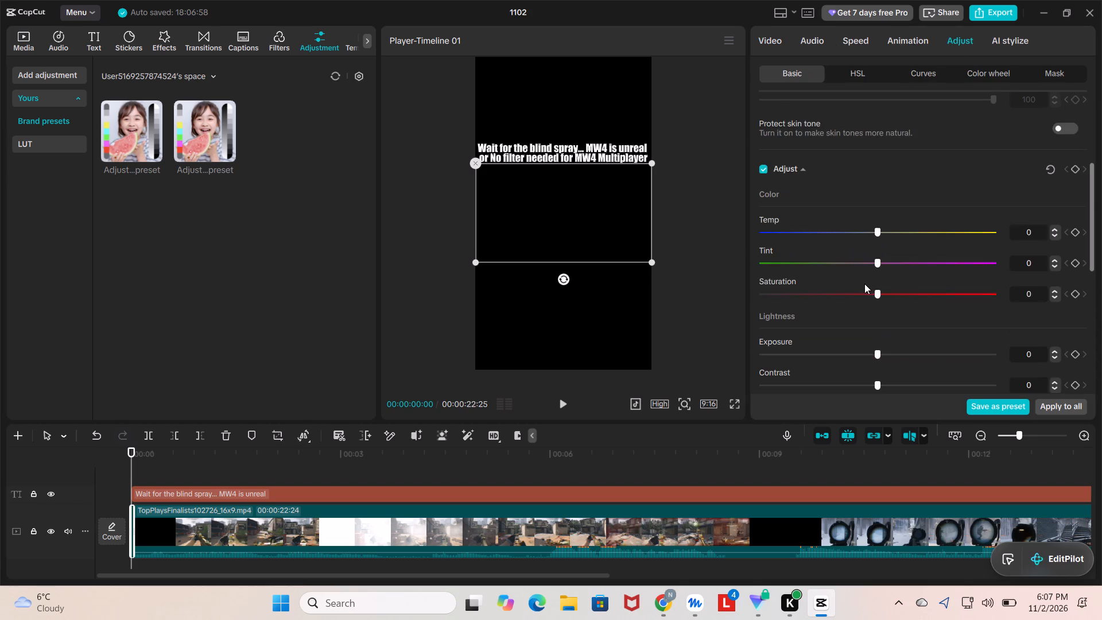
drag(879, 266, 867, 269)
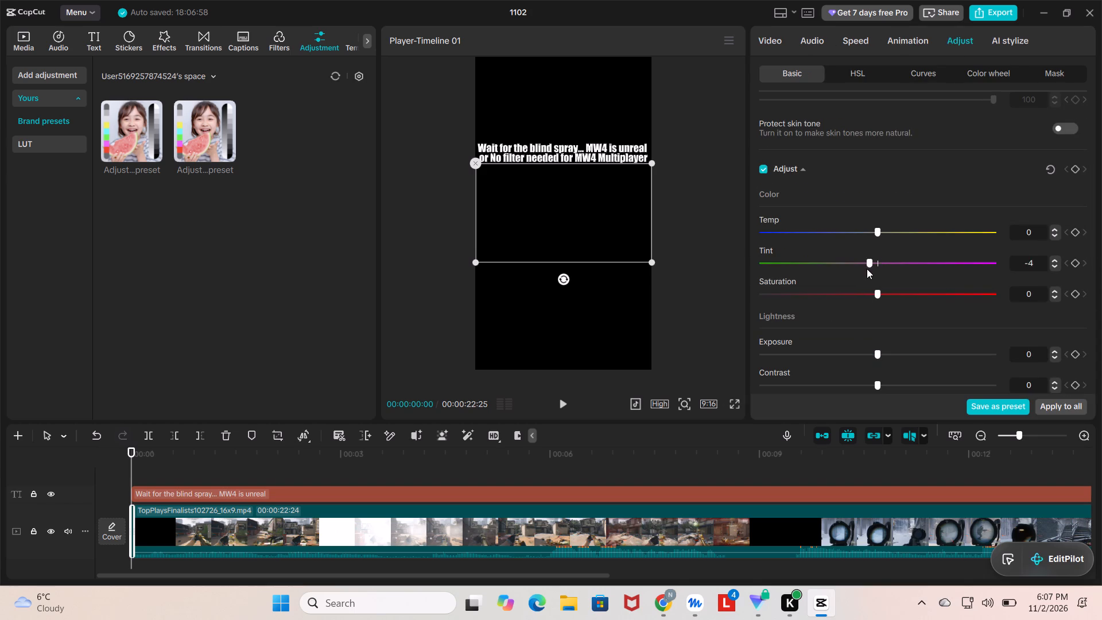
drag(867, 269, 870, 267)
drag(882, 260, 864, 265)
drag(878, 289, 930, 286)
drag(930, 286, 933, 288)
Adjust the opening piece's lightness, setting Contrast to 12, Highlight to -12 and Shadow to 12.
scroll(924, 351, down, 1)
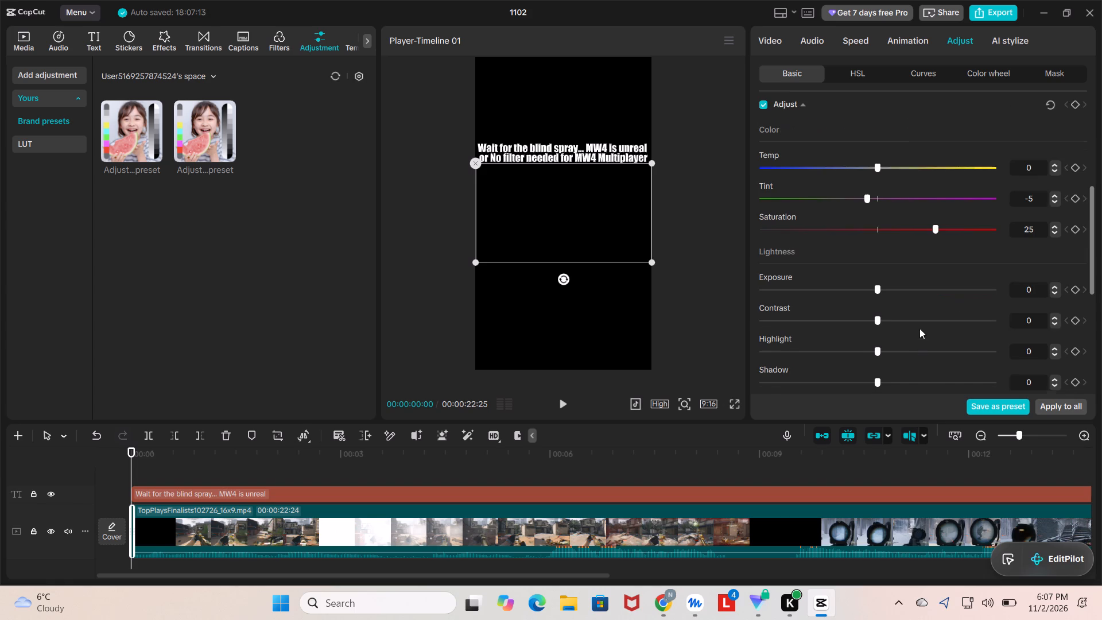
drag(882, 315, 914, 325)
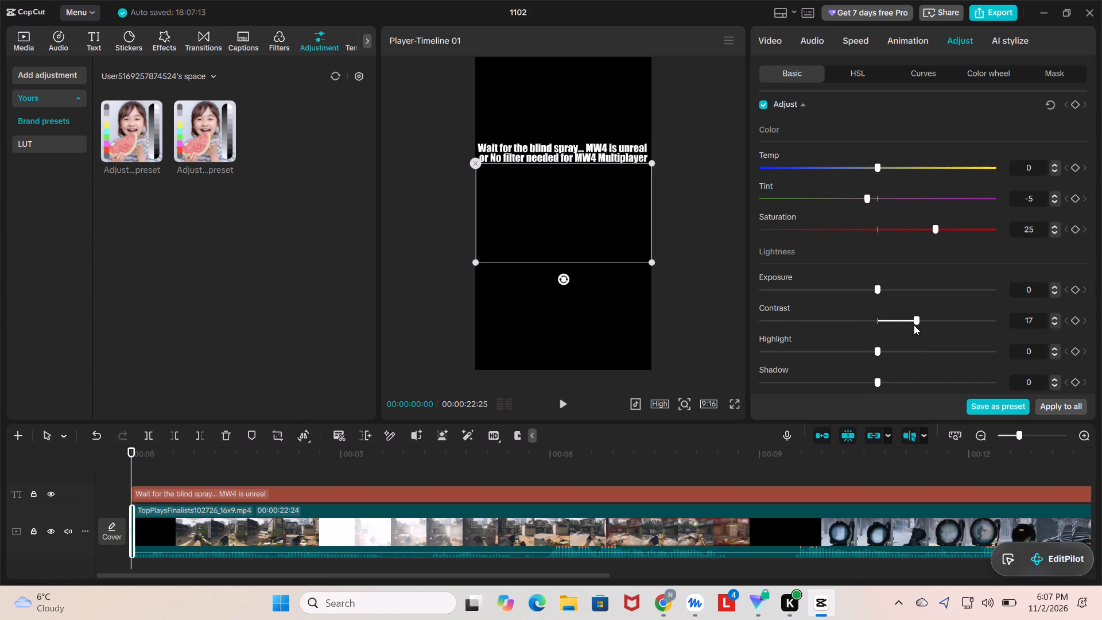
drag(914, 325, 903, 329)
scroll(906, 305, down, 1)
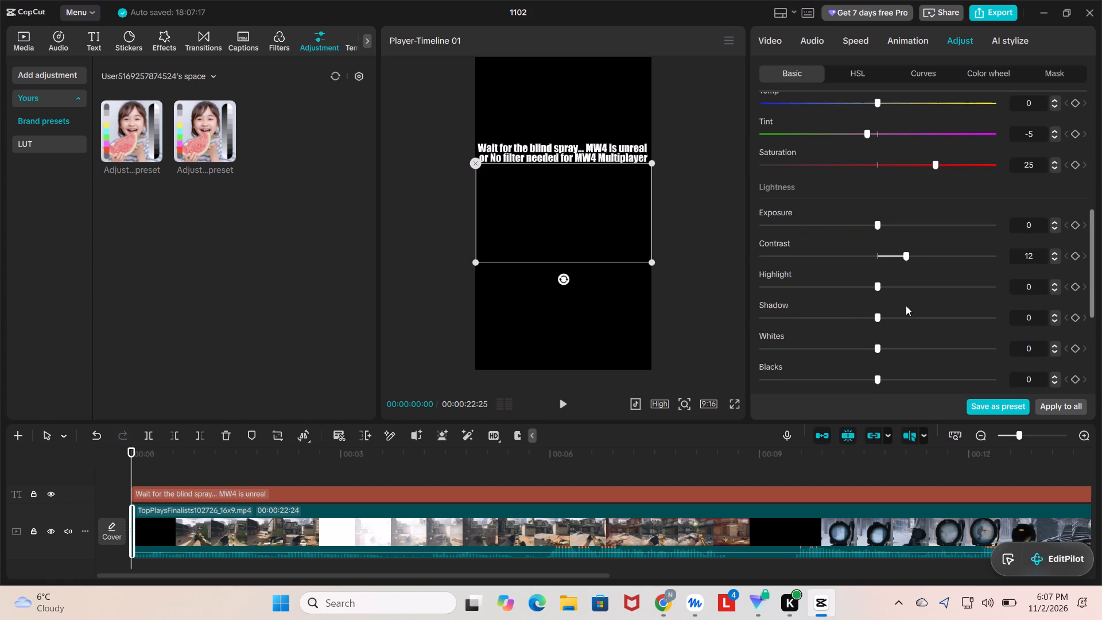
drag(875, 288, 846, 296)
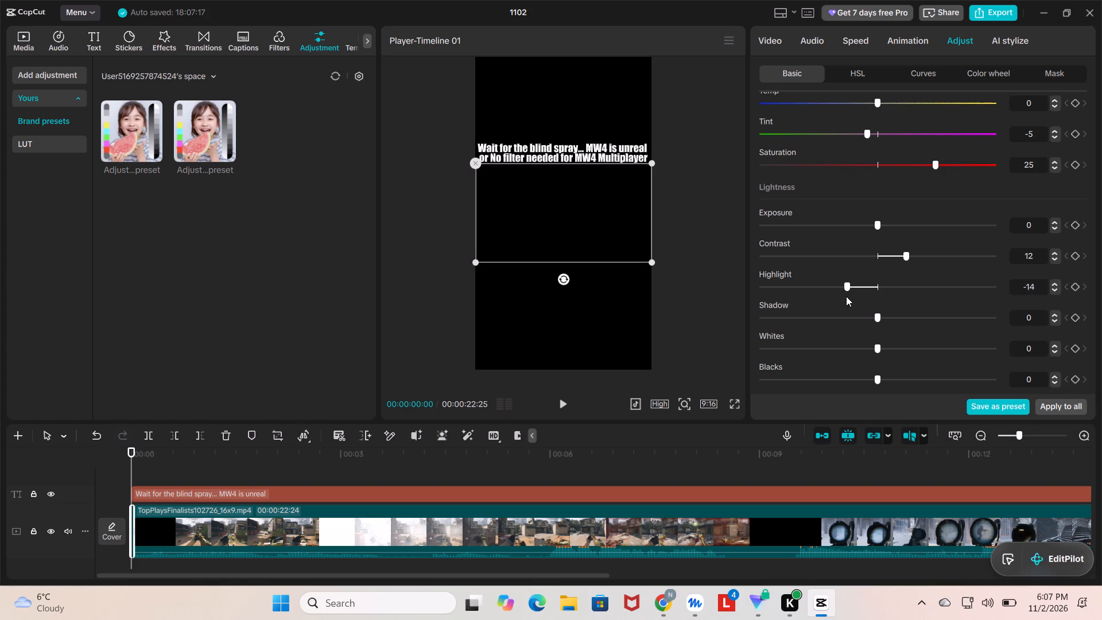
drag(846, 296, 847, 296)
drag(880, 316, 909, 319)
drag(909, 319, 903, 323)
drag(903, 323, 903, 323)
Set the opening piece's Sharpen effect to 25.
scroll(832, 325, down, 2)
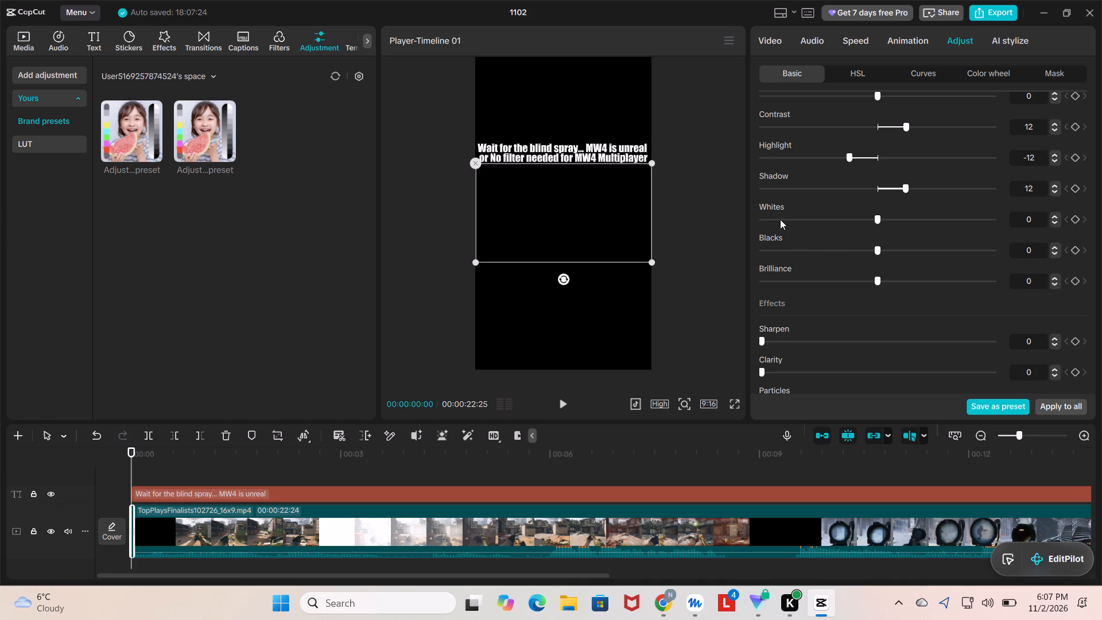
scroll(771, 207, up, 1)
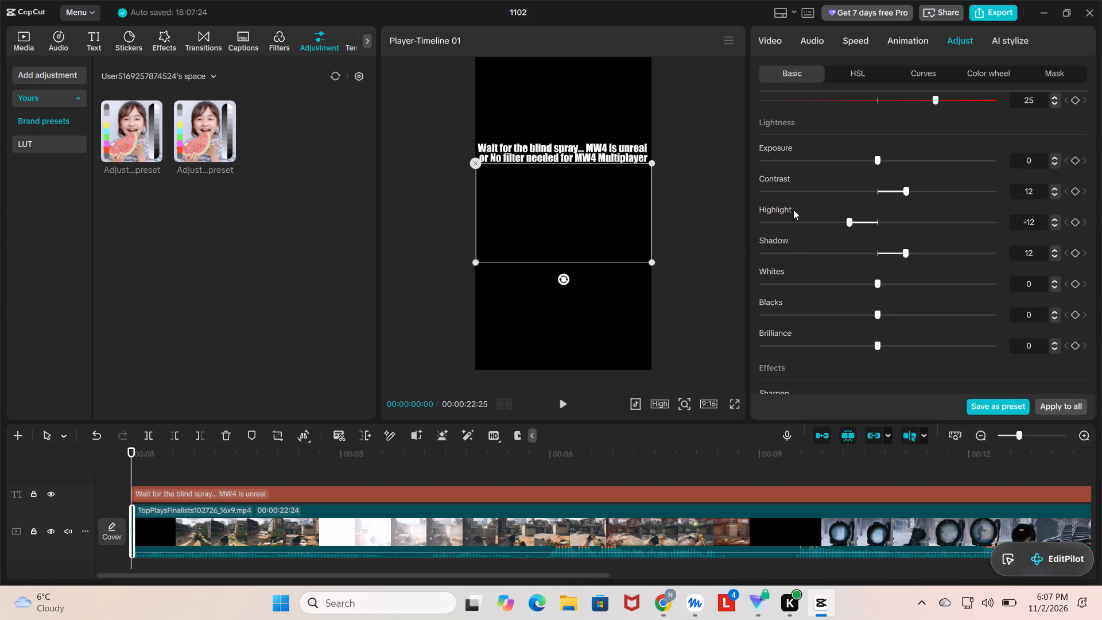
scroll(830, 263, down, 2)
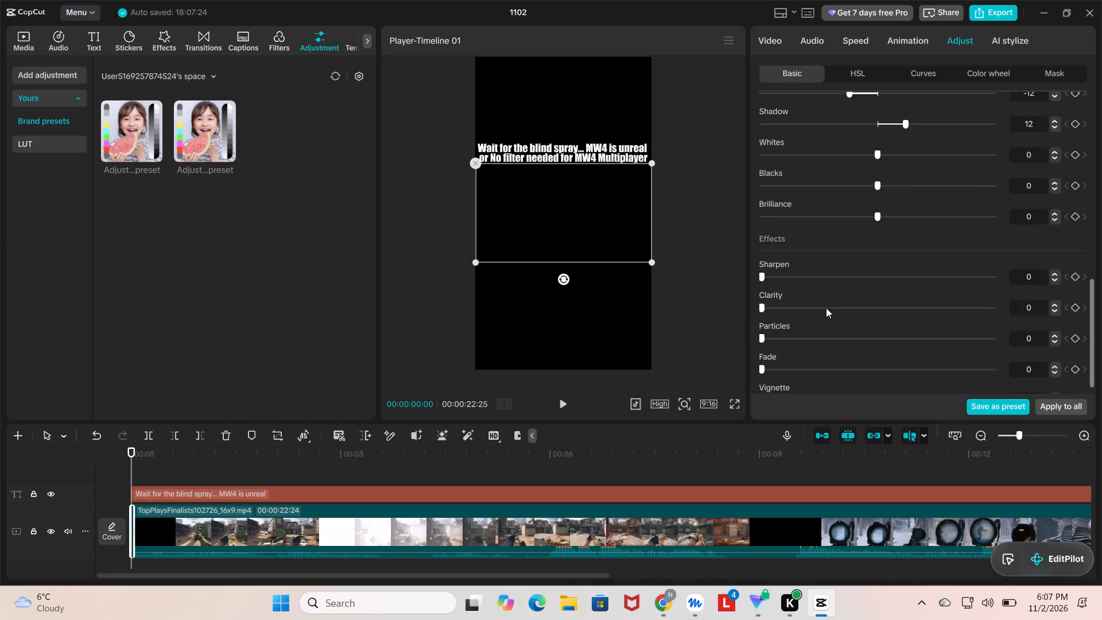
drag(765, 276, 846, 289)
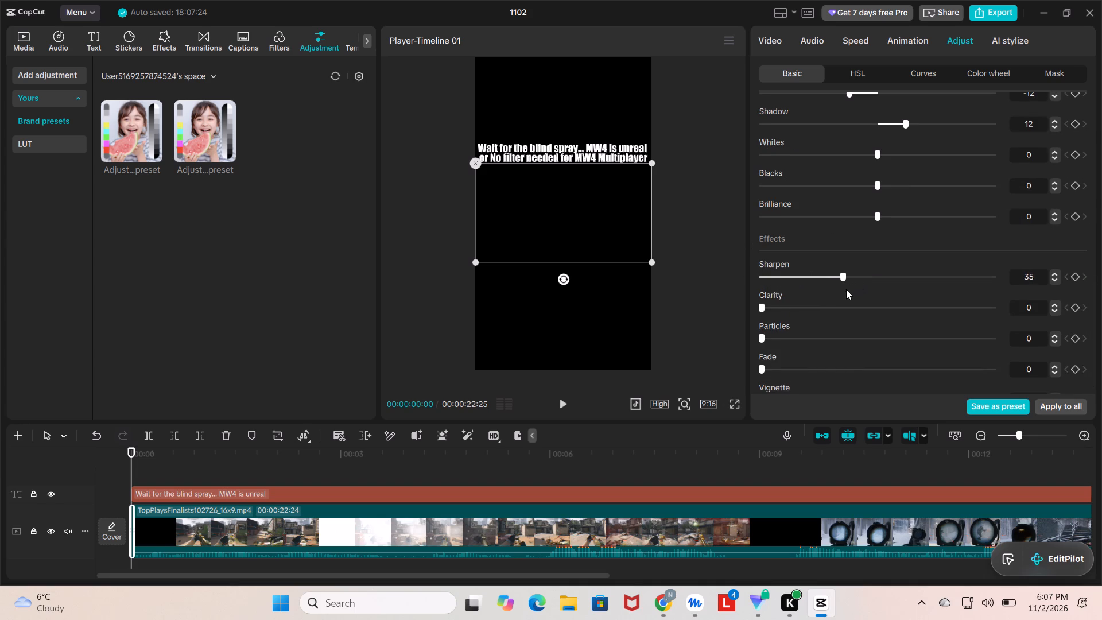
drag(846, 289, 820, 301)
drag(820, 301, 822, 301)
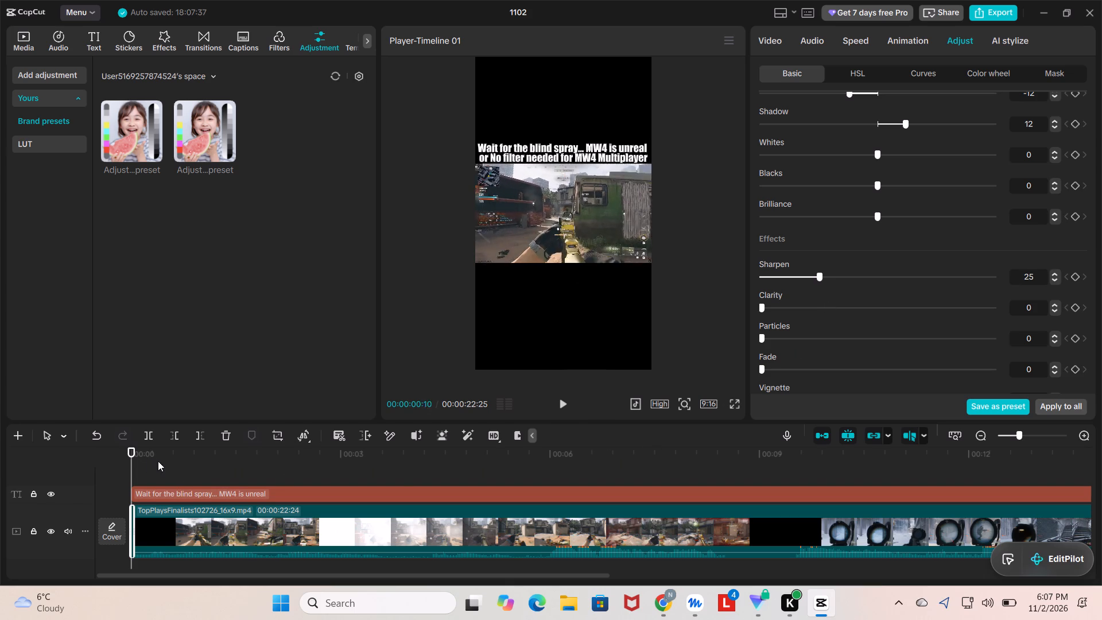
Scrub from the start of the short through the flashbang to about 00:00:05:08 to check the gameplay's look.
drag(125, 470, 187, 471)
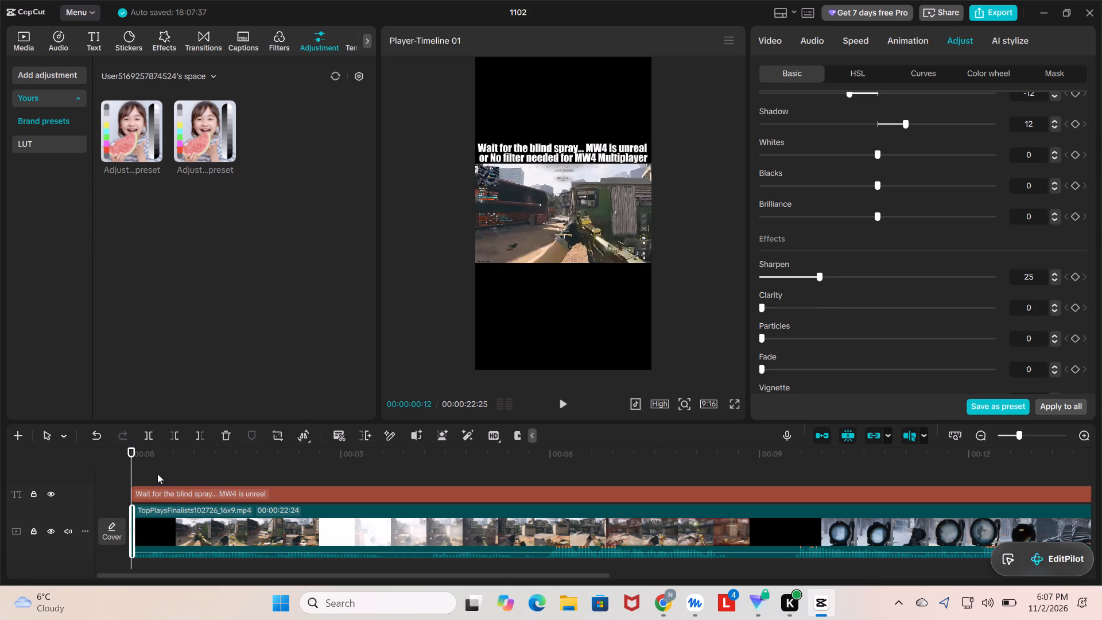
click(126, 459)
drag(133, 458, 197, 455)
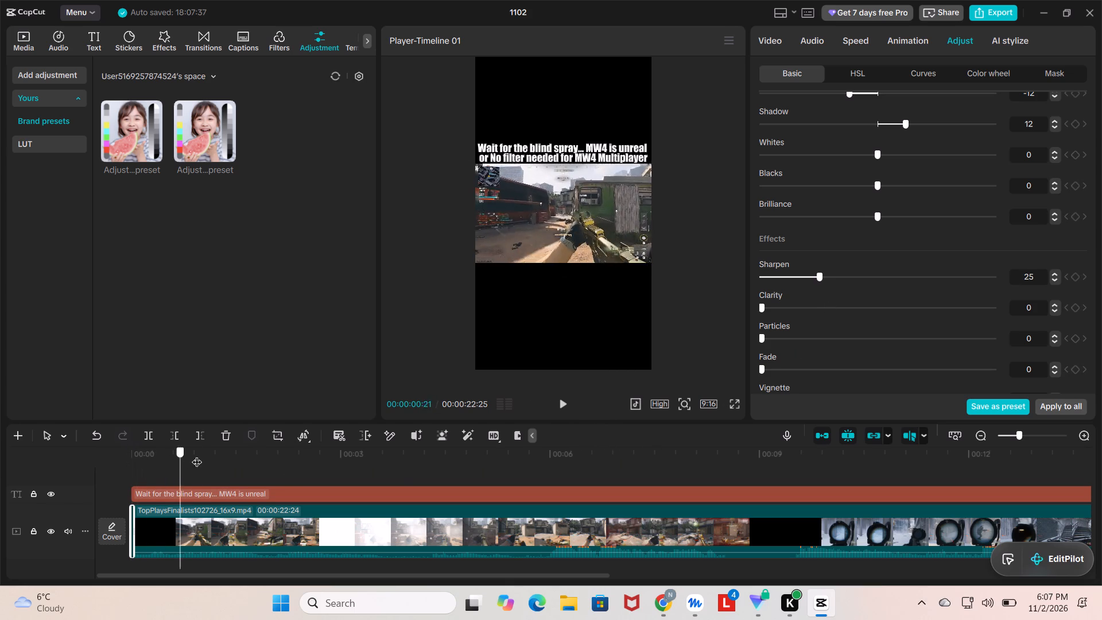
drag(197, 455, 385, 467)
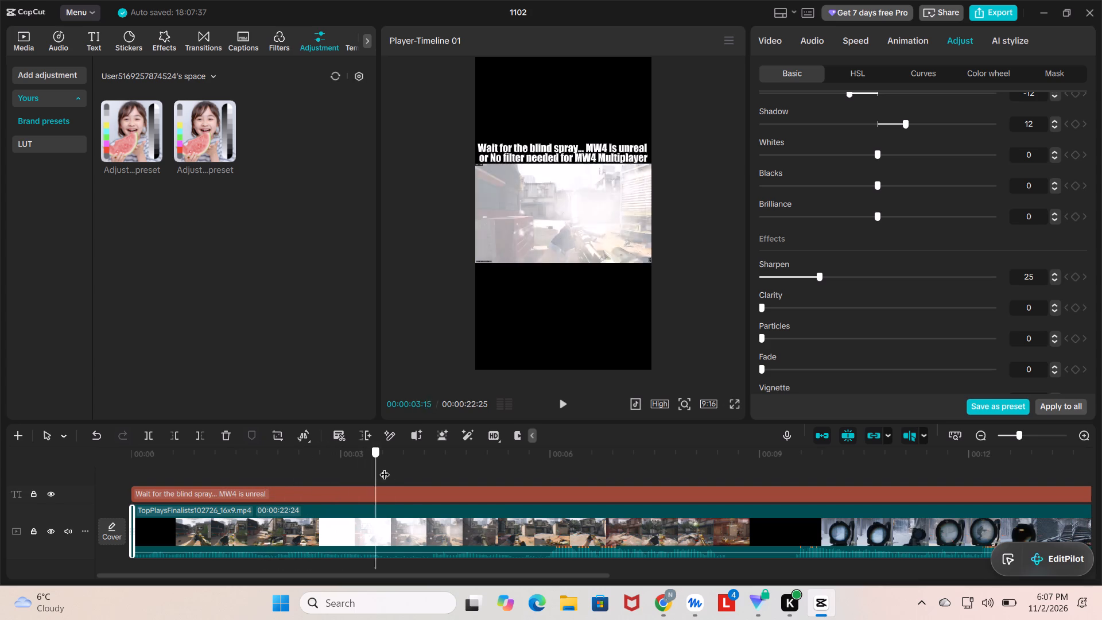
drag(385, 467, 433, 470)
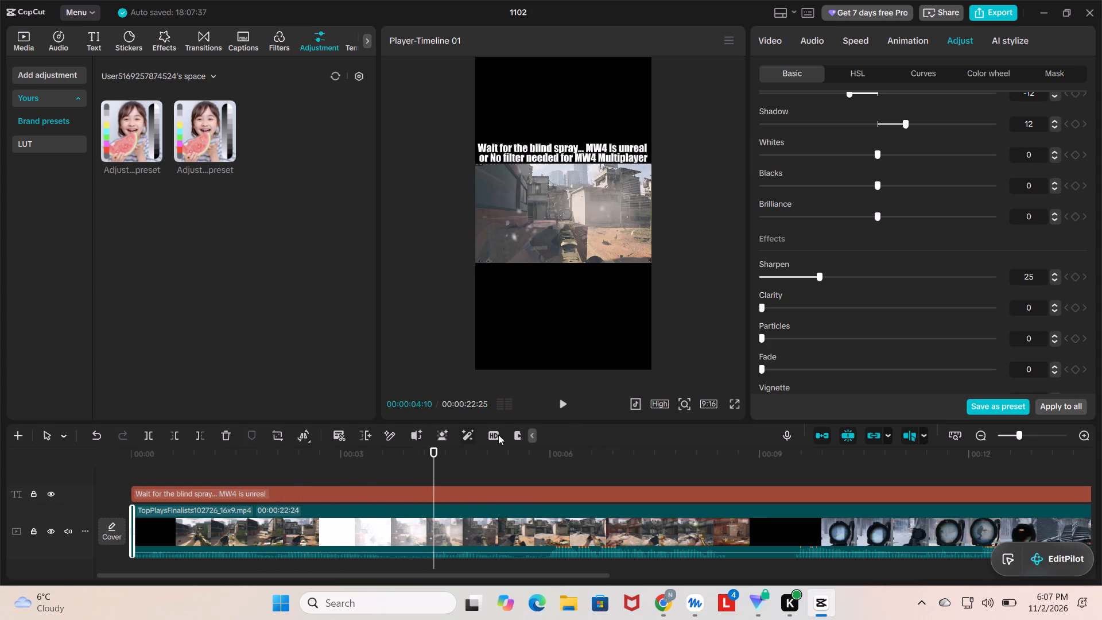
click(292, 297)
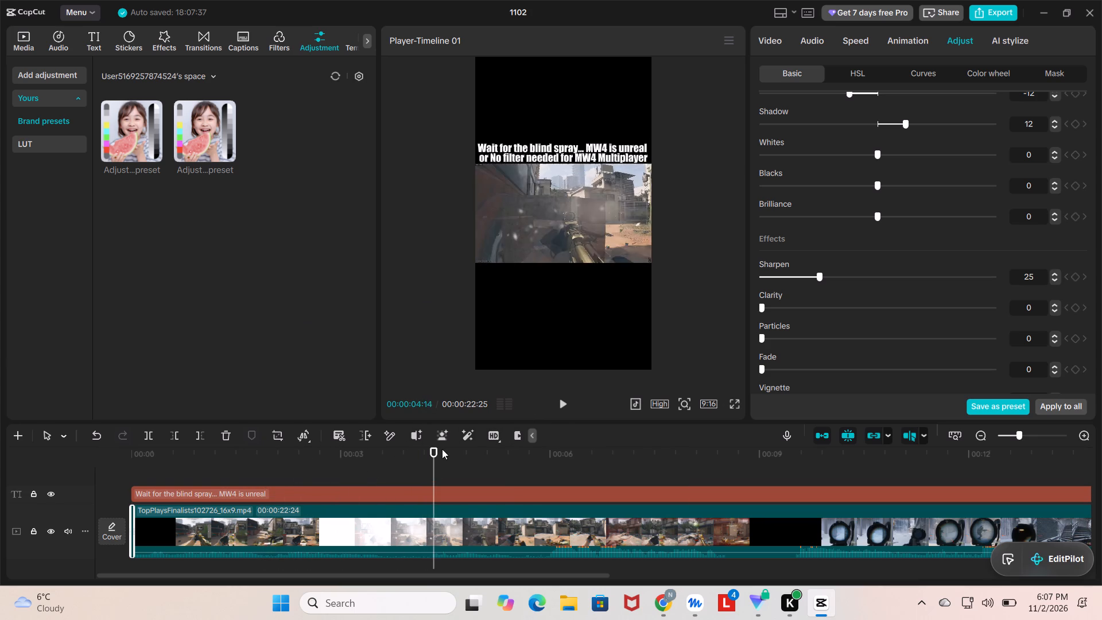
drag(433, 456, 499, 472)
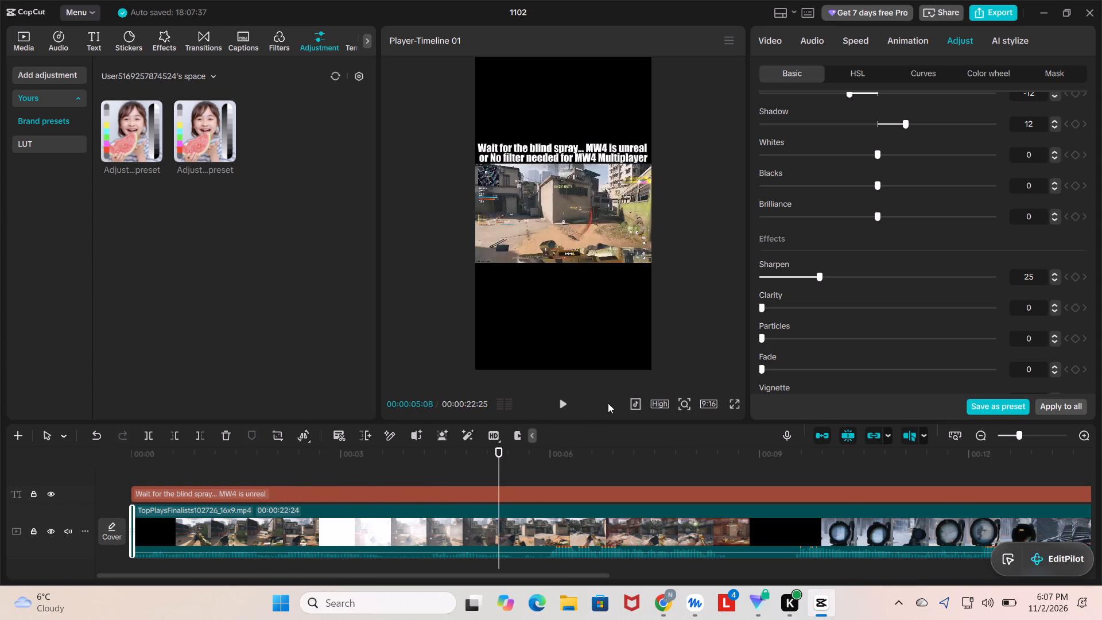
scroll(564, 234, up, 1)
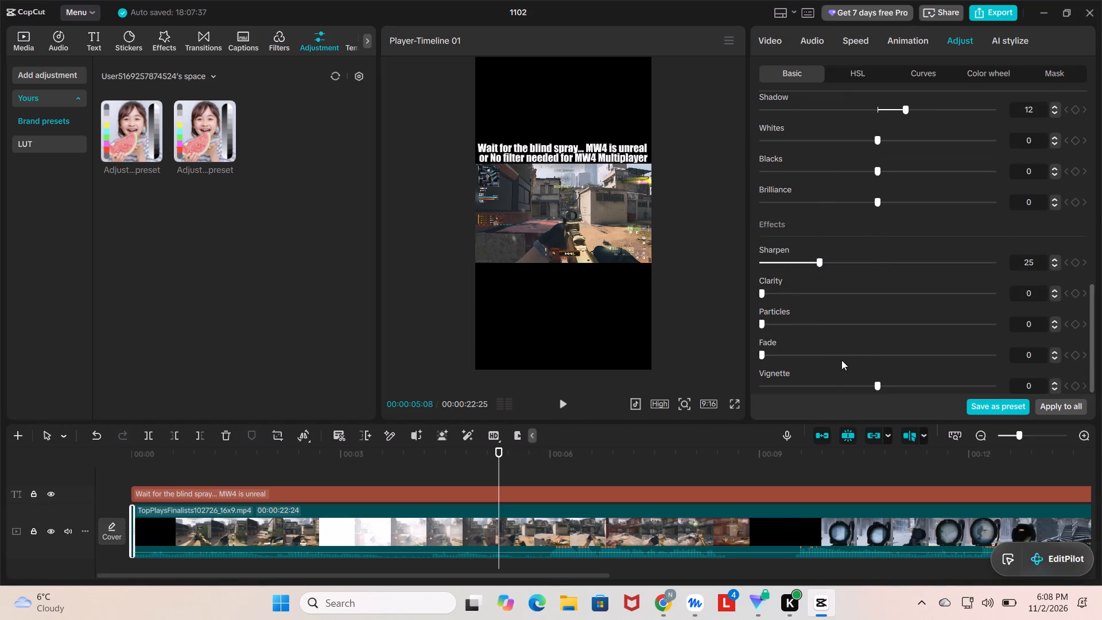
scroll(862, 237, up, 2)
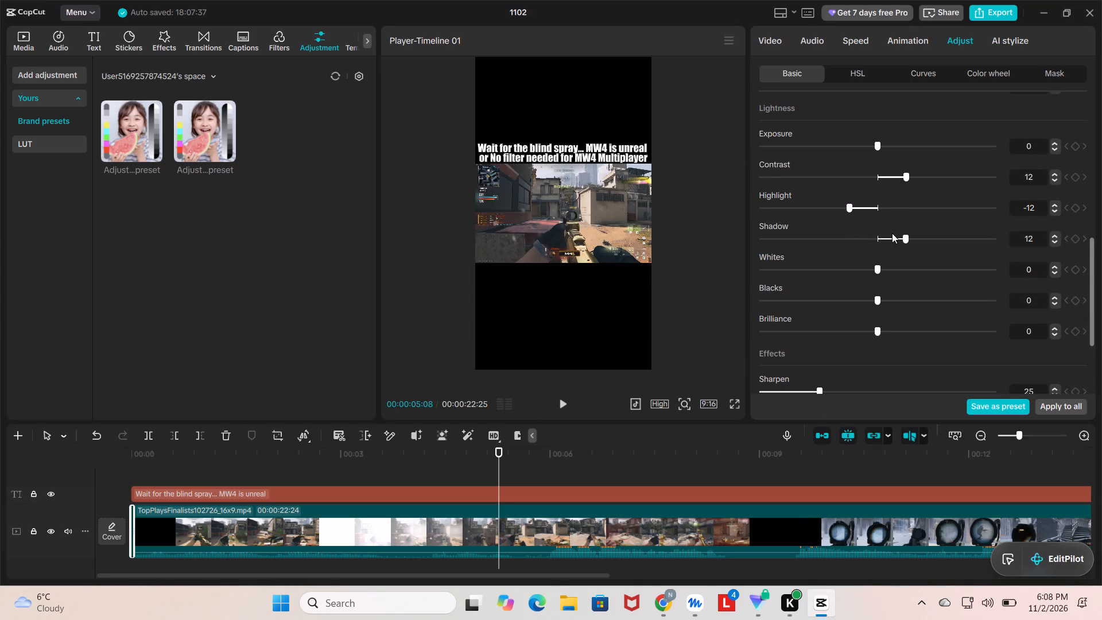
click(848, 208)
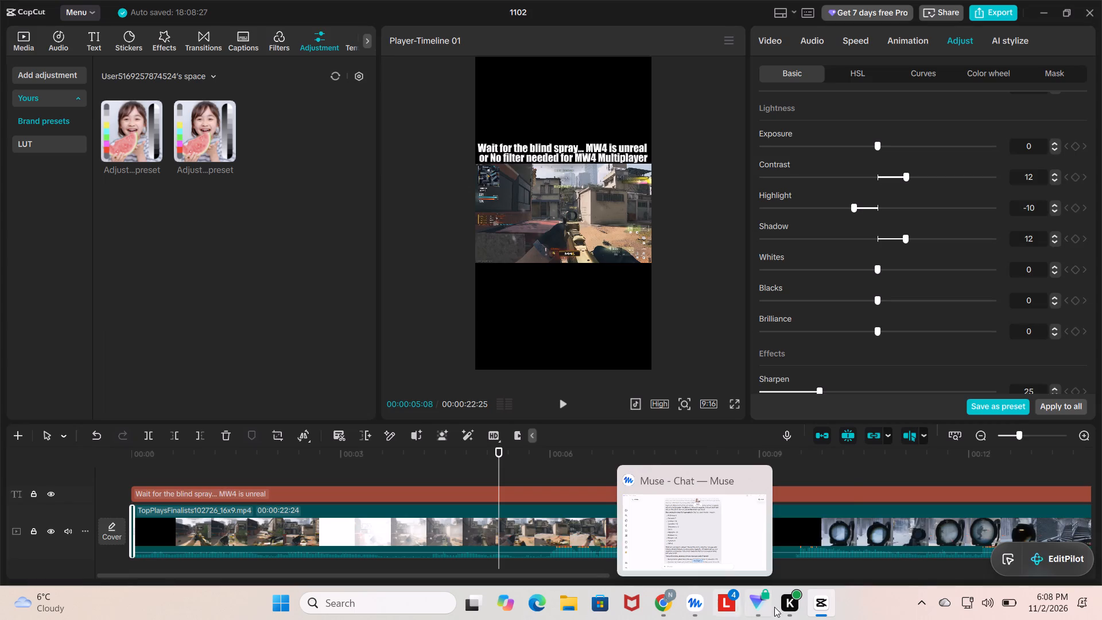
scroll(814, 247, up, 2)
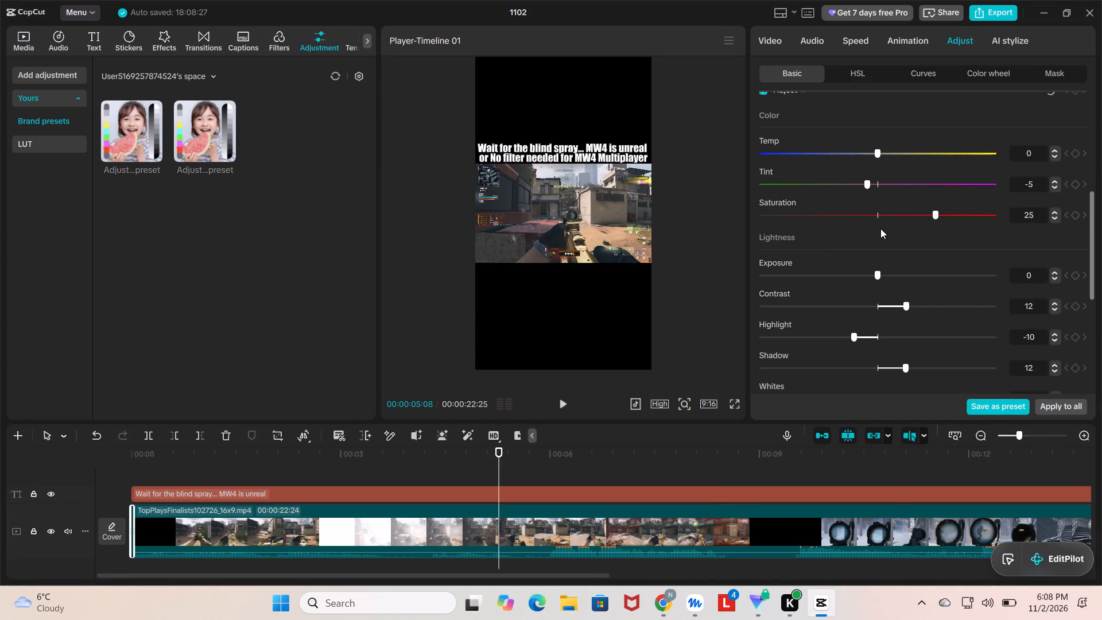
drag(930, 214, 906, 223)
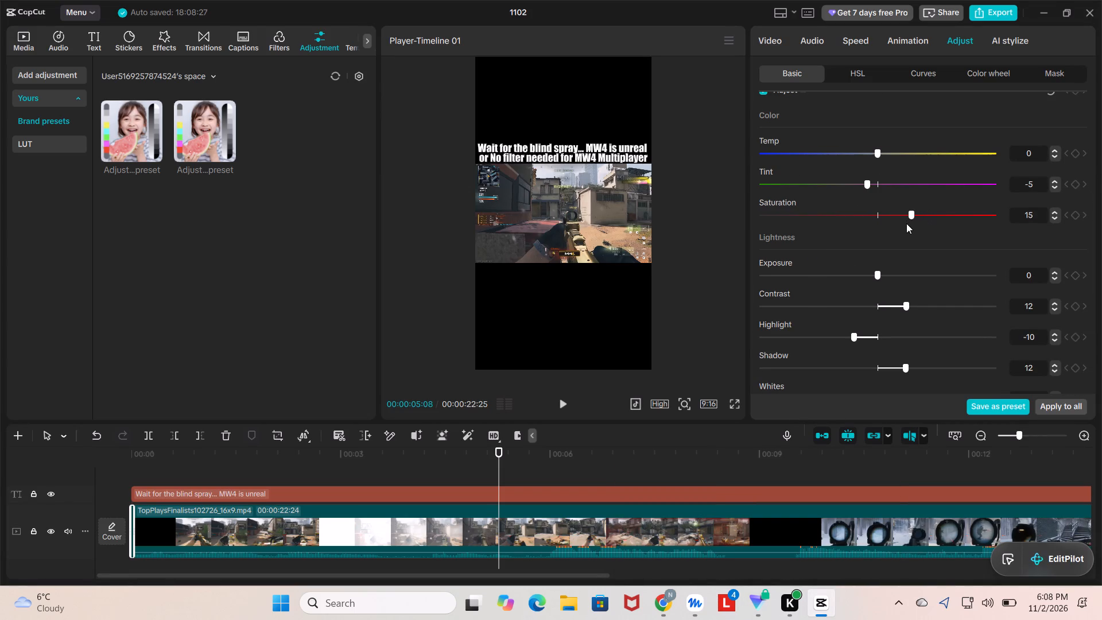
drag(906, 223, 902, 227)
click(697, 304)
Play the short from the very start to the end to check the adjusted gameplay's look.
drag(499, 463, 390, 467)
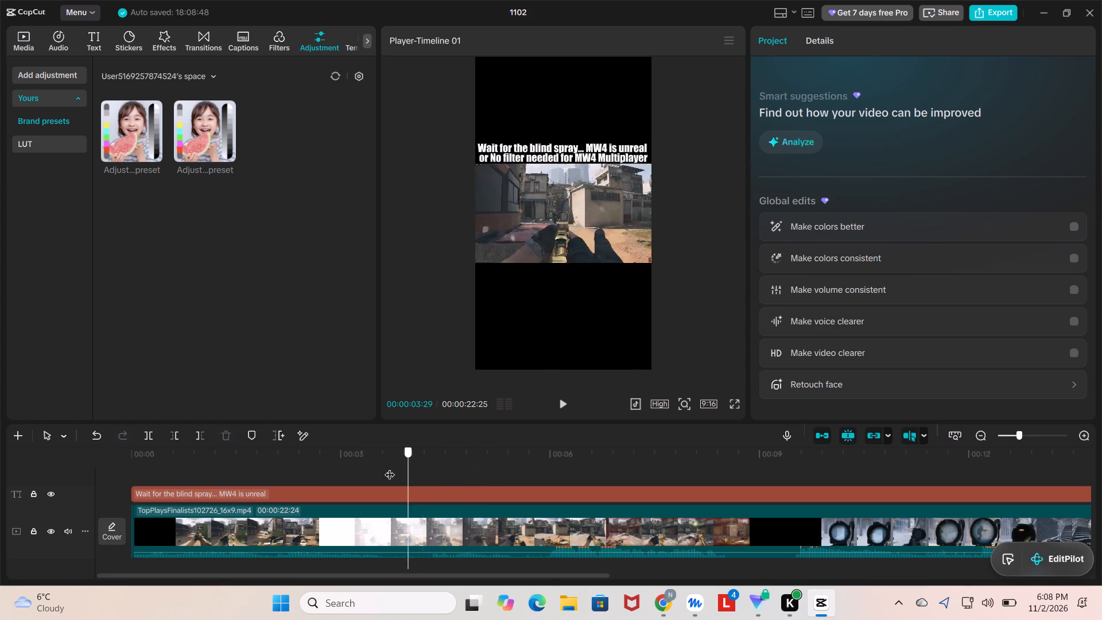
drag(390, 467, 309, 483)
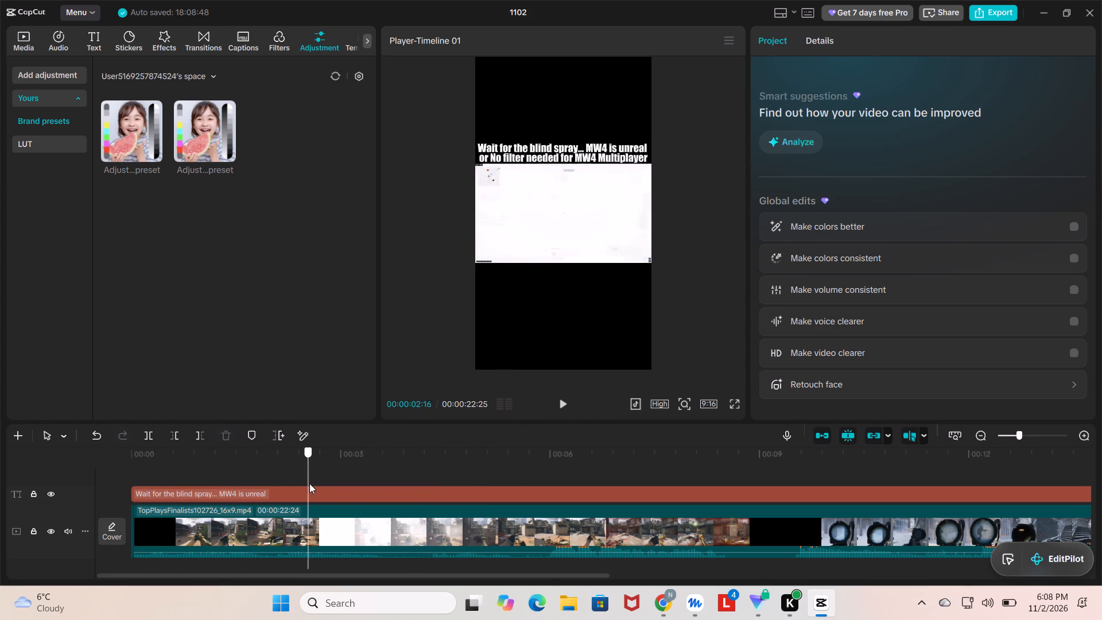
drag(309, 483, 98, 499)
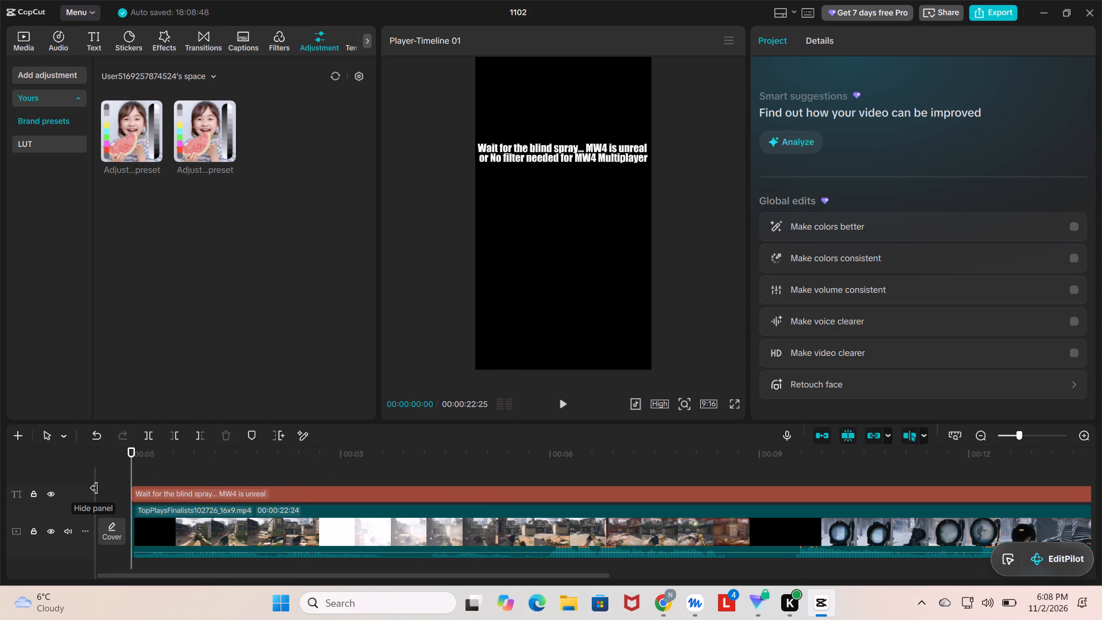
key(space)
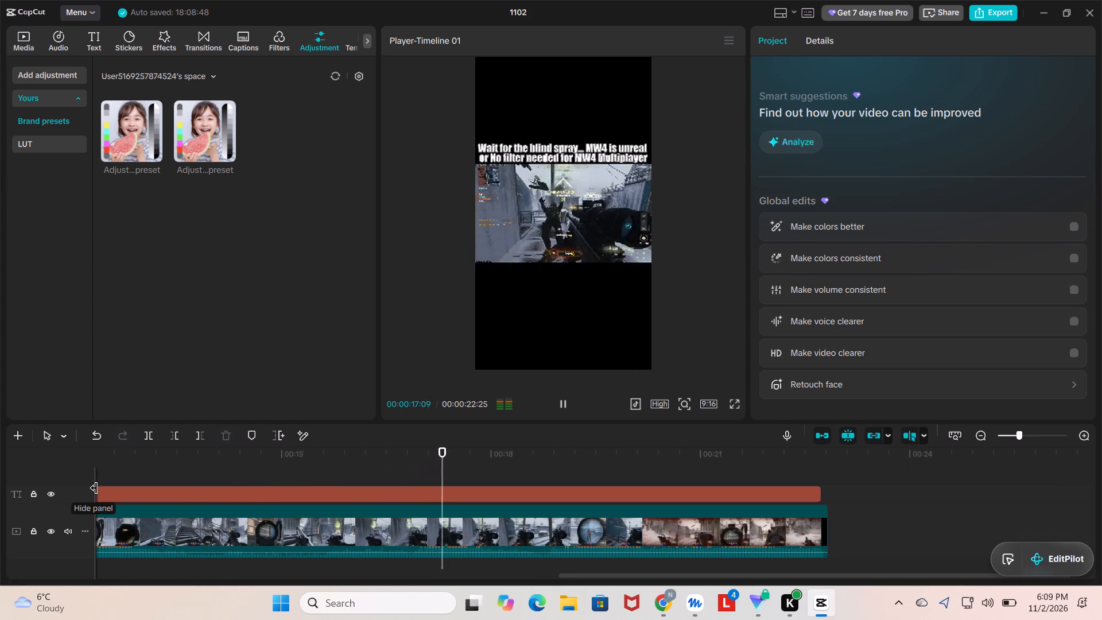
click(281, 298)
click(52, 58)
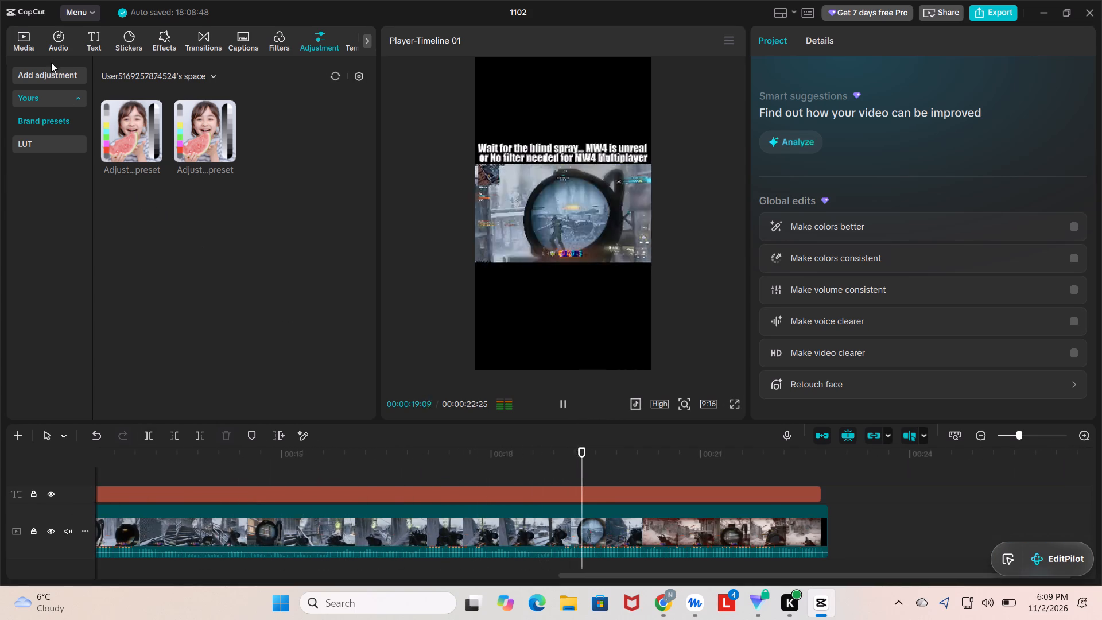
click(51, 67)
click(215, 108)
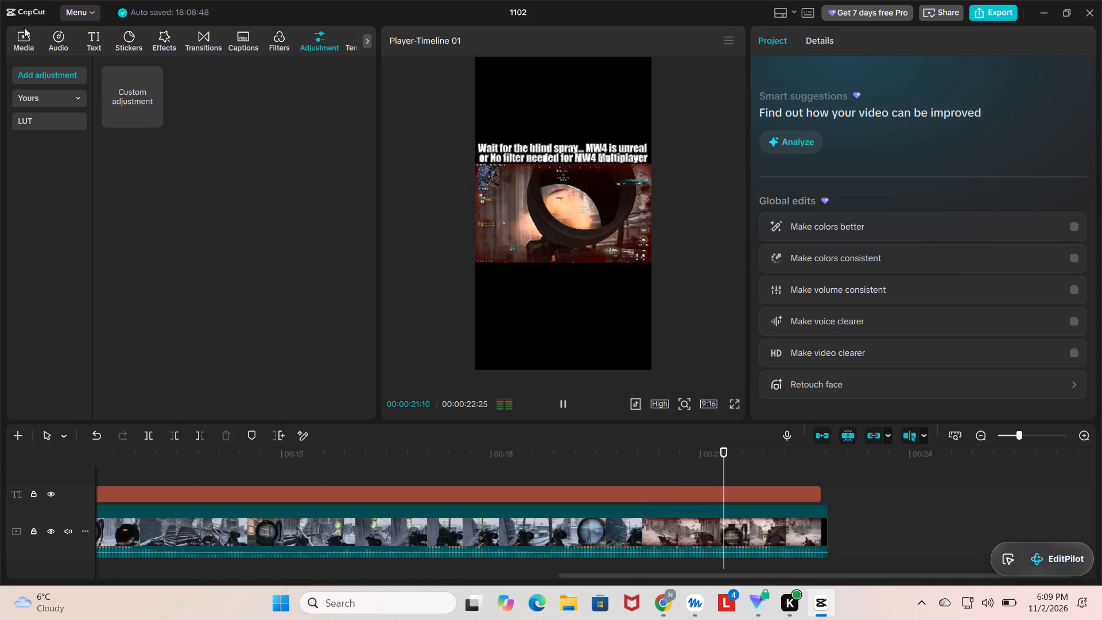
click(12, 34)
Adjust the colour of the main gameplay clip after the opening piece, setting Tint to -5 and Saturation to 12.
click(384, 520)
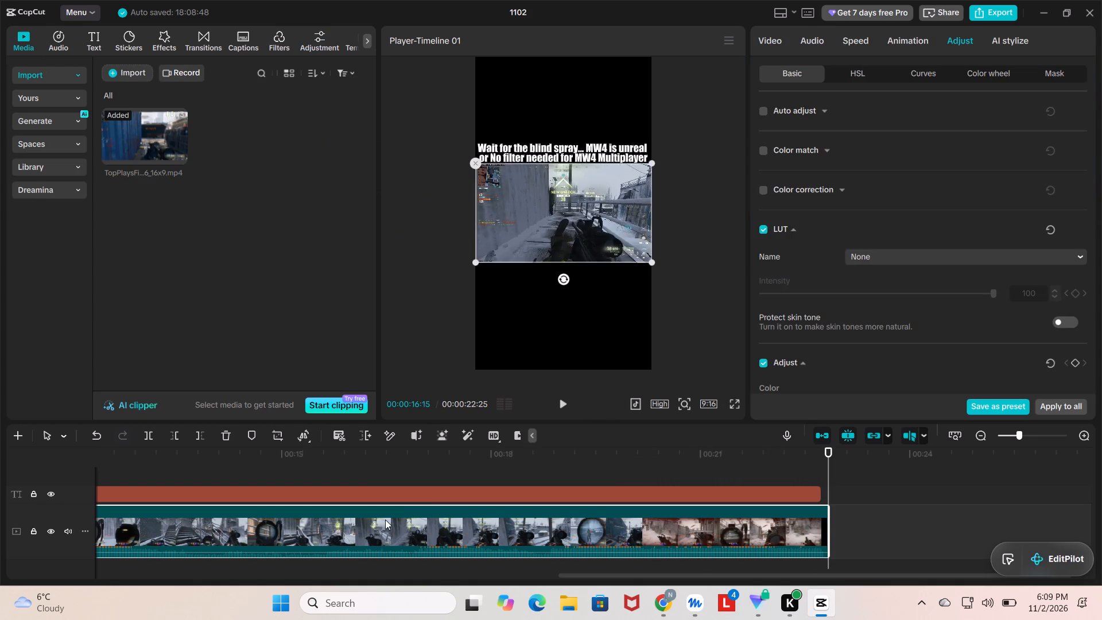
click(844, 43)
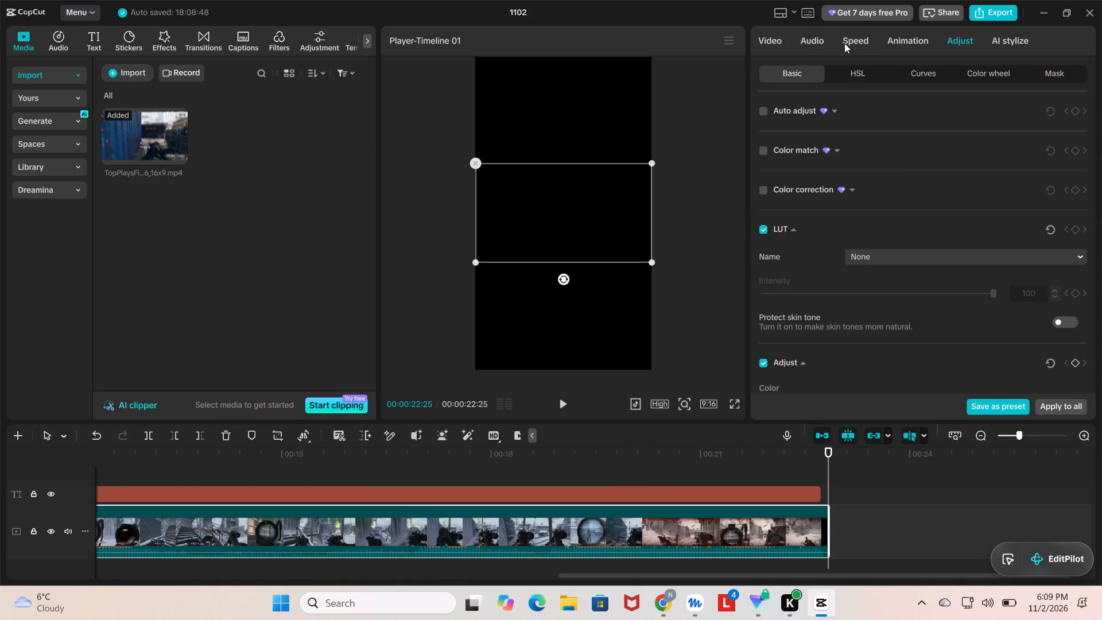
click(960, 44)
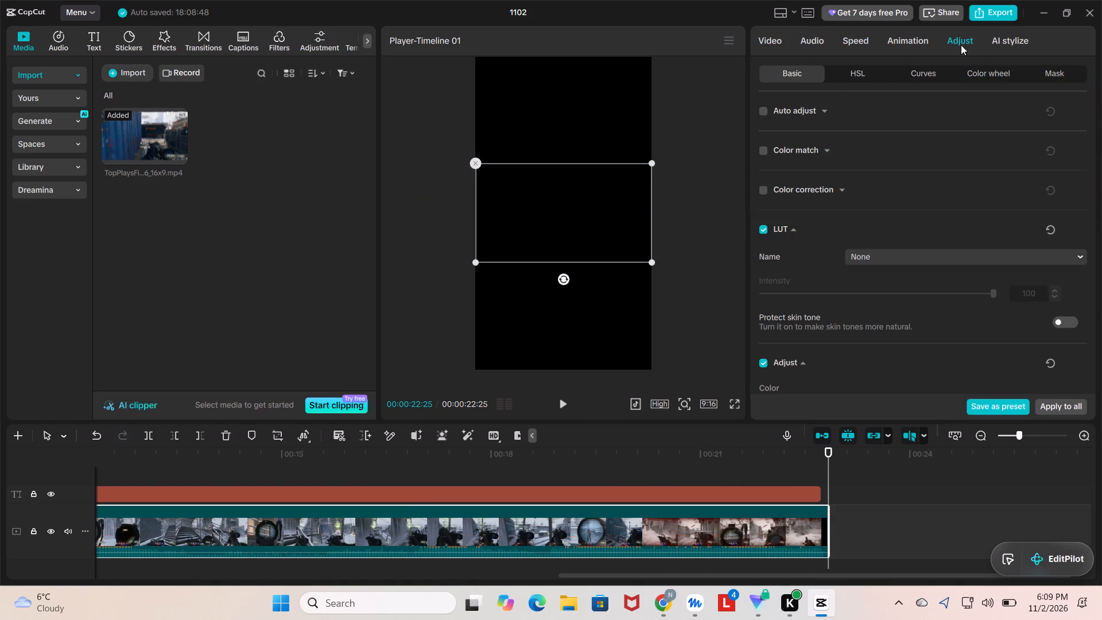
scroll(857, 242, down, 6)
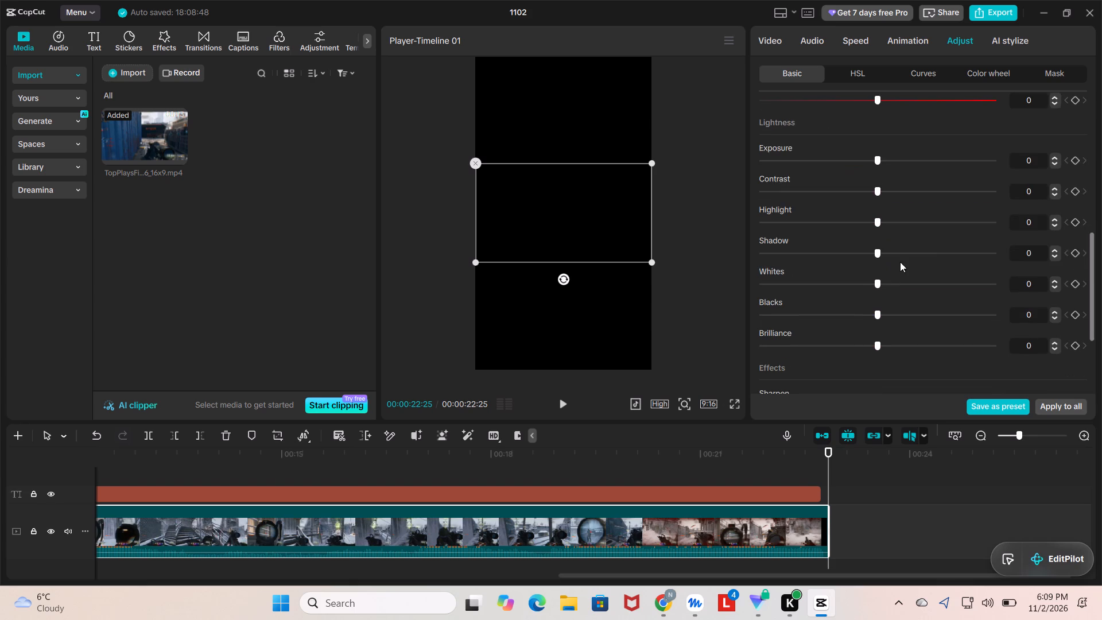
scroll(941, 249, up, 2)
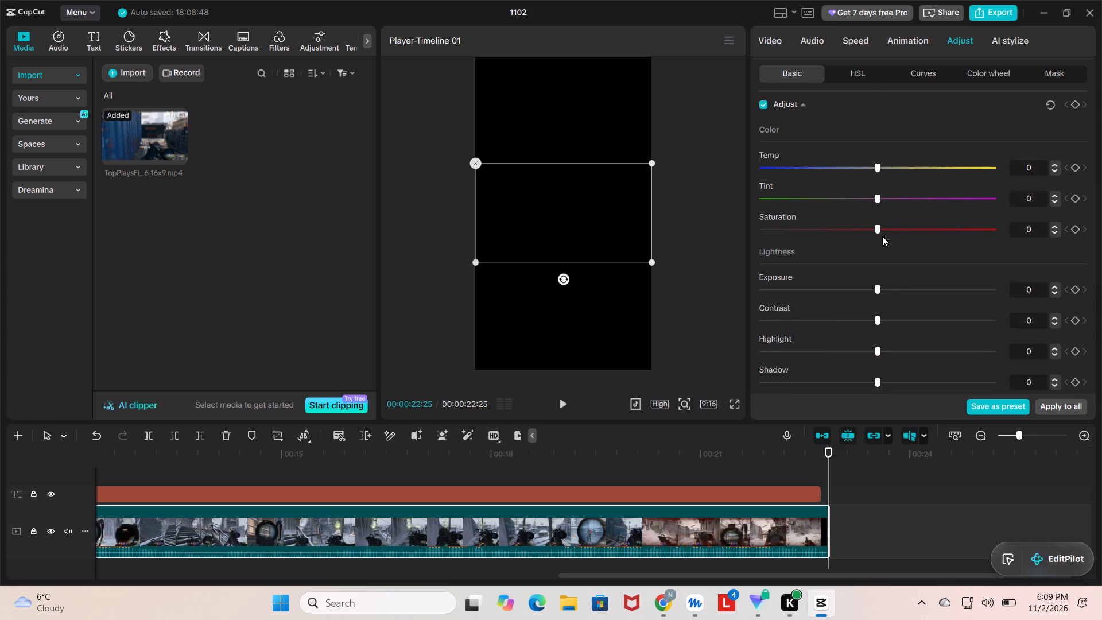
drag(874, 195, 865, 201)
drag(865, 201, 863, 206)
drag(879, 227, 880, 227)
drag(880, 227, 902, 228)
drag(902, 228, 915, 229)
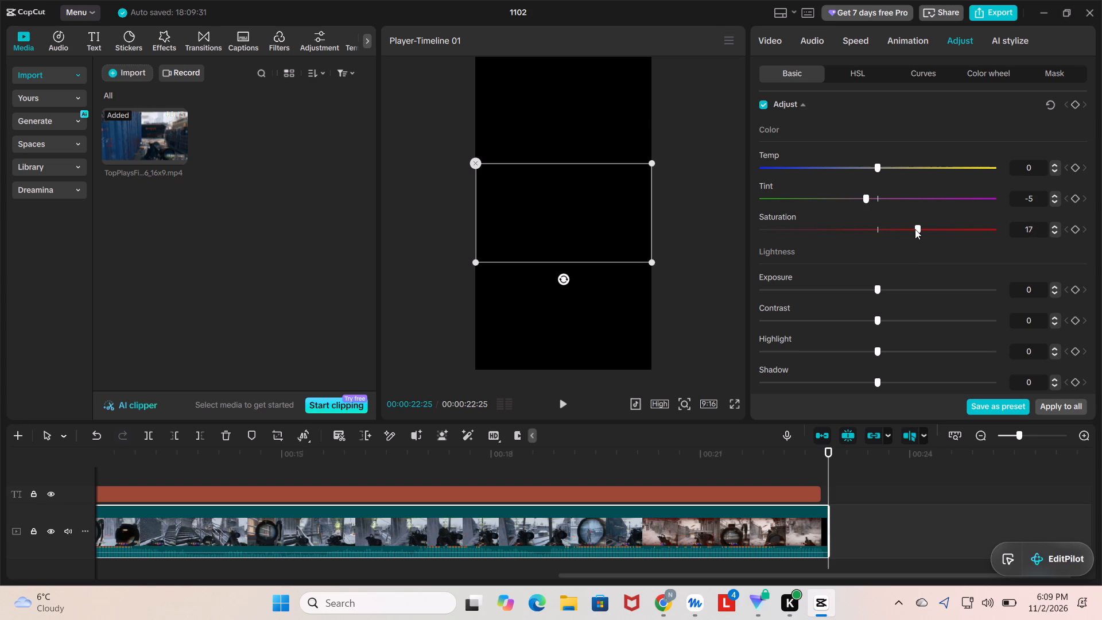
drag(915, 229, 903, 232)
Finish the main gameplay clip's adjustments with Contrast 12, Highlight -10, Shadow 12 and Sharpen 25.
scroll(894, 295, down, 1)
drag(879, 257, 892, 256)
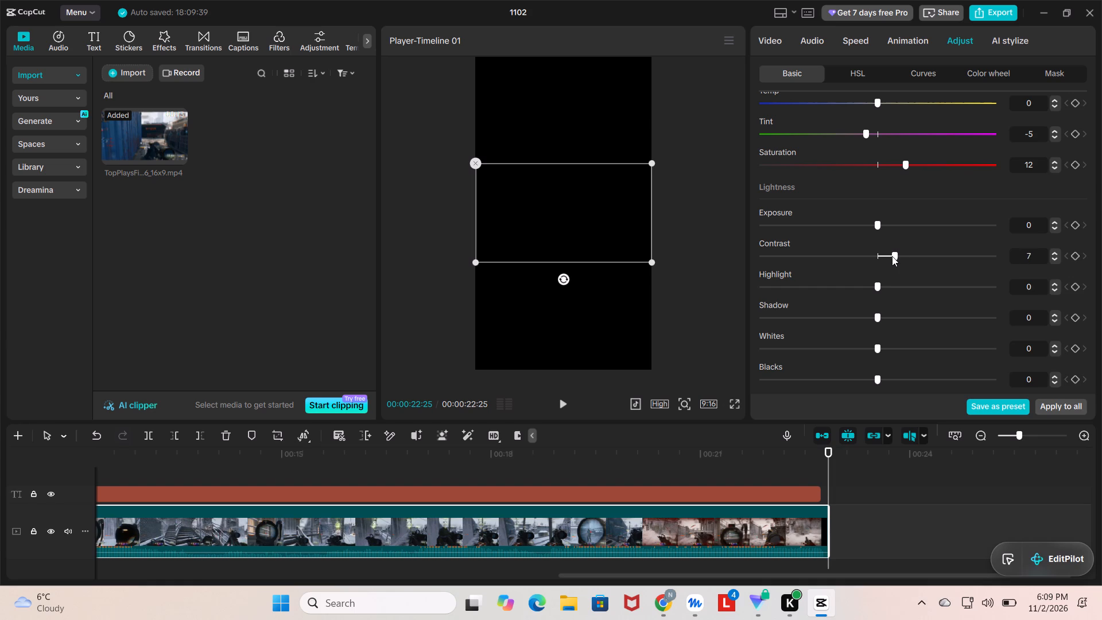
drag(892, 256, 903, 256)
drag(875, 282, 851, 291)
drag(851, 291, 852, 293)
drag(885, 320, 902, 317)
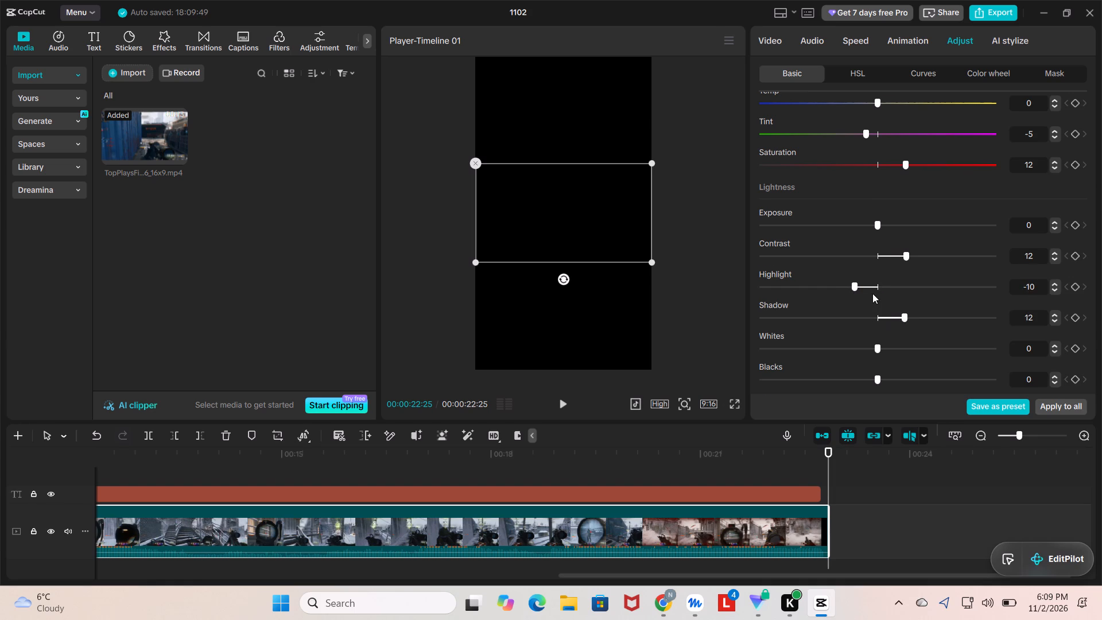
scroll(872, 293, down, 1)
scroll(861, 340, down, 2)
drag(772, 272, 790, 276)
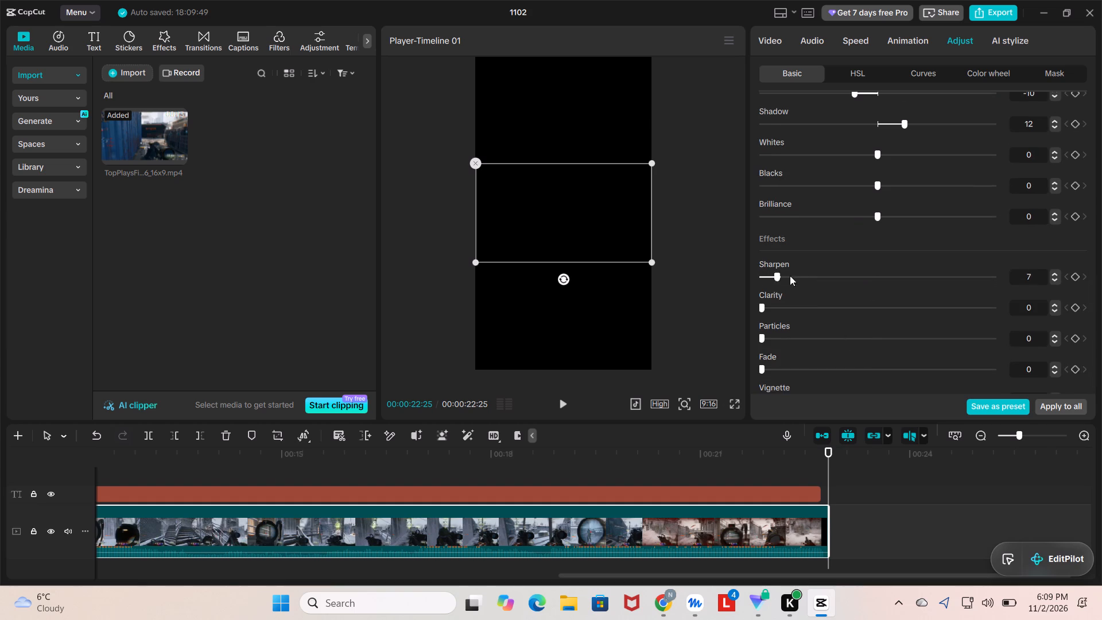
drag(790, 276, 820, 275)
Review the graded main clip by playing its snow-map part and scrubbing back through the short to its very start.
drag(826, 468, 519, 466)
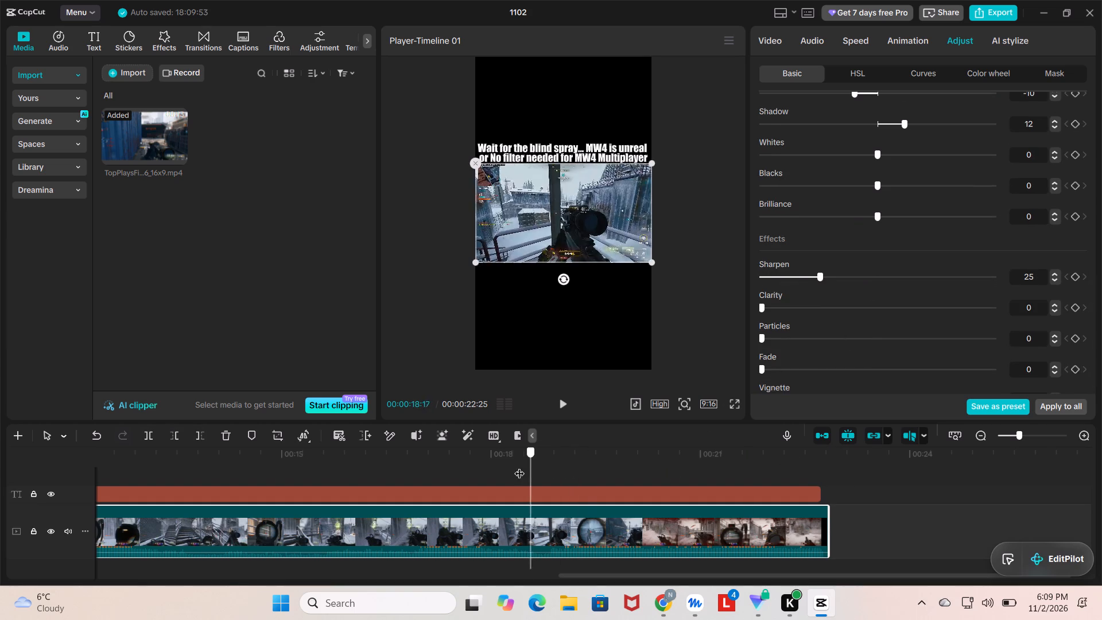
drag(519, 466, 177, 453)
key(space)
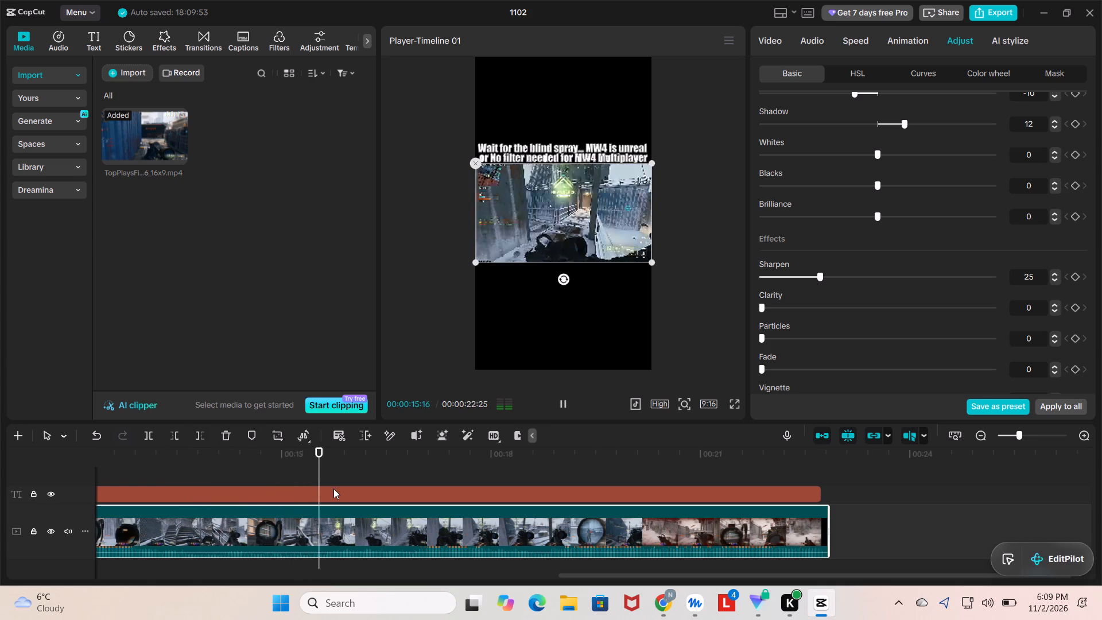
drag(365, 471, 49, 465)
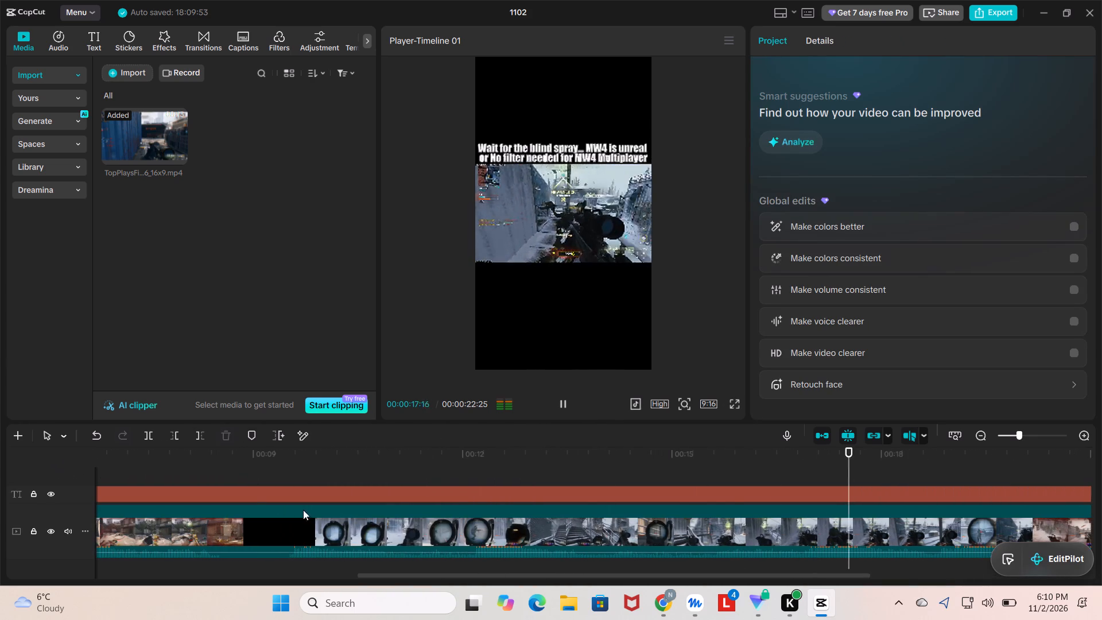
click(946, 469)
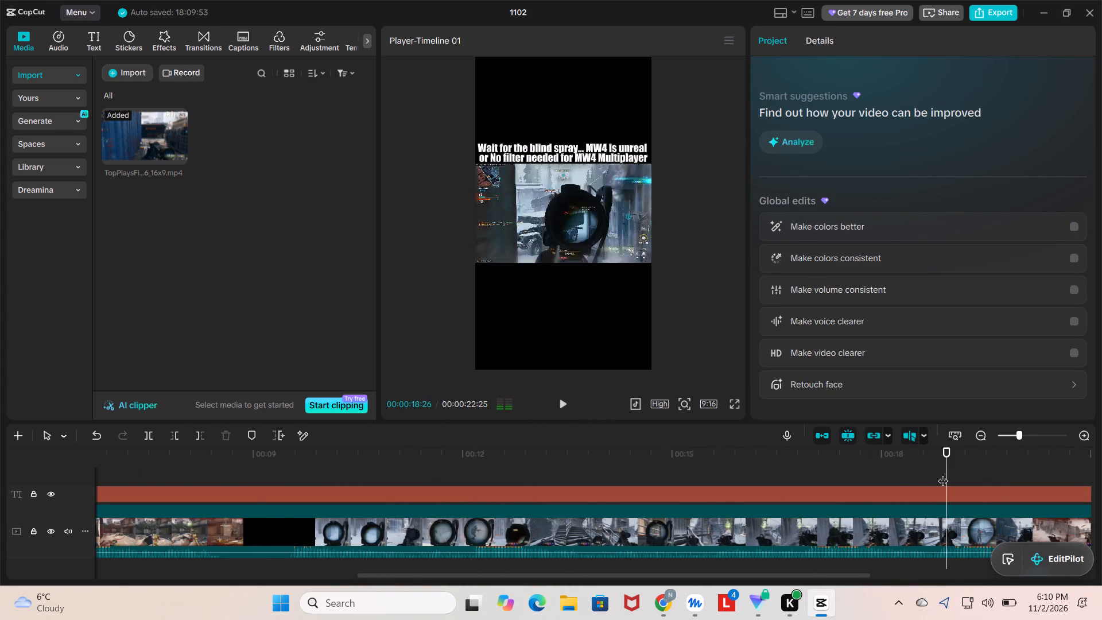
drag(943, 474, 250, 439)
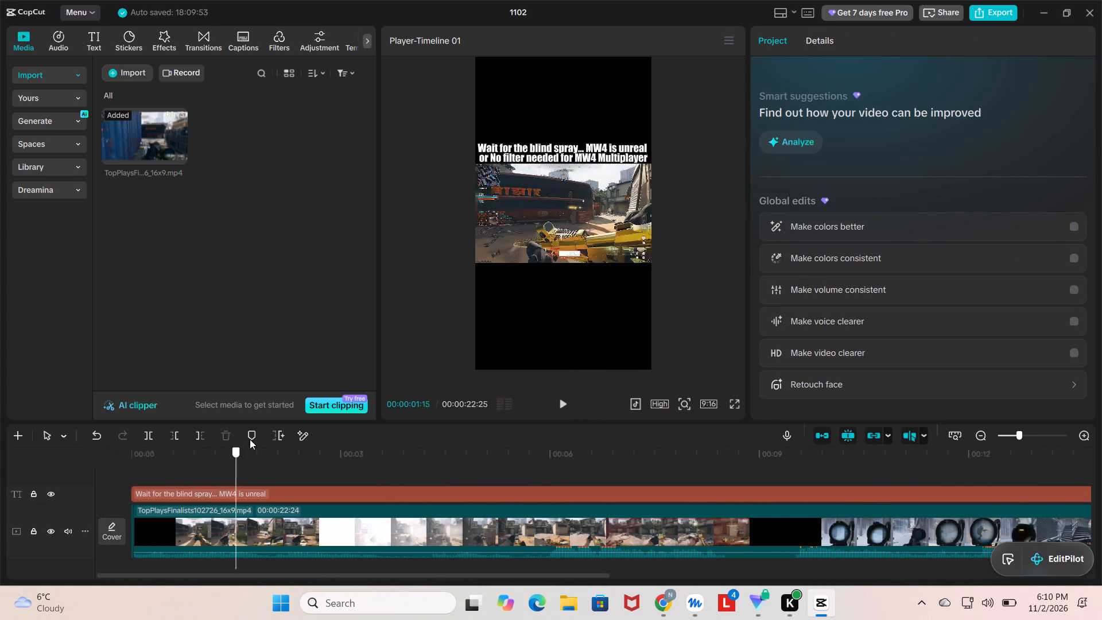
drag(250, 439, 88, 448)
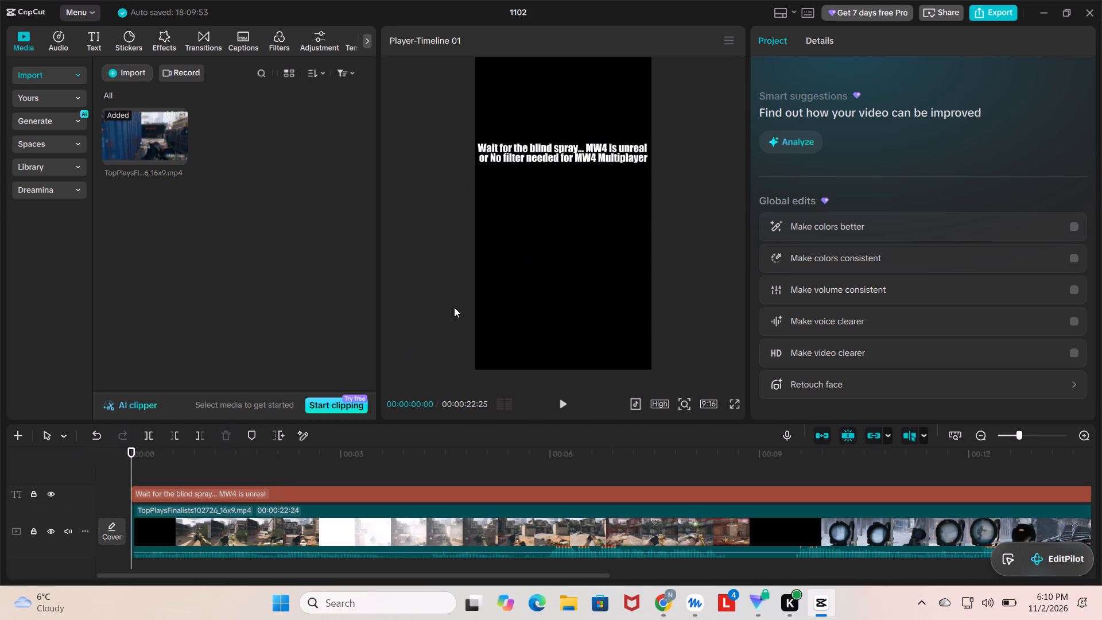
click(420, 200)
drag(126, 459, 104, 459)
drag(104, 459, 96, 459)
click(658, 602)
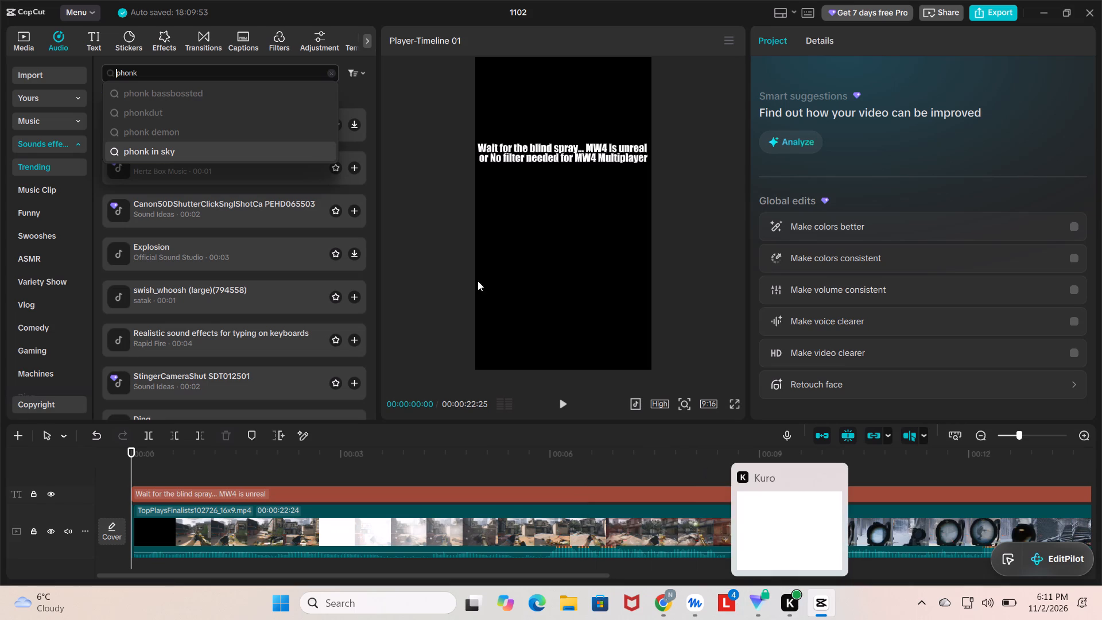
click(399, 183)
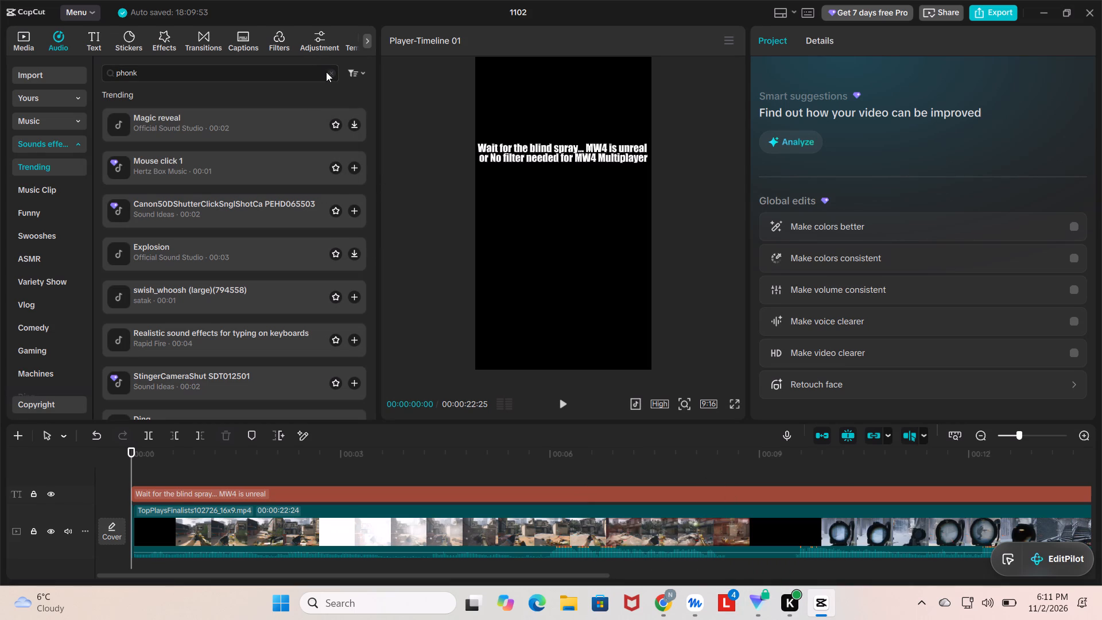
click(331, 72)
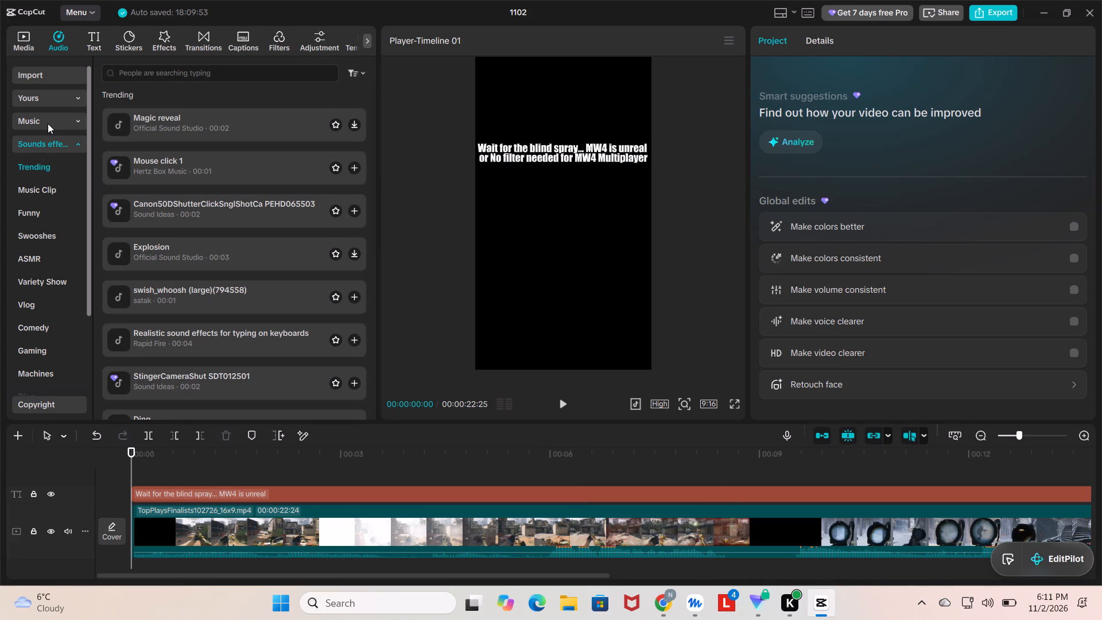
Search the music library, rather than the sound effects, for "atmospheric phonk".
click(48, 123)
click(194, 72)
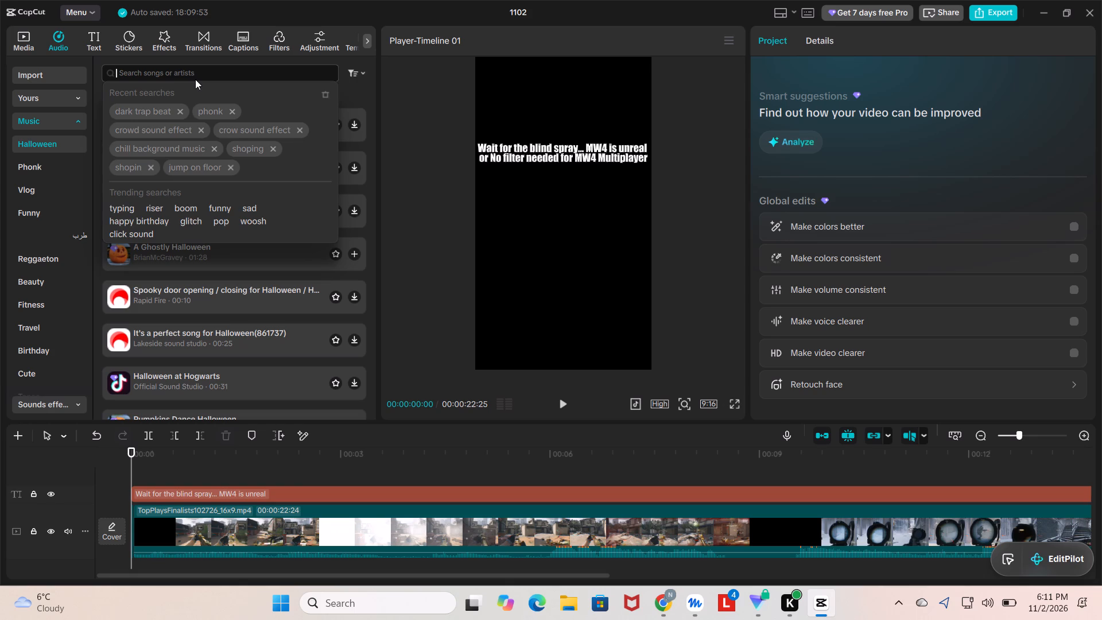
text(pho)
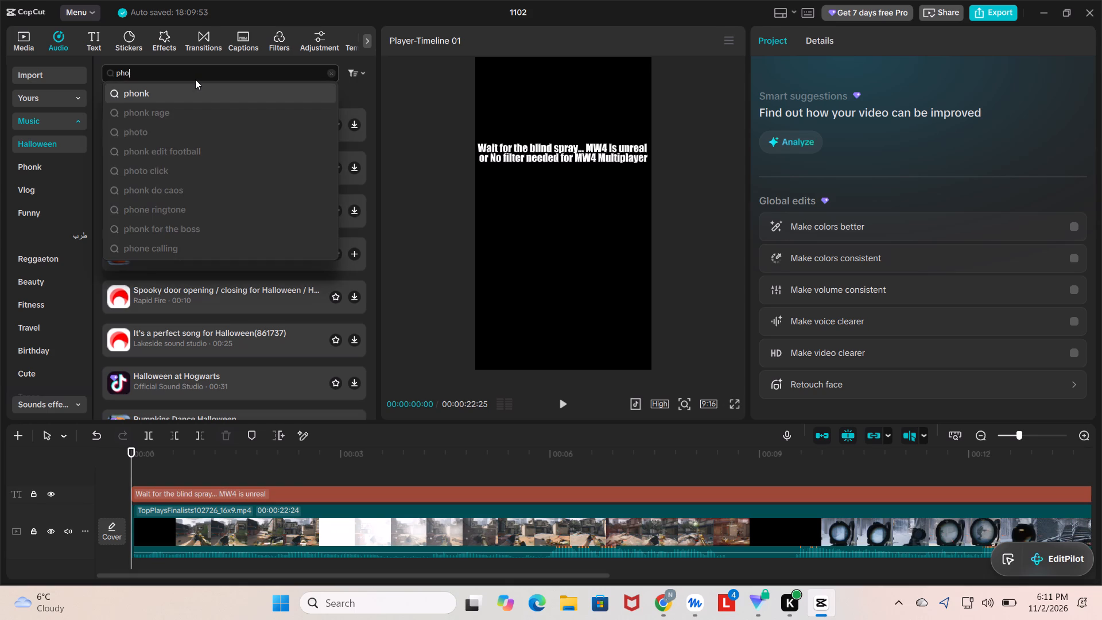
key(BackSpace)
key(BackSpace)
key(BackSpace)
key(BackSpace)
key(BackSpace)
key(a)
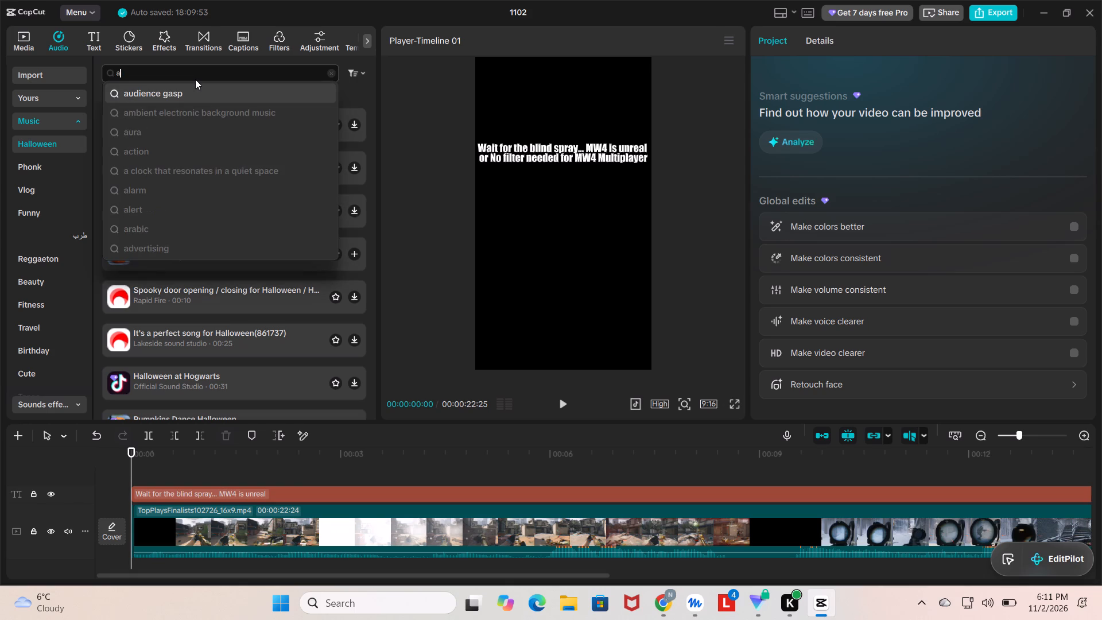
text(tmo)
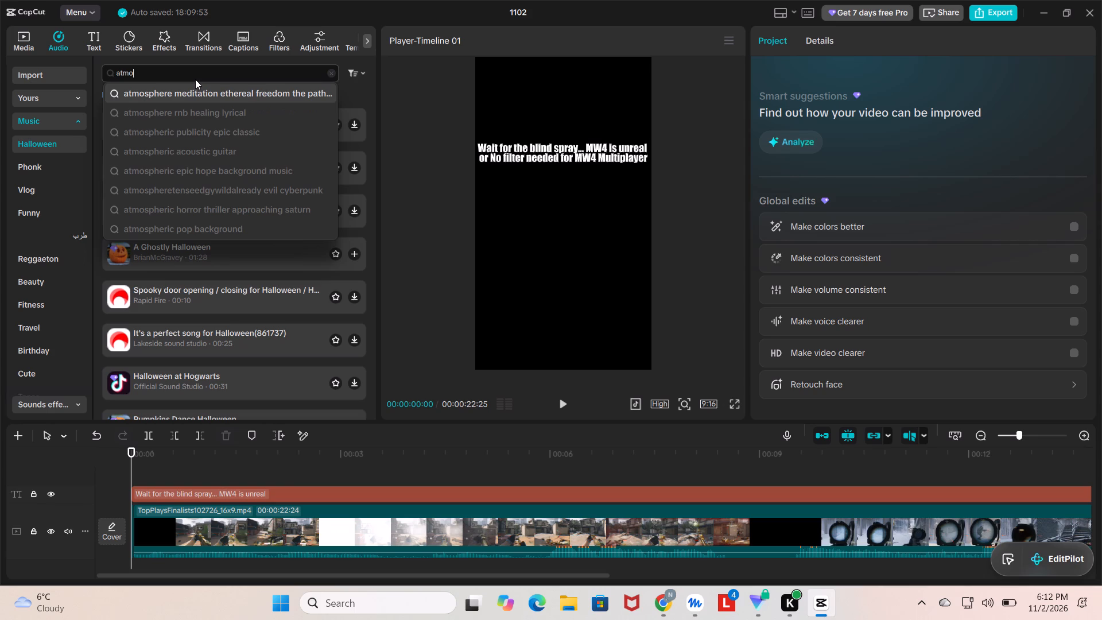
key(p)
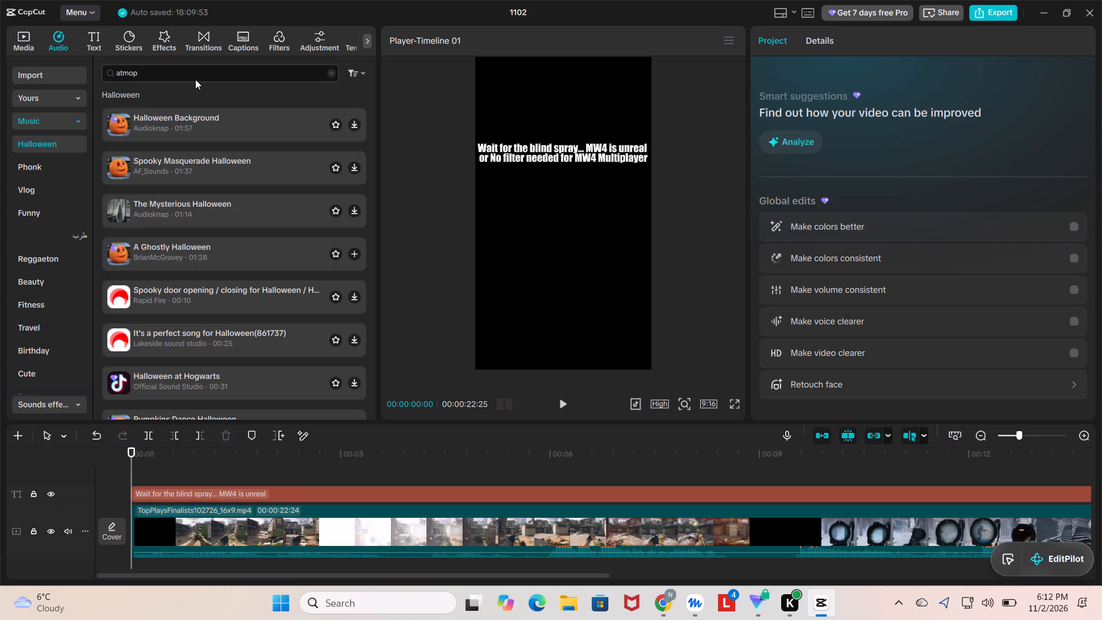
key(s)
key(BackSpace)
key(BackSpace)
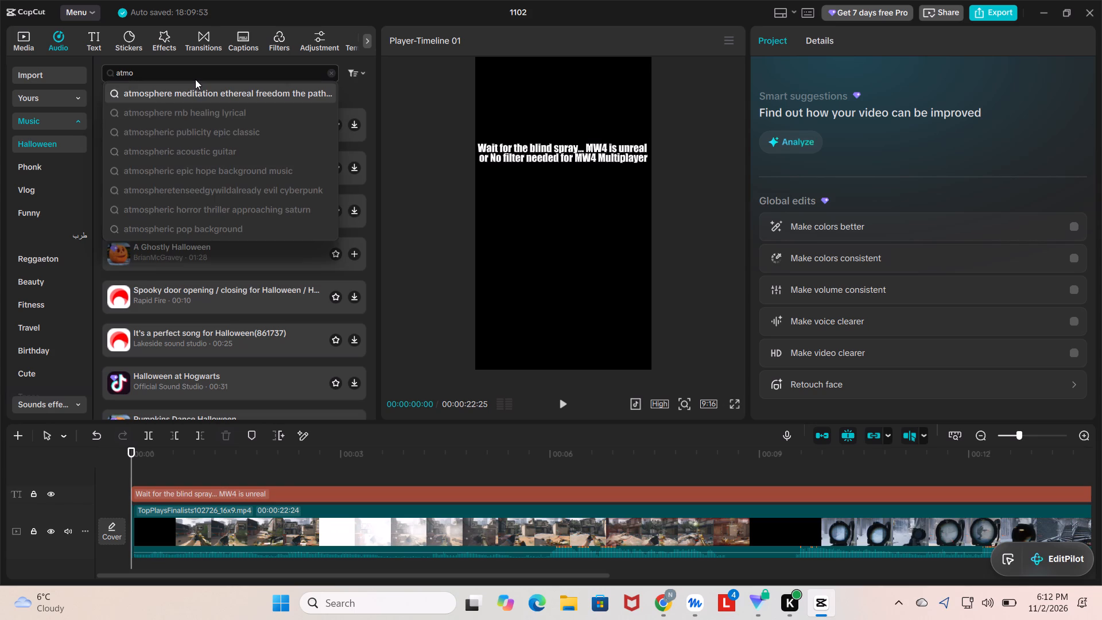
text(sp)
text(he)
text(ric)
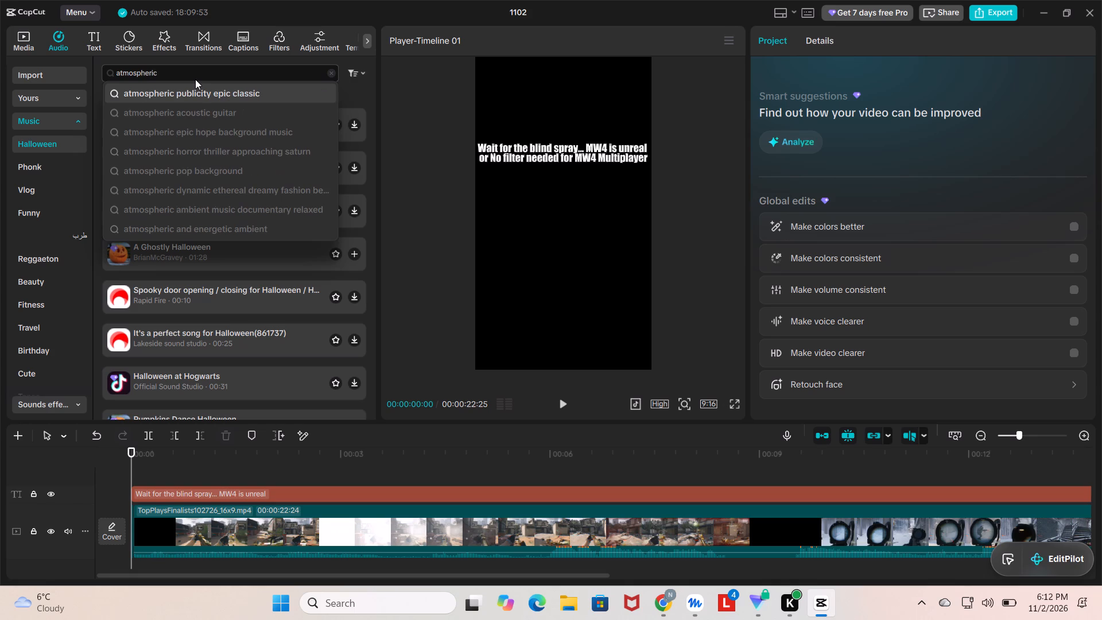
key(space)
text(p)
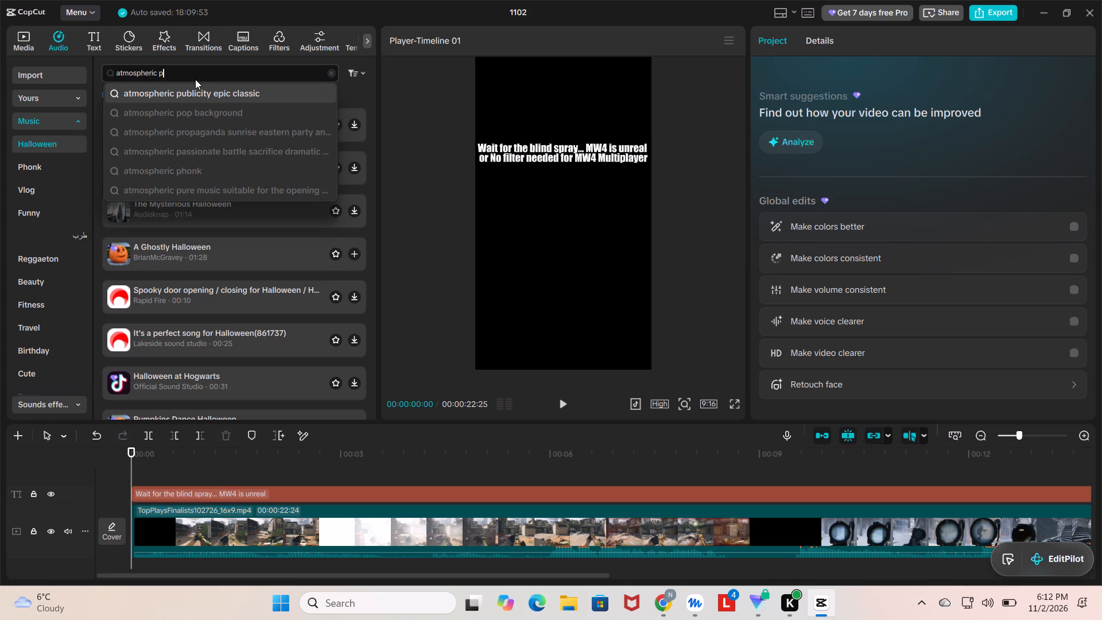
key(h)
key(BackSpace)
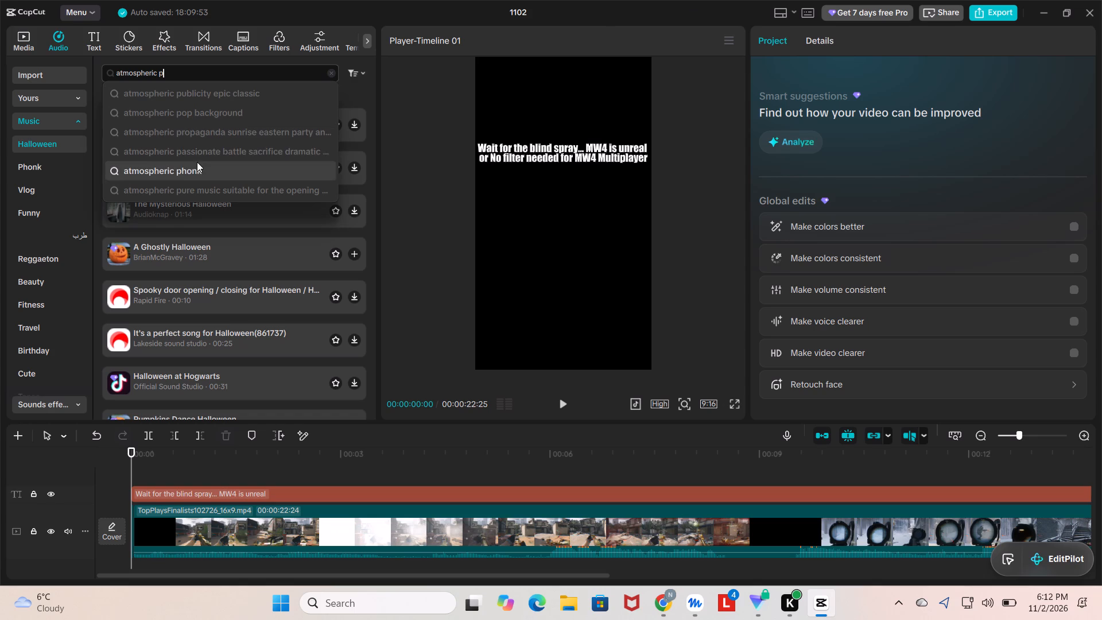
drag(193, 165, 188, 166)
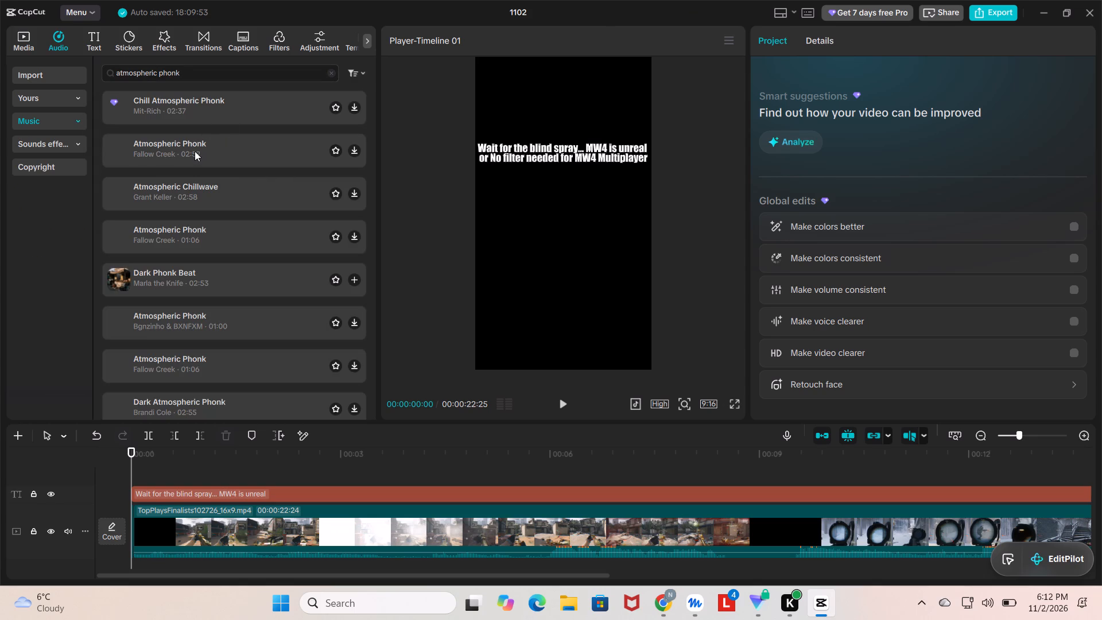
Preview the 02:52 Atmospheric Phonk track by Fallow Creek from the music results.
click(194, 153)
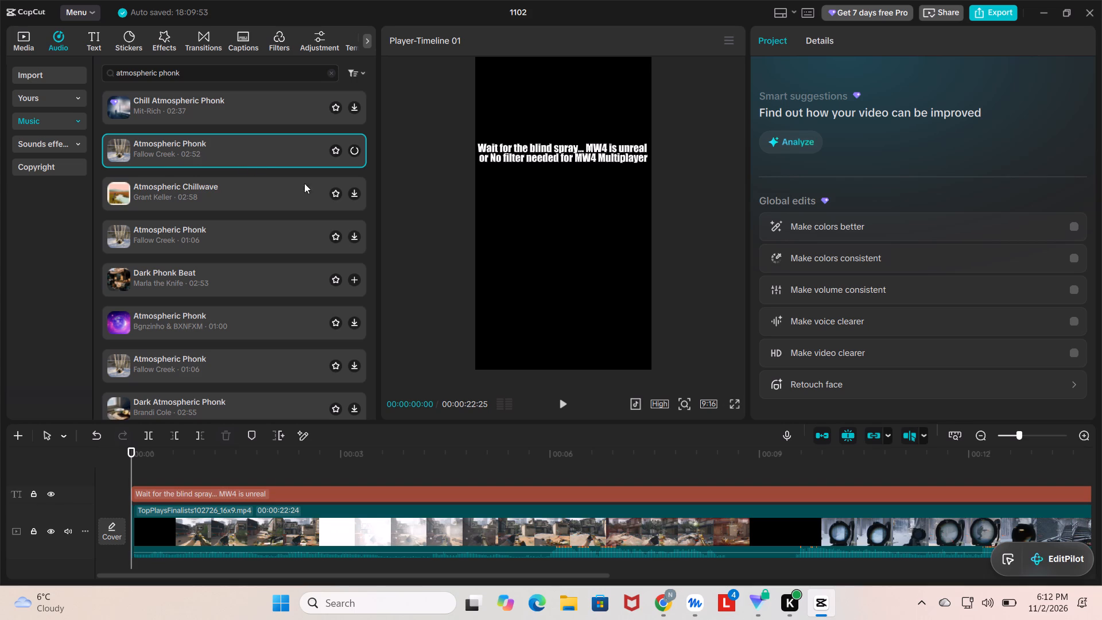
key(space)
key(space)
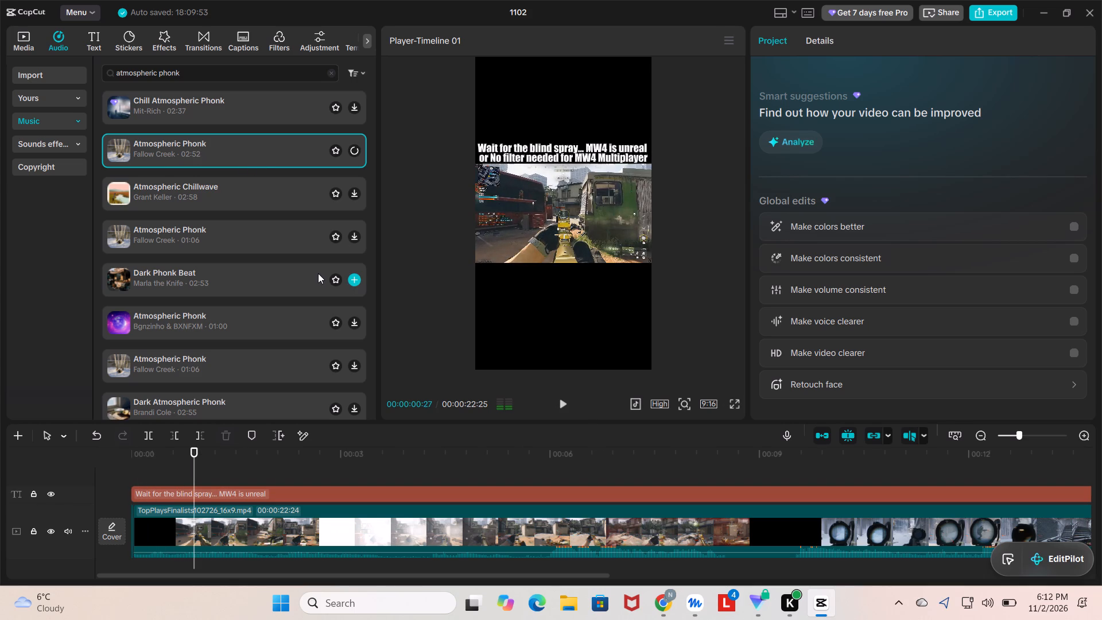
Switch to the YouTube page in Chrome, pause the Pyramids track in its mini player, and return to CapCut.
click(661, 597)
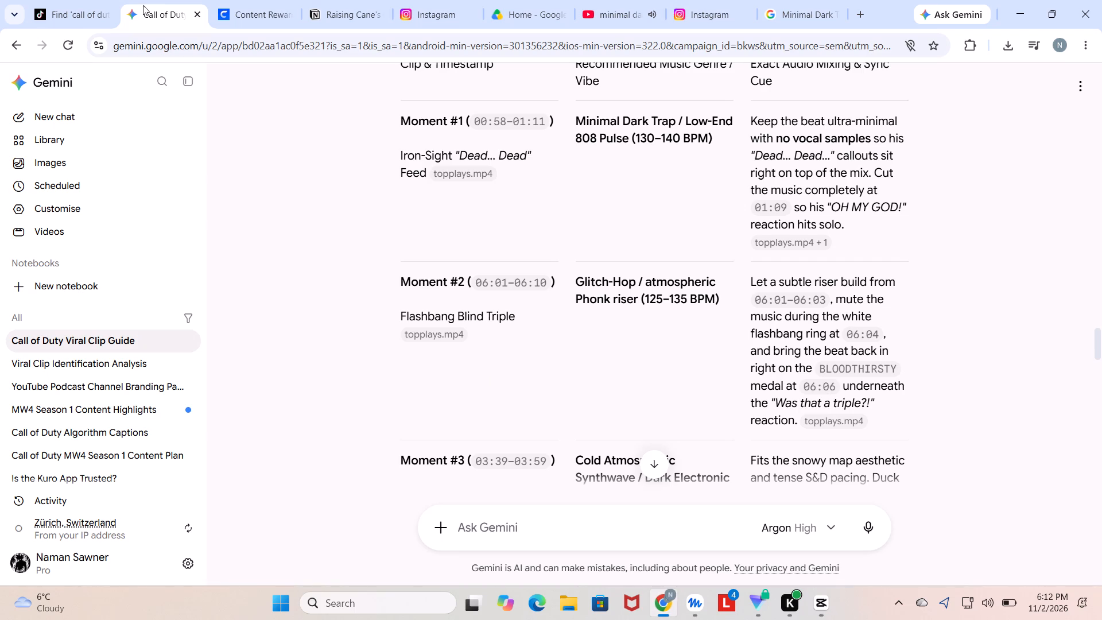
click(614, 6)
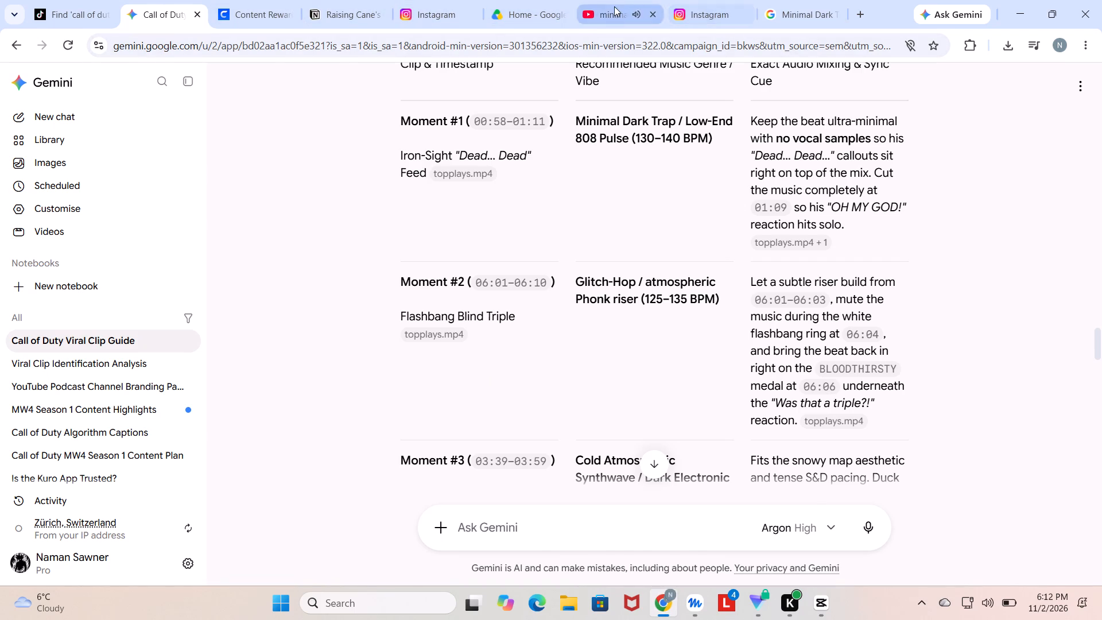
click(960, 408)
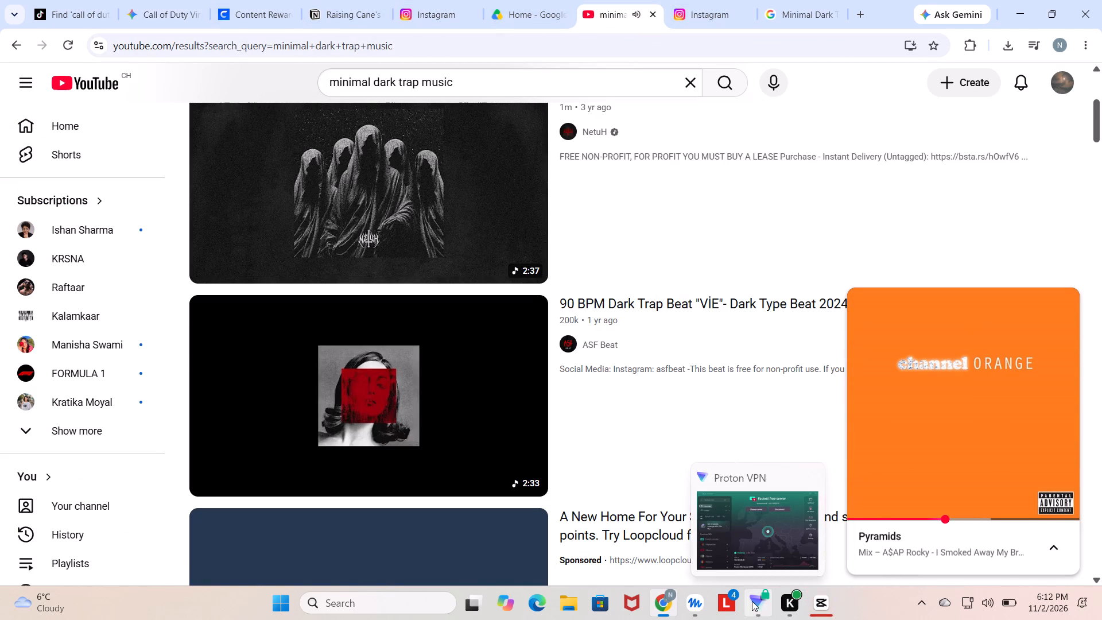
click(692, 605)
click(825, 615)
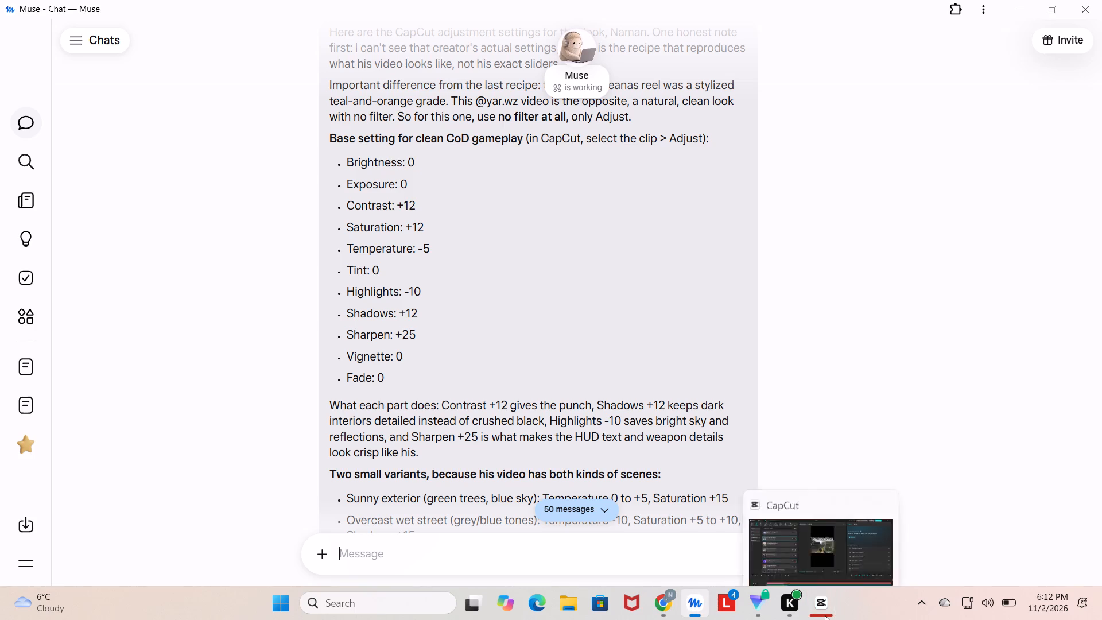
Preview Atmospheric Chillwave by Grant Keller and the Atmospheric Phonk tracks by Fallow Creek (01:06) and Bgnzinho & BXNFXM (01:00).
click(200, 190)
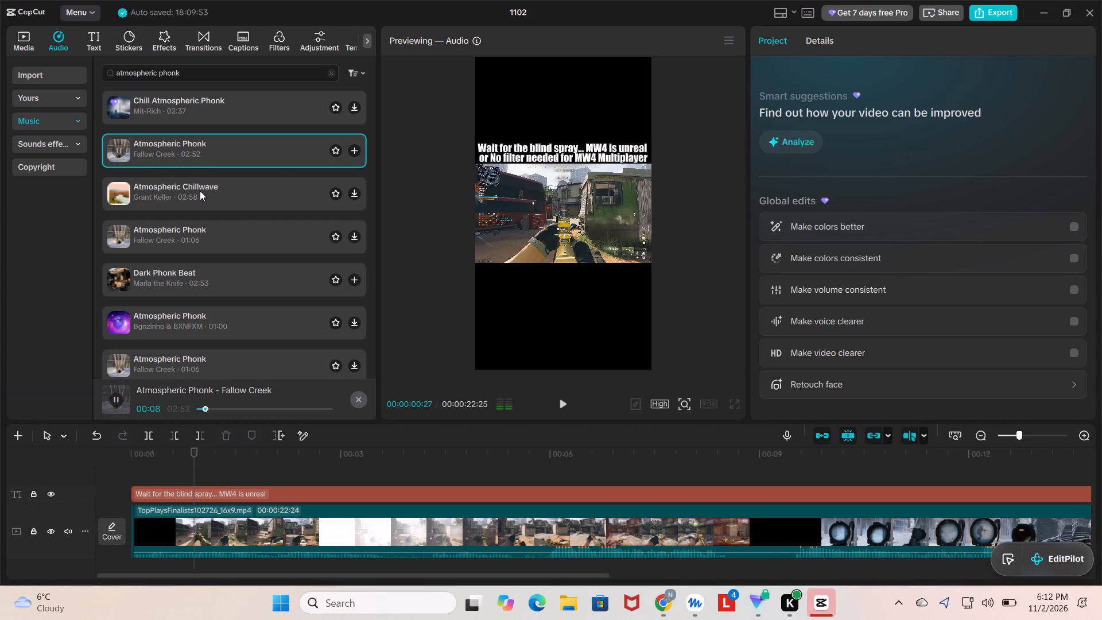
click(177, 239)
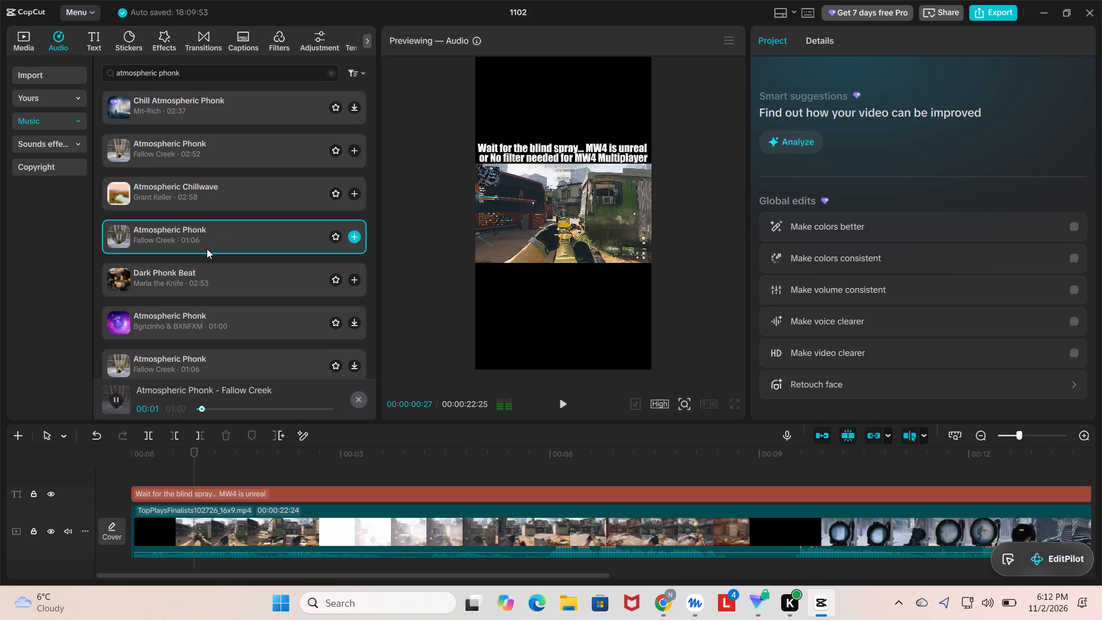
click(199, 315)
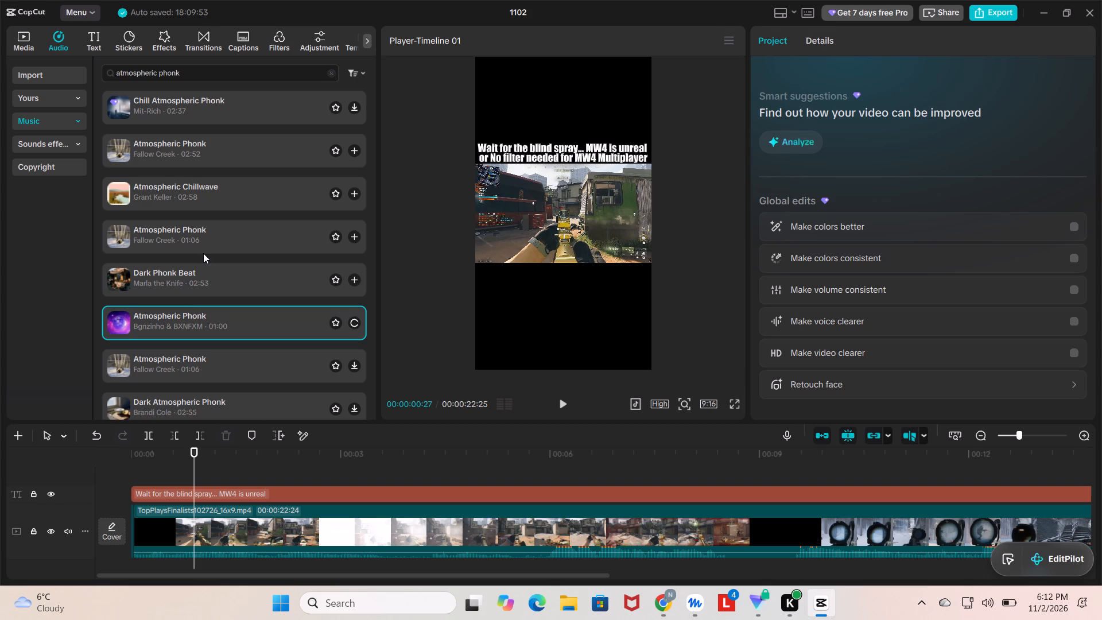
Add the 01:00 Atmospheric Phonk track by Bgnzinho & BXNFXM to the timeline, starting at the beginning of the video.
scroll(212, 246, down, 2)
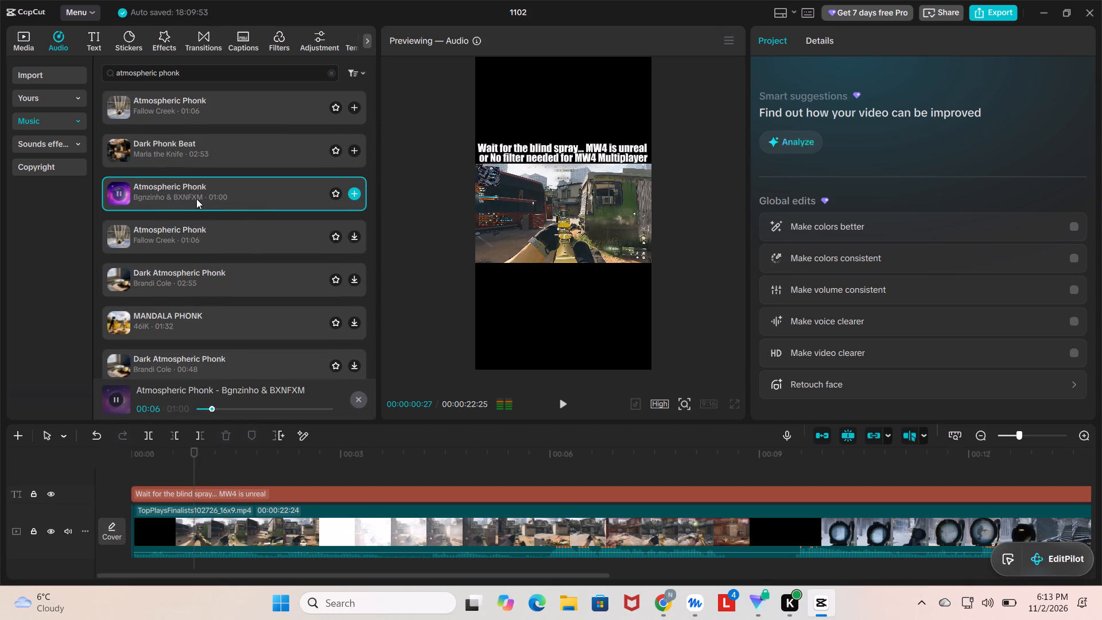
drag(196, 199, 110, 568)
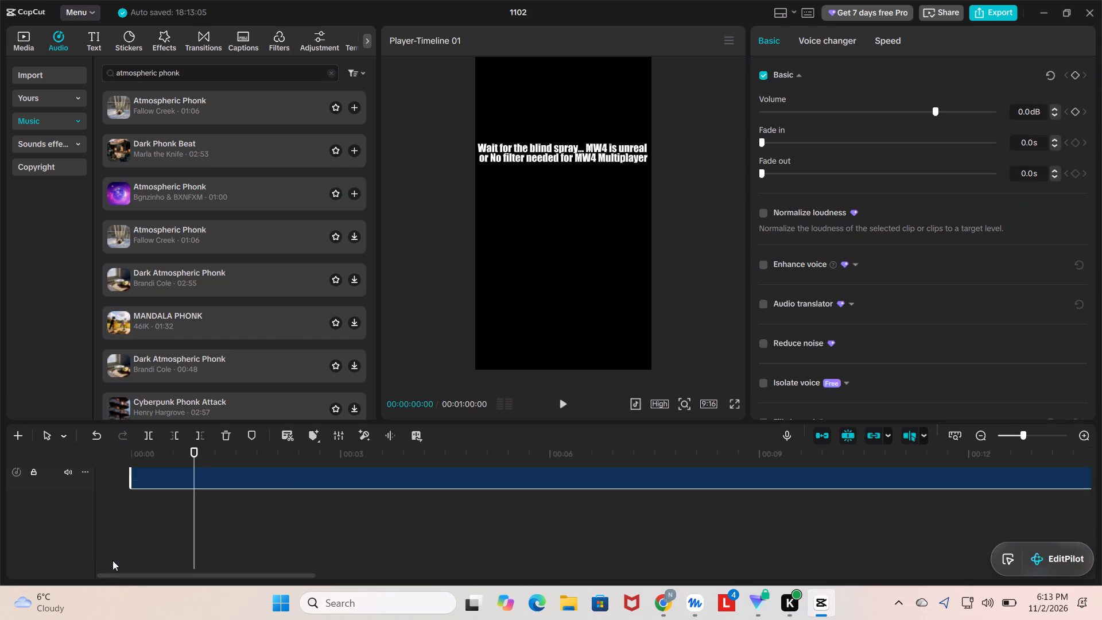
Split the Atmospheric Phonk music clip where the video clip ends, at 00:00:22:25.
click(187, 507)
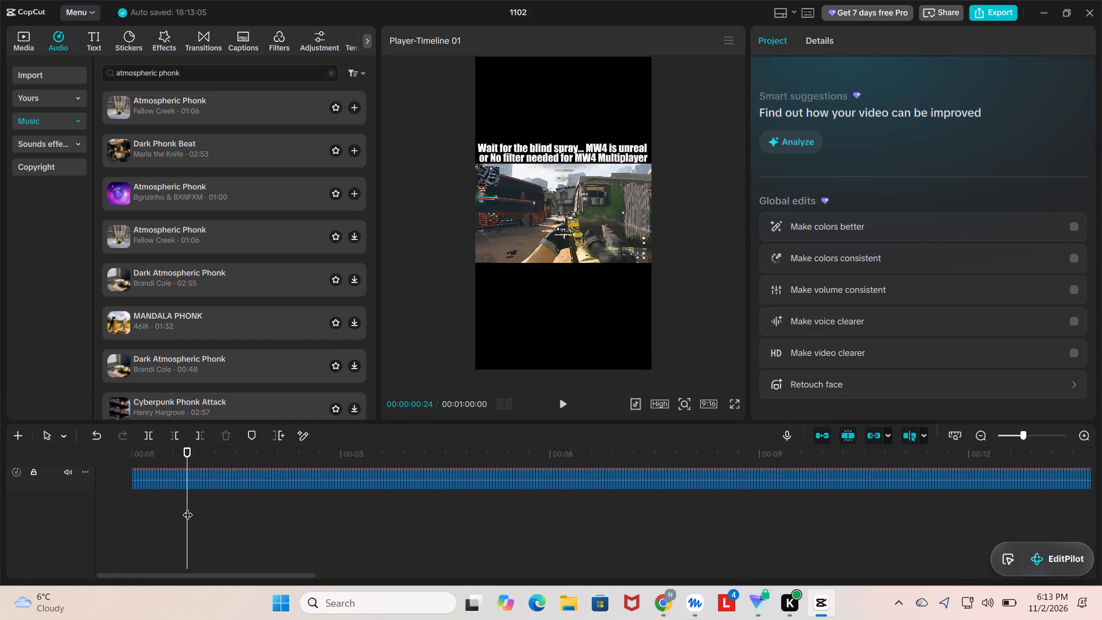
drag(189, 508, 1101, 531)
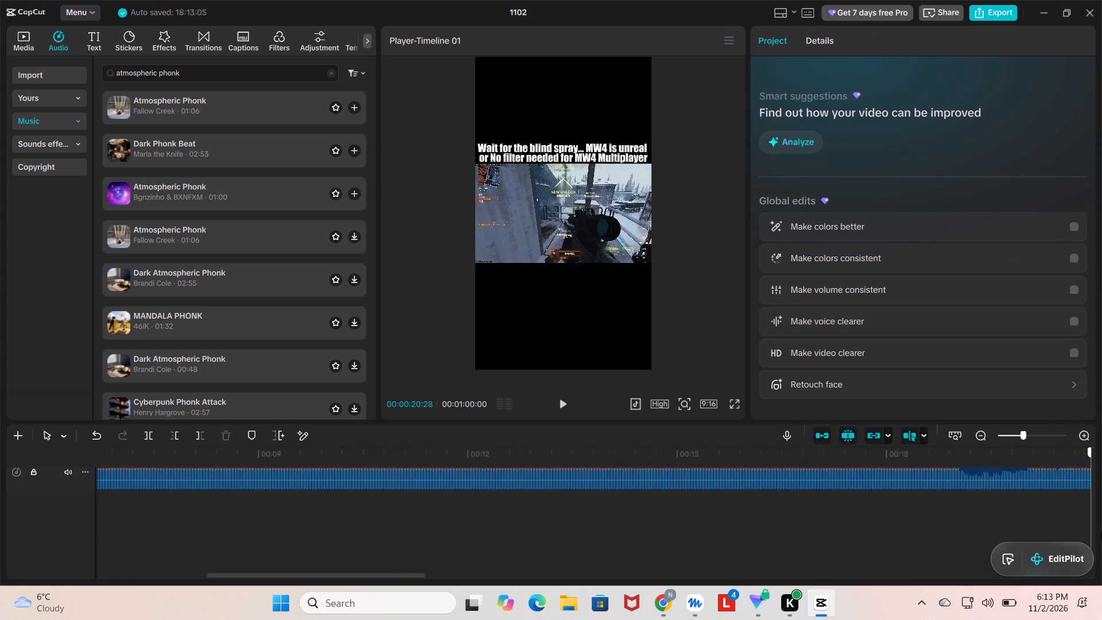
drag(1101, 531, 455, 459)
scroll(545, 537, up, 2)
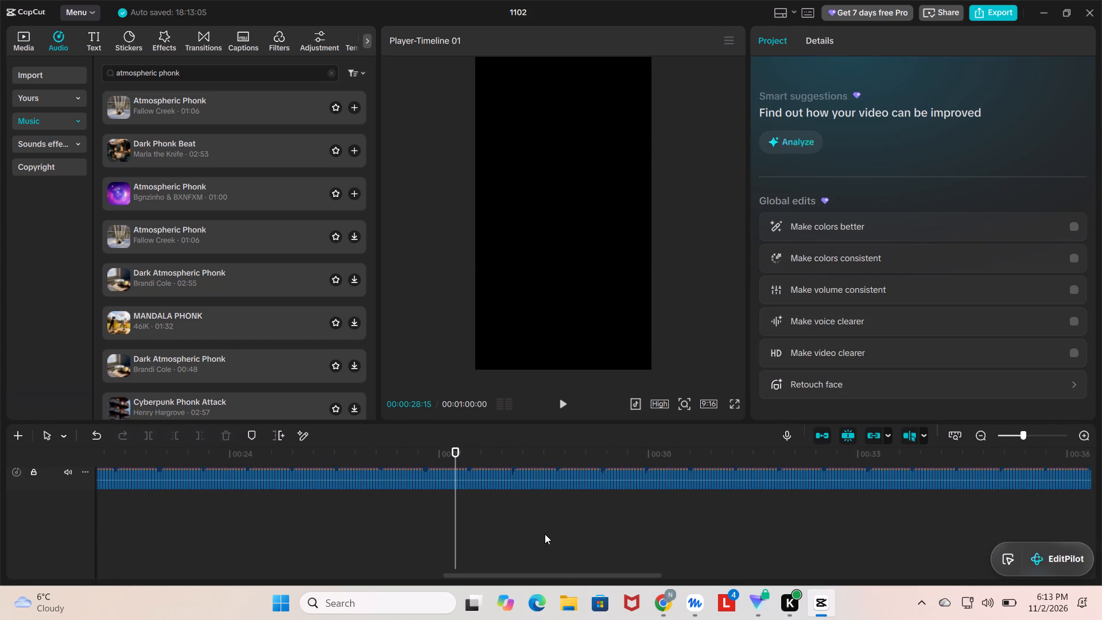
scroll(550, 534, up, 11)
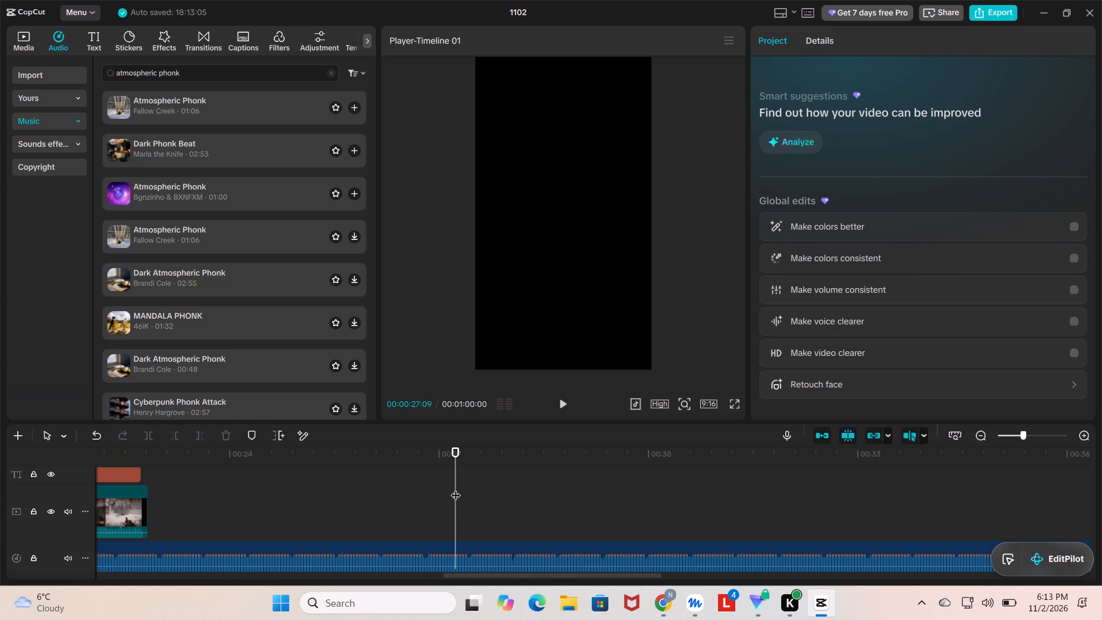
drag(456, 488, 148, 481)
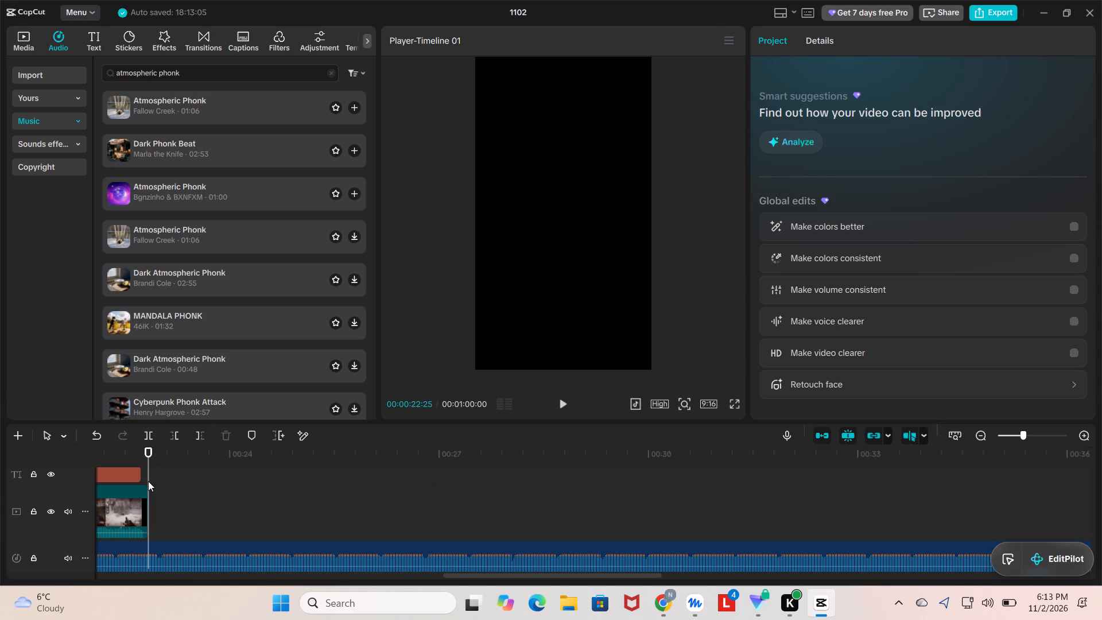
key(ctrl+b)
ctrl+click(173, 561)
key(ctrl+b)
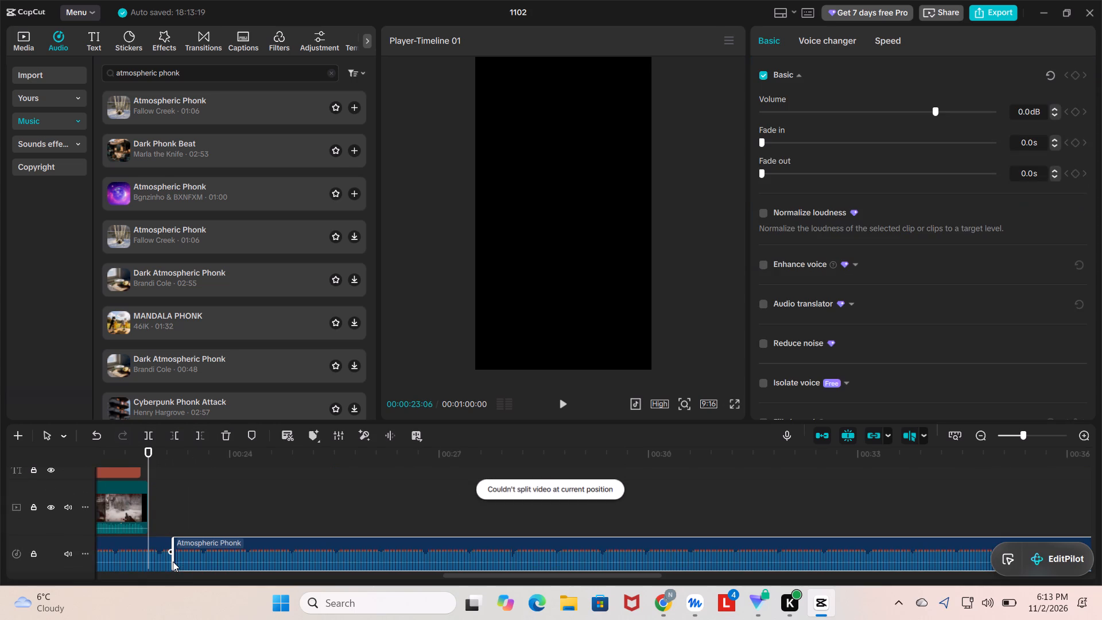
click(157, 549)
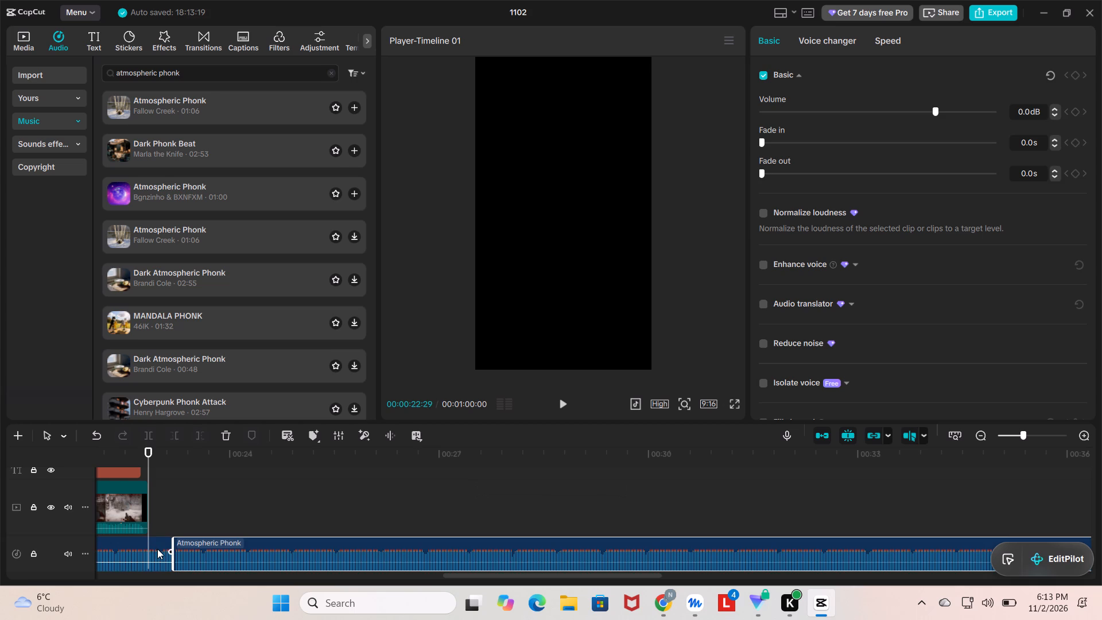
key(ctrl+b)
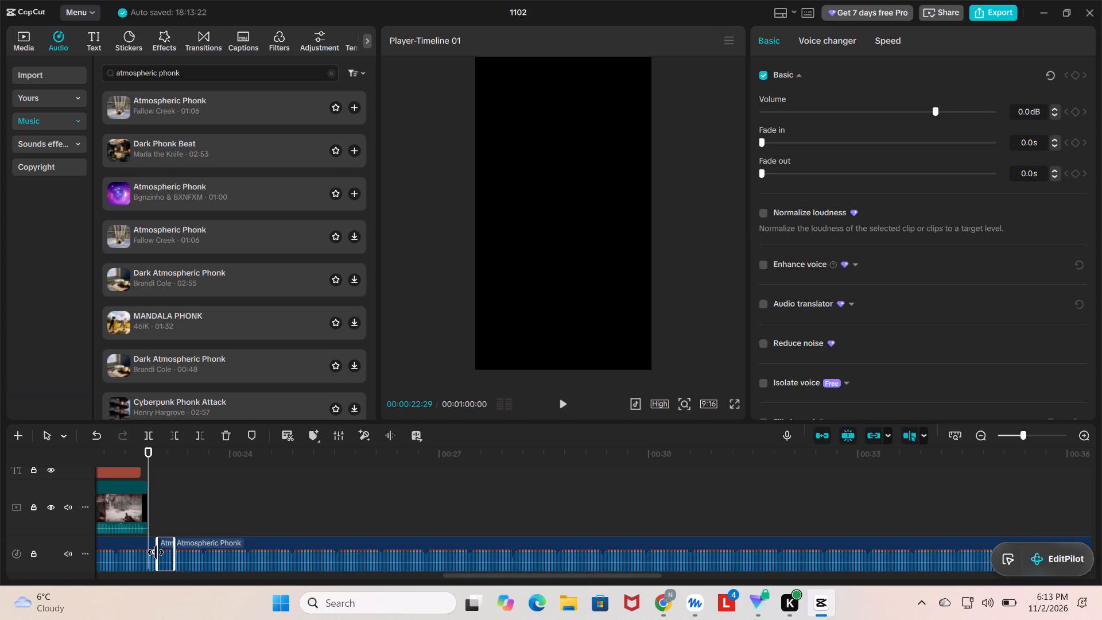
click(146, 544)
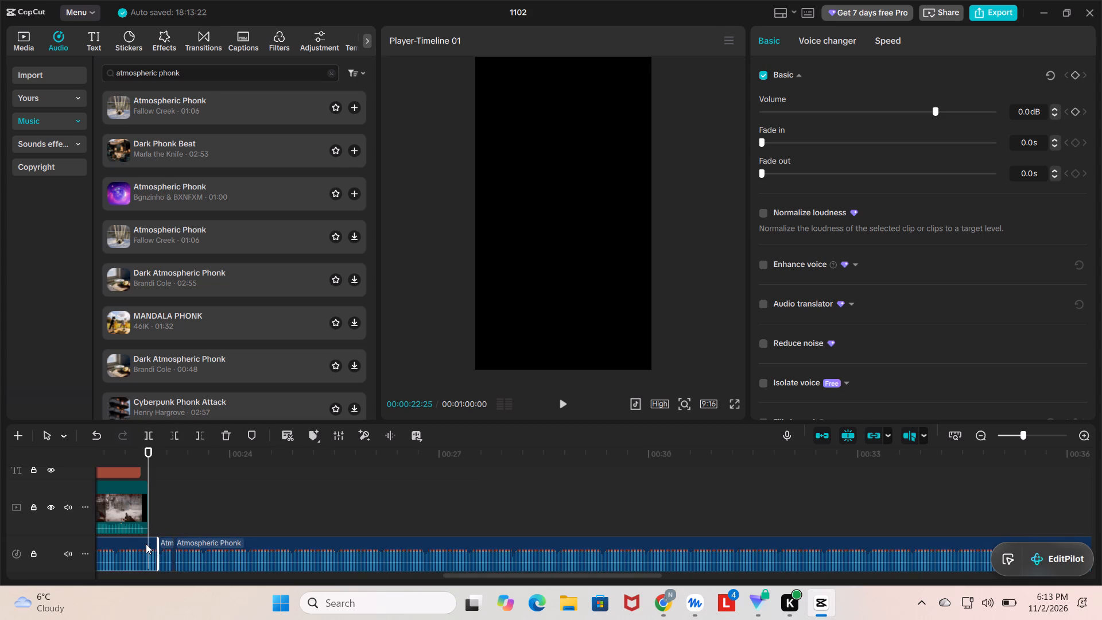
click(146, 544)
click(149, 495)
key(ctrl+b)
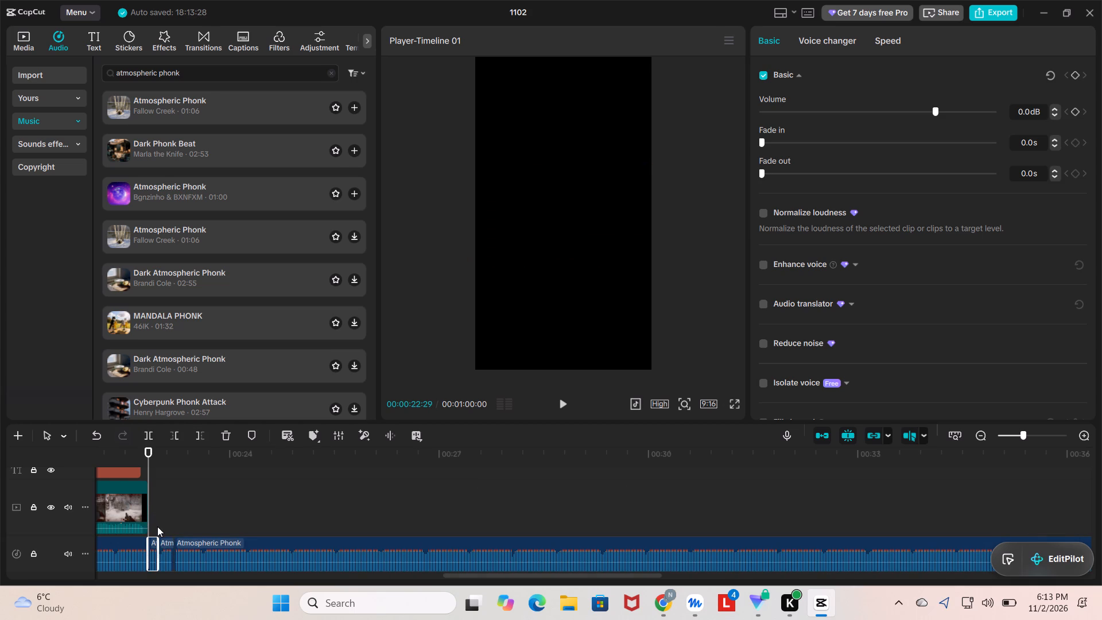
Delete all leftover Atmospheric Phonk pieces that extend past the end of the video clip.
key(BackSpace)
click(164, 549)
key(BackSpace)
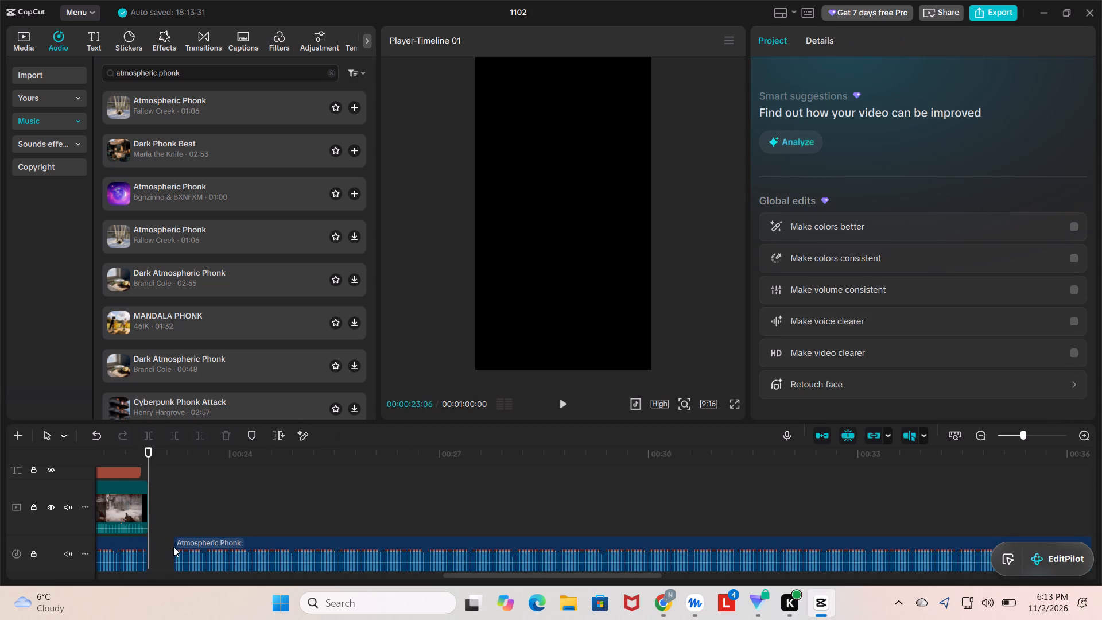
click(180, 545)
key(BackSpace)
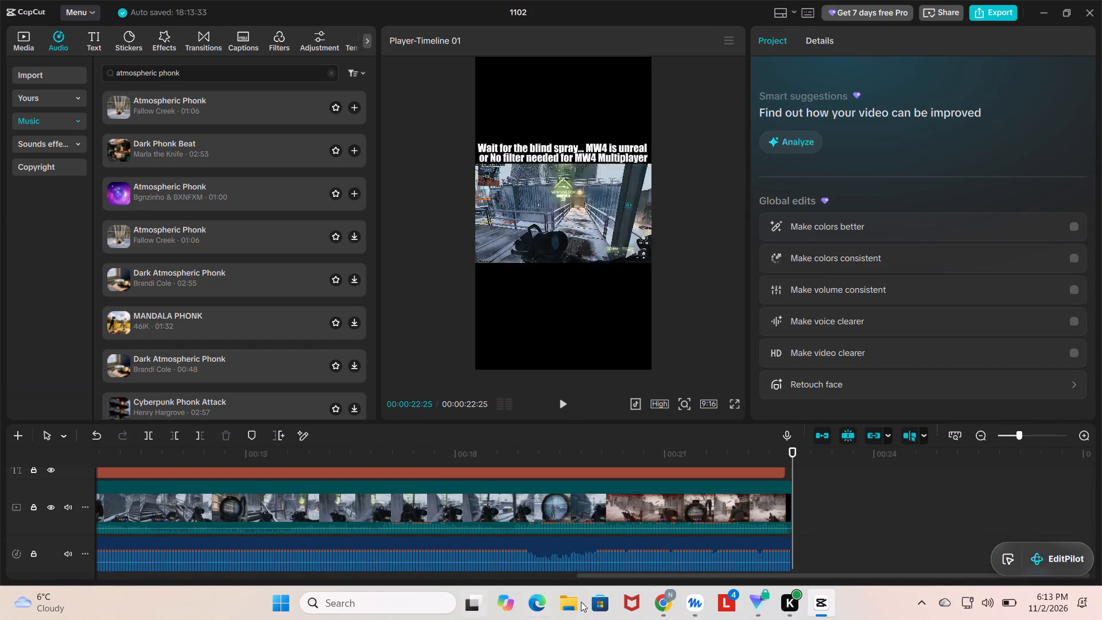
Give the remaining Atmospheric Phonk clip a 1.0 s fade out and lower its volume to -20.5 dB.
click(685, 561)
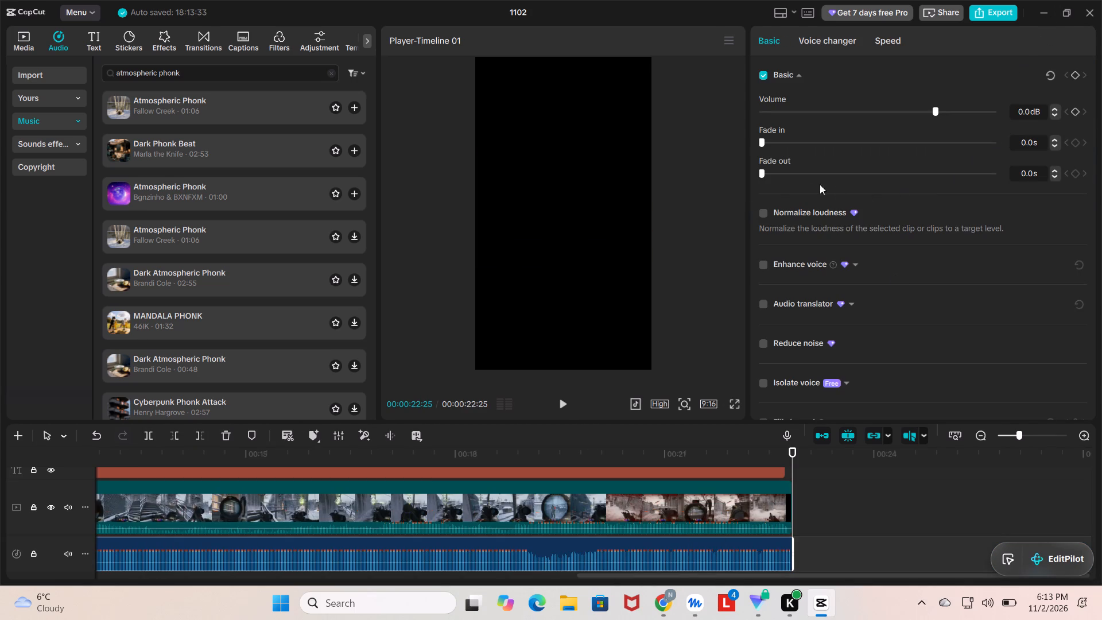
click(775, 175)
click(785, 172)
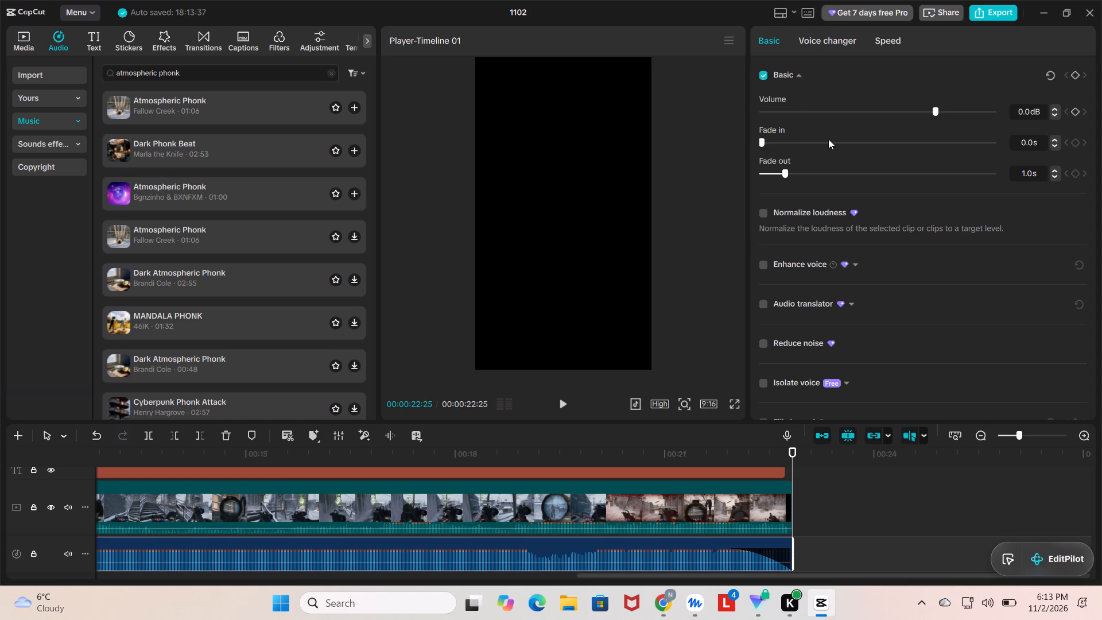
drag(934, 107, 886, 113)
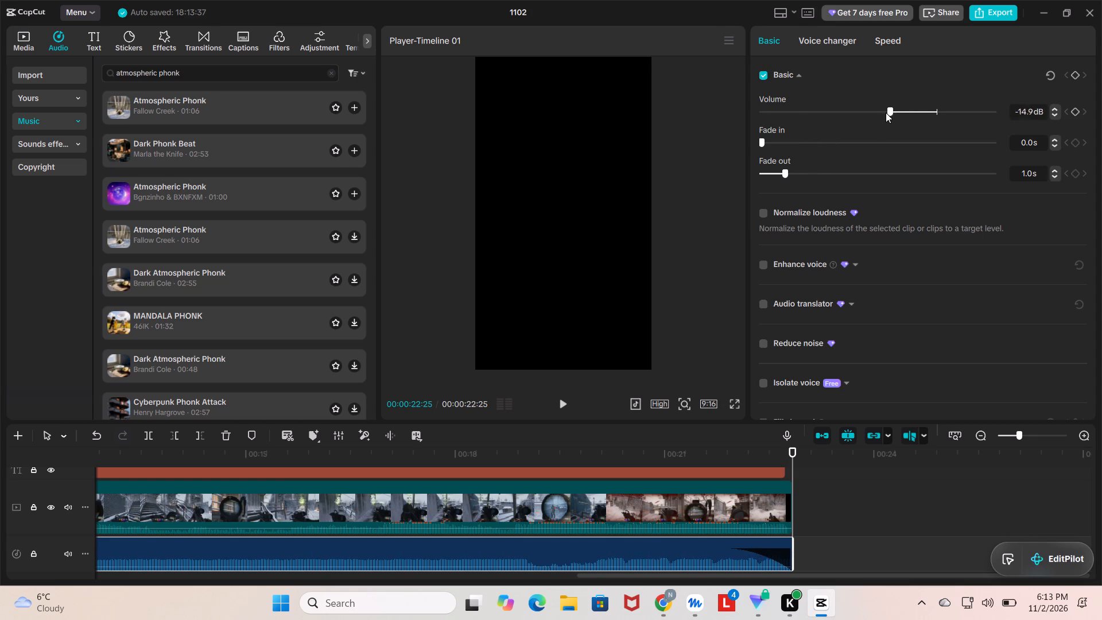
drag(886, 113, 875, 118)
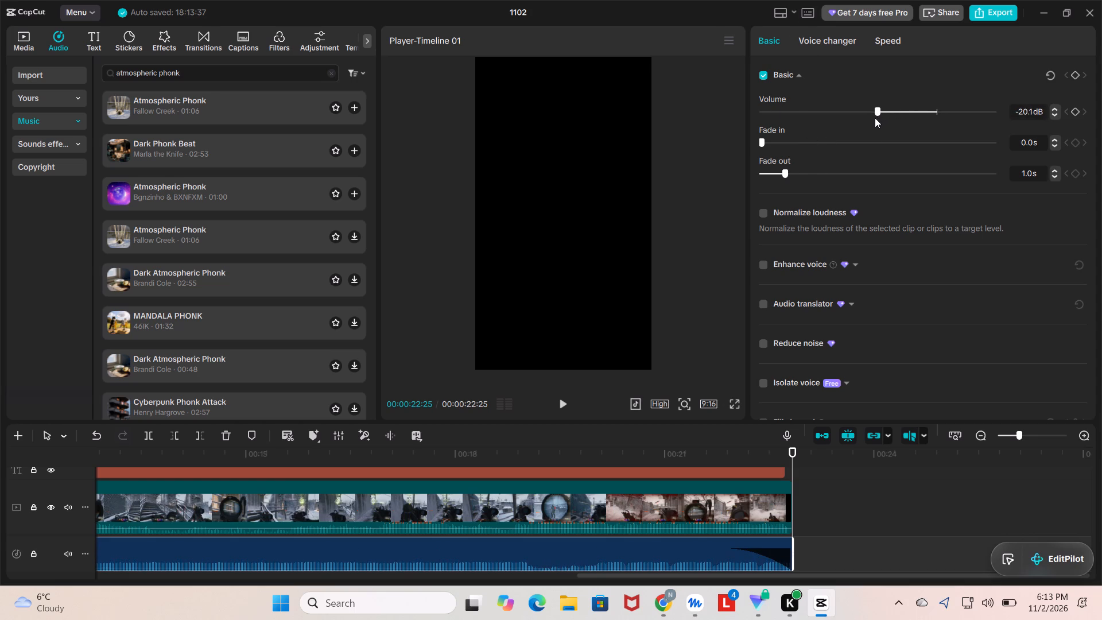
drag(875, 118, 874, 118)
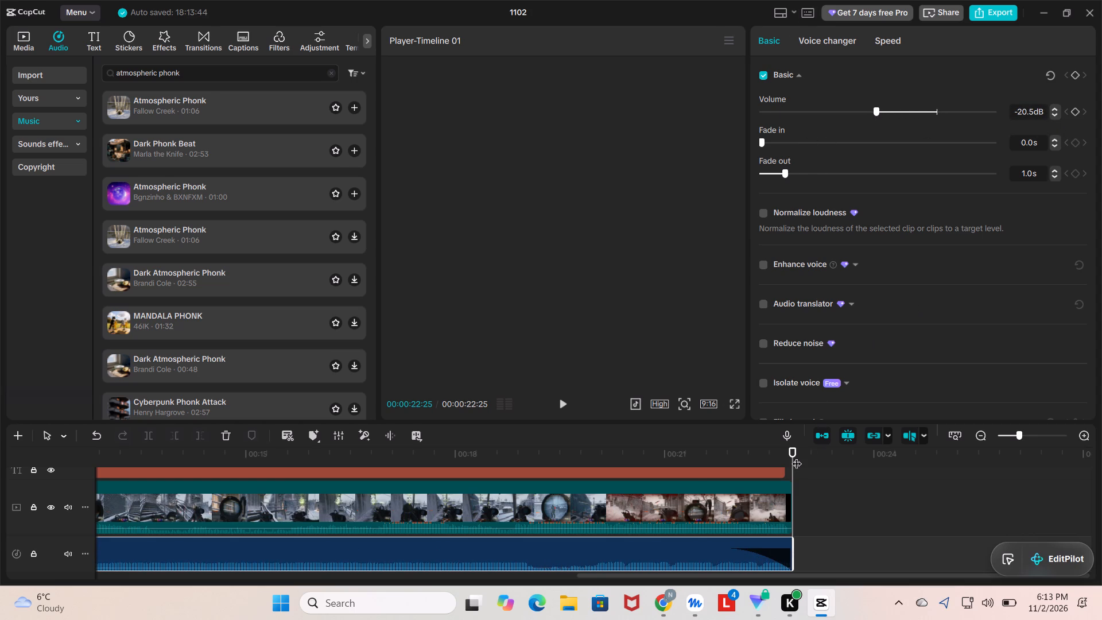
Play the short from the beginning to about 13 seconds to check the music level against the gameplay audio.
drag(793, 457, 0, 289)
key(space)
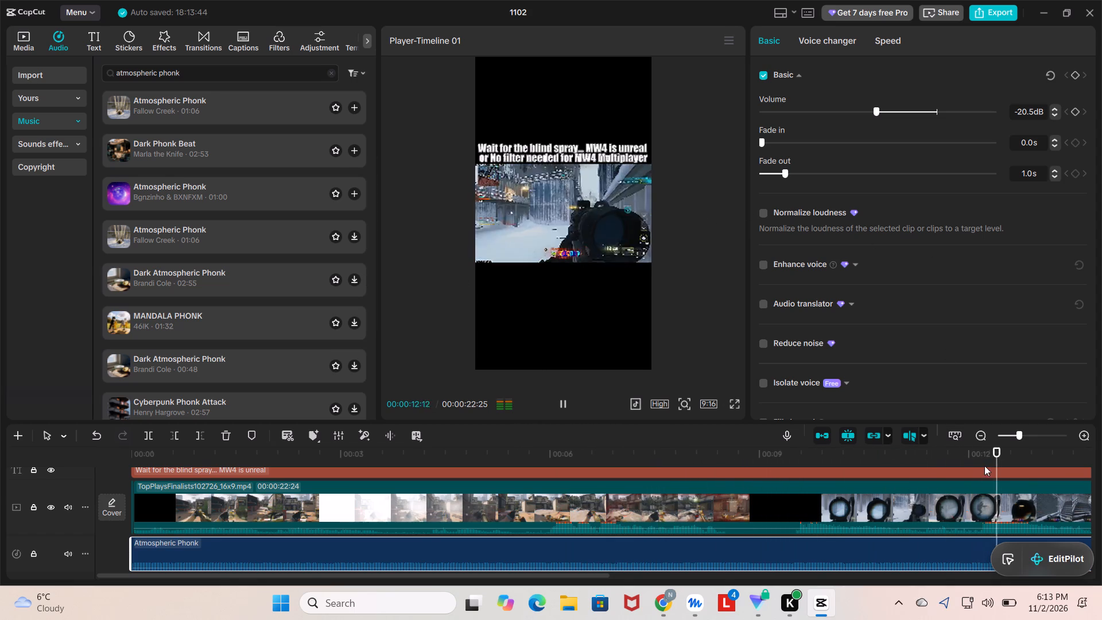
key(space)
key(space)
key(space)
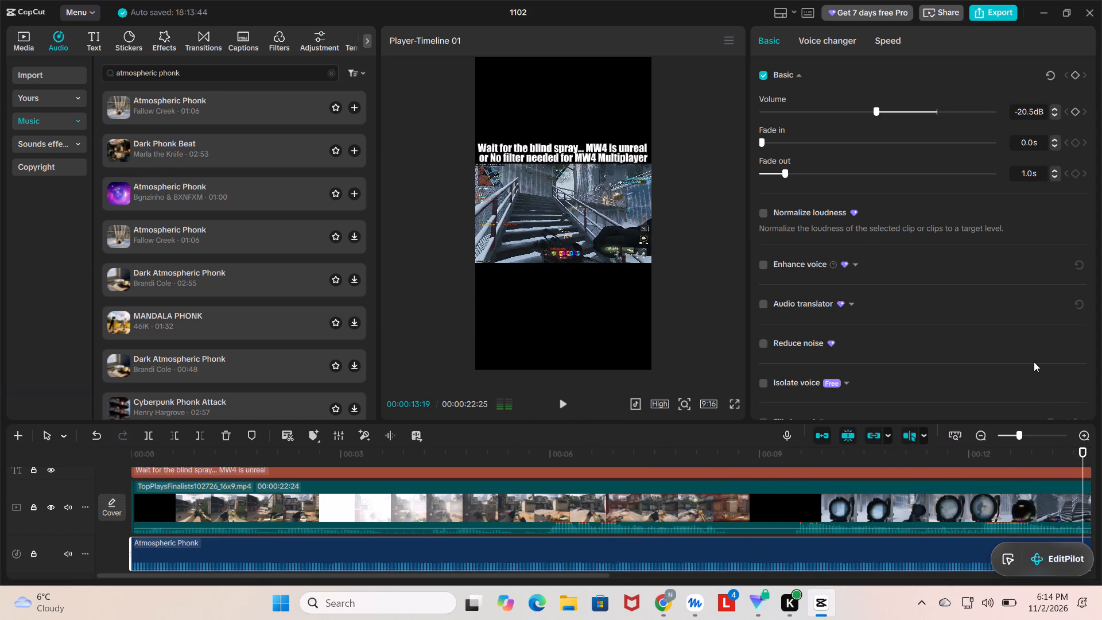
Raise the Atmospheric Phonk clip's volume to -16.0 dB.
triple_click(1056, 108)
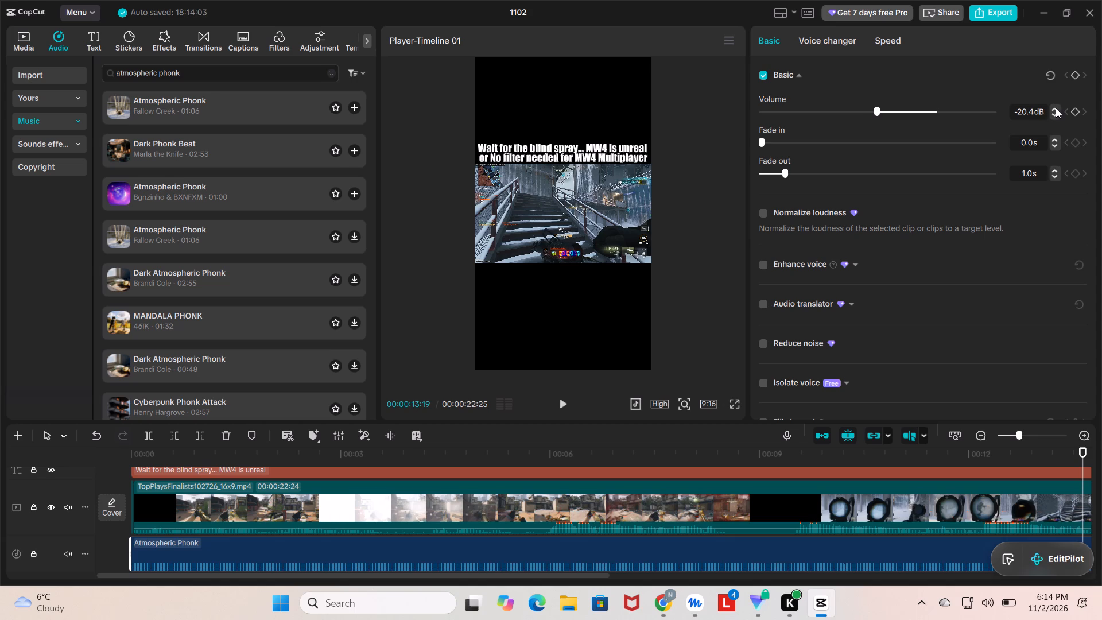
click(1056, 108)
triple_click(1056, 108)
double_click(1056, 107)
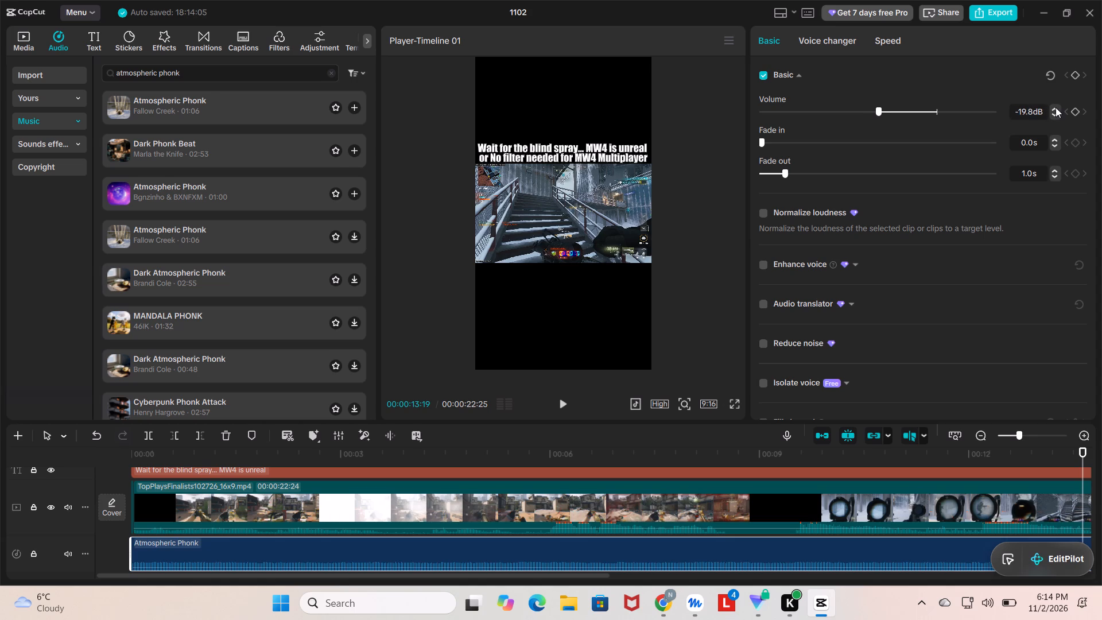
triple_click(1056, 107)
triple_click(1057, 107)
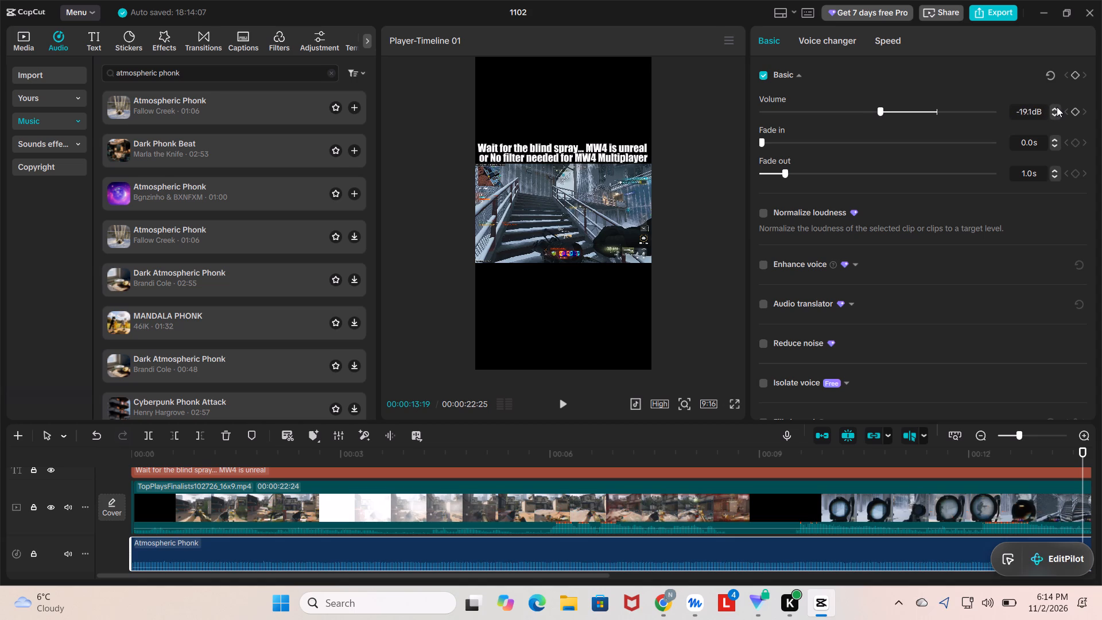
triple_click(1057, 107)
triple_click(1057, 107)
triple_click(1057, 107)
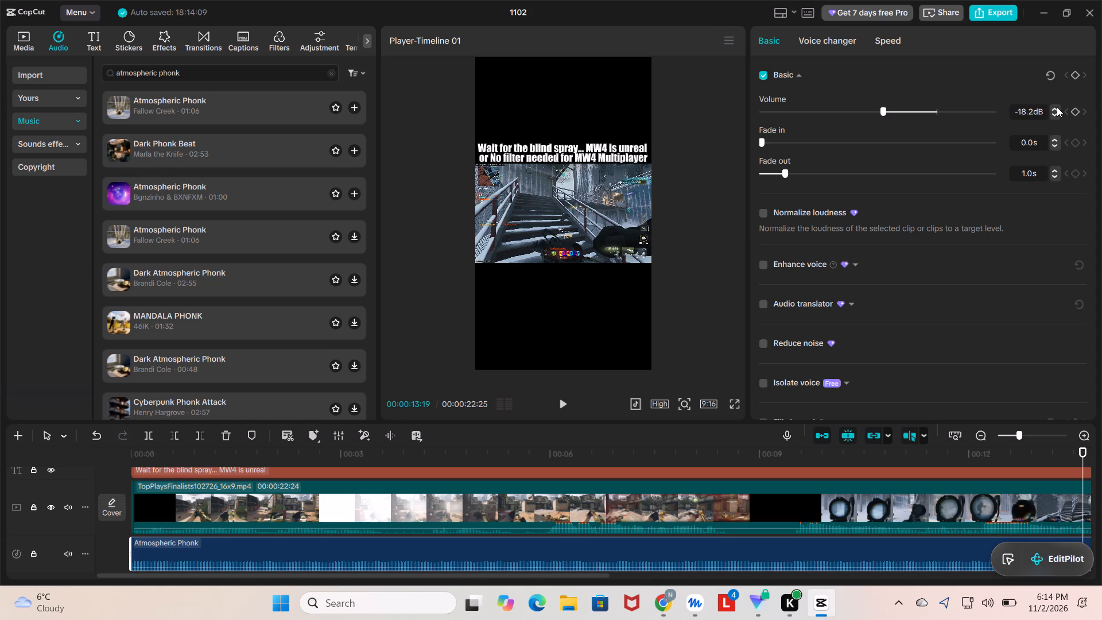
click(1057, 107)
click(1057, 108)
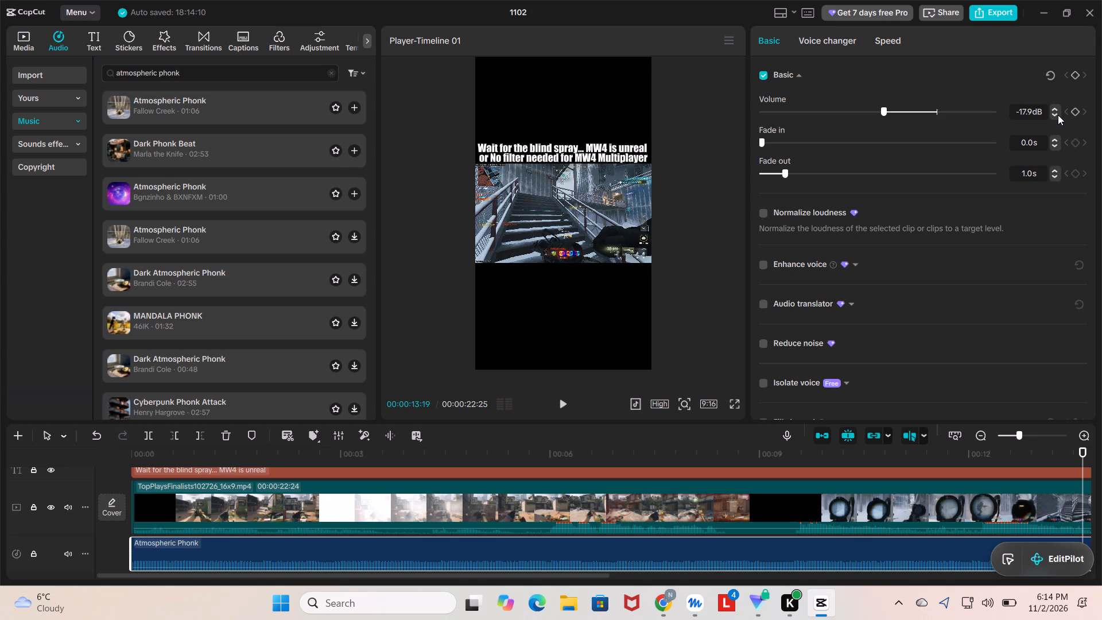
double_click(1058, 115)
click(1053, 102)
triple_click(1057, 108)
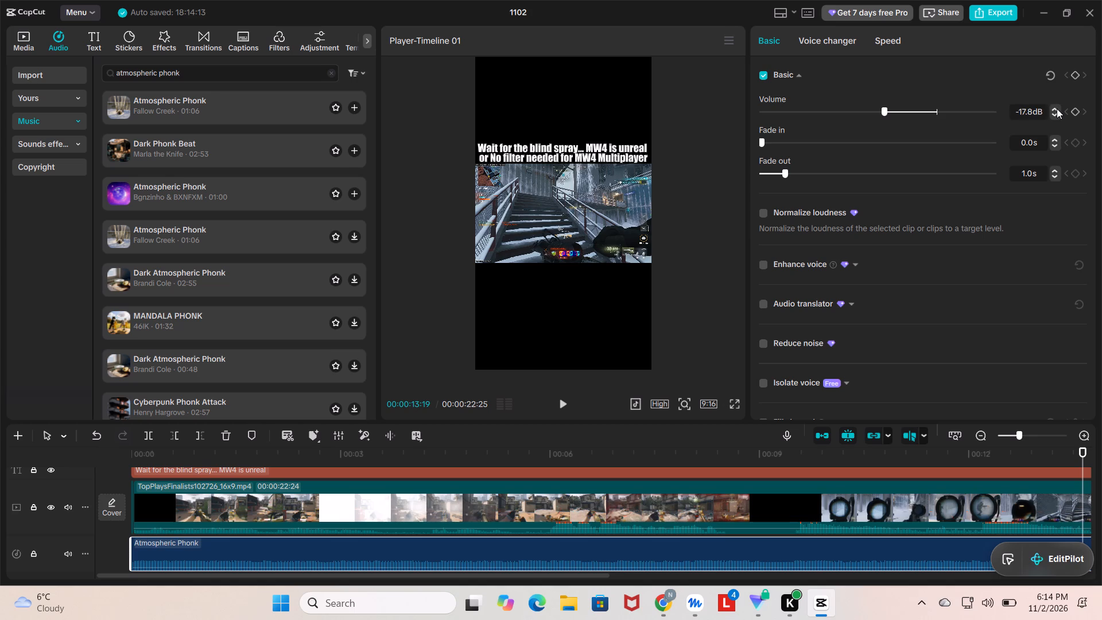
triple_click(1057, 108)
triple_click(1057, 108)
triple_click(1057, 108)
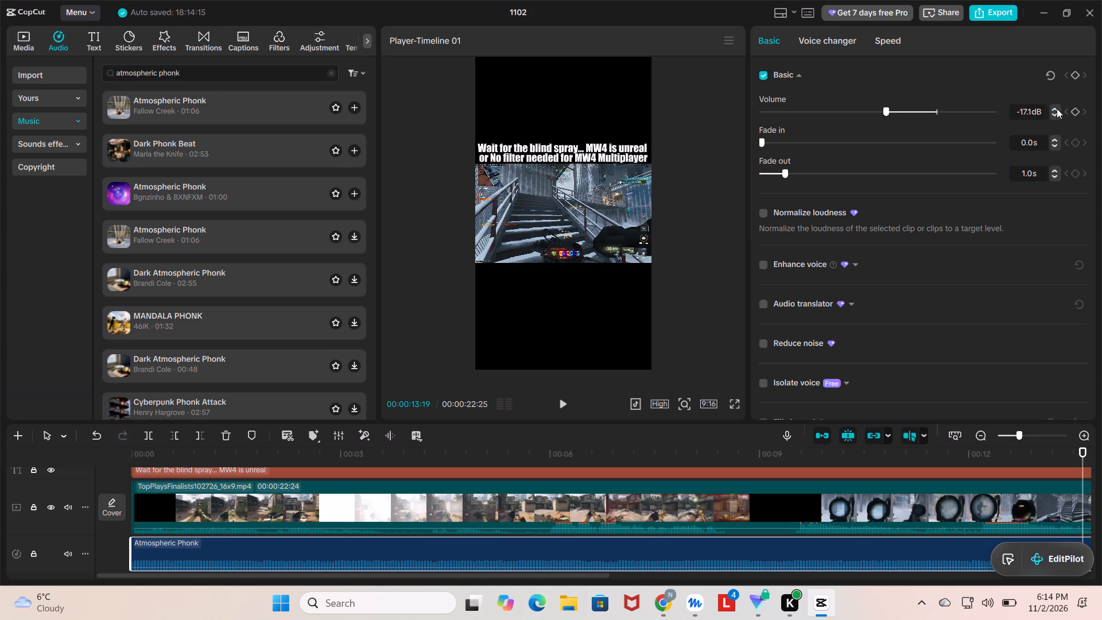
click(1054, 110)
click(1054, 110)
triple_click(1054, 110)
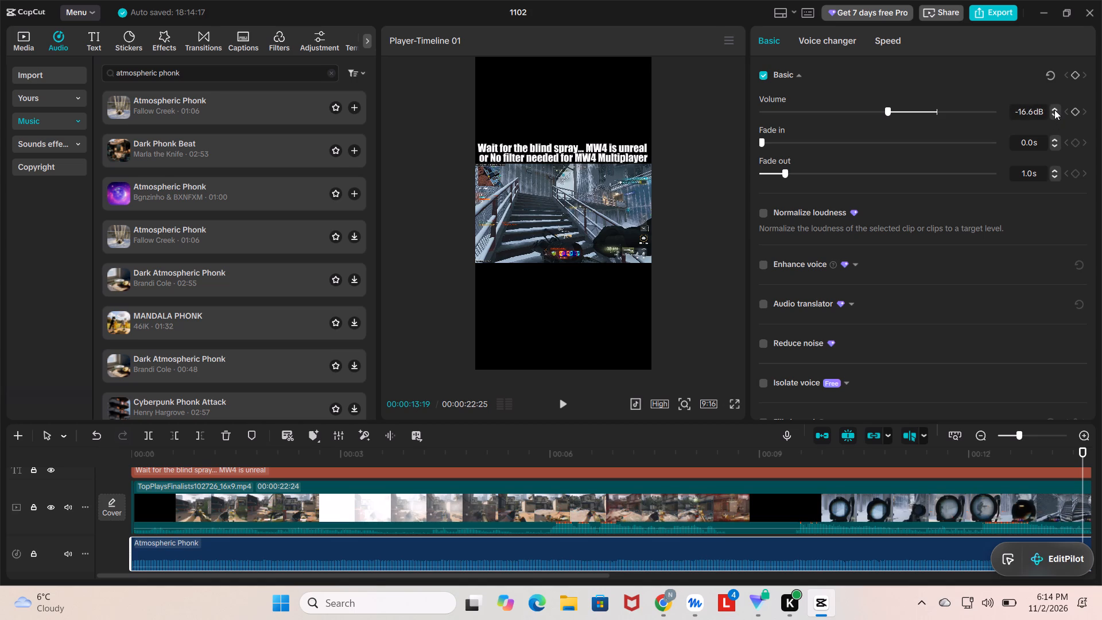
triple_click(1055, 106)
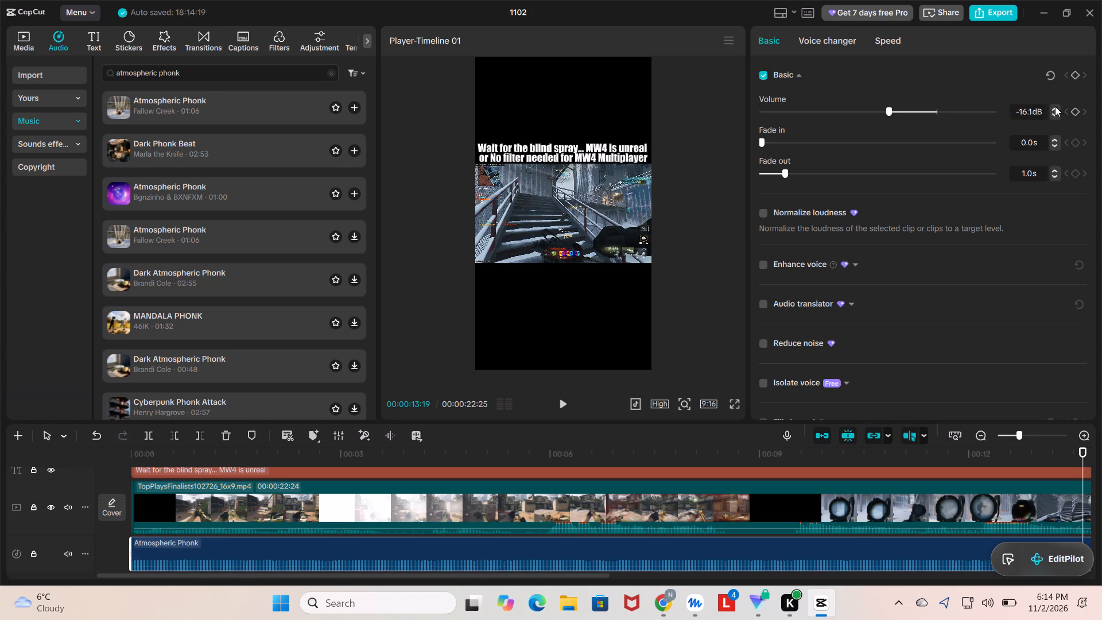
click(1055, 106)
Play the short from about 00:00:08:27 for one second to check the music level, then return the playhead to the start.
drag(1085, 456, 738, 455)
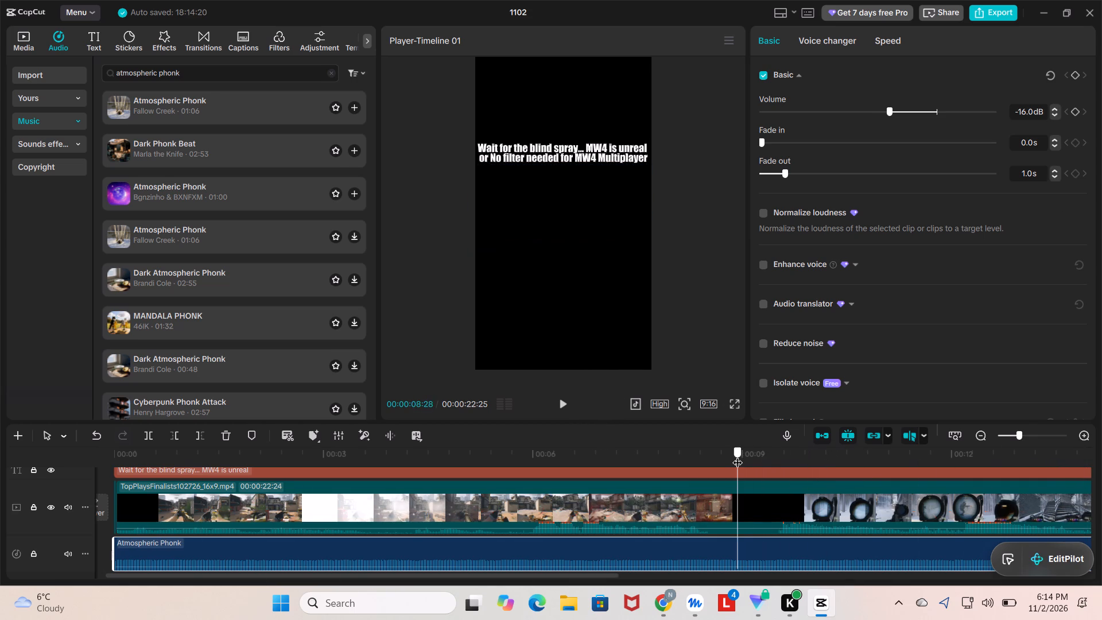
drag(738, 455, 736, 456)
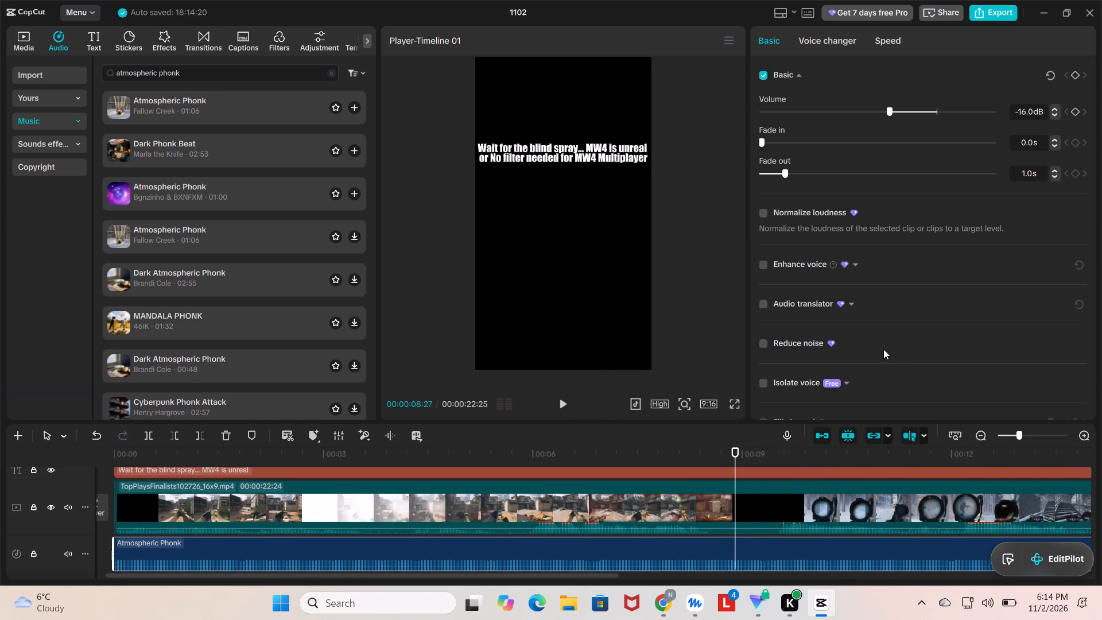
key(space)
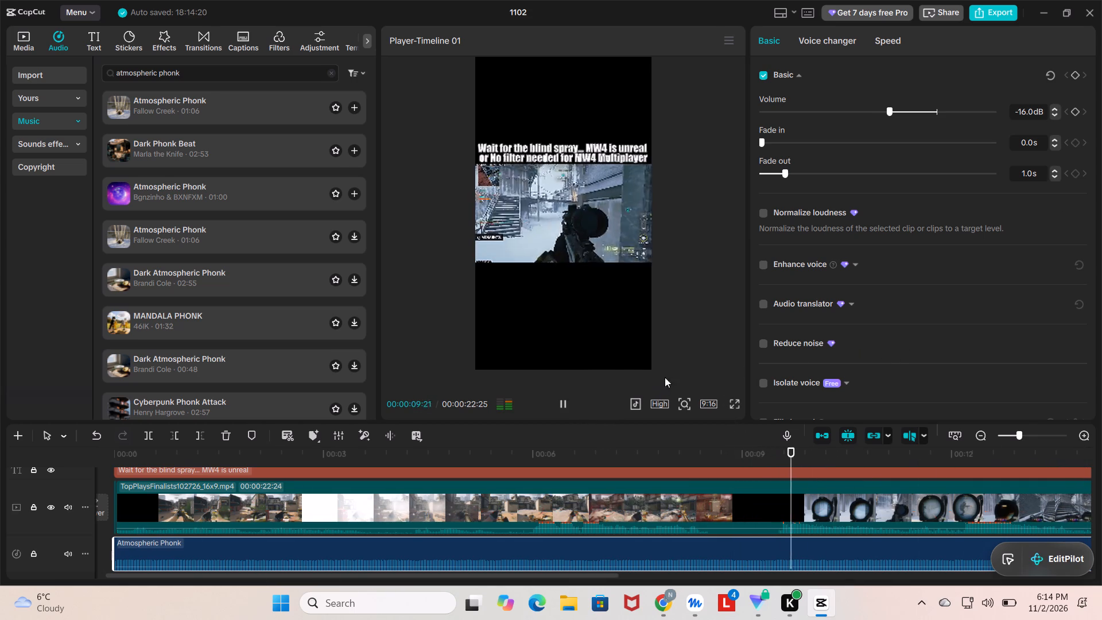
key(space)
drag(849, 464, 769, 461)
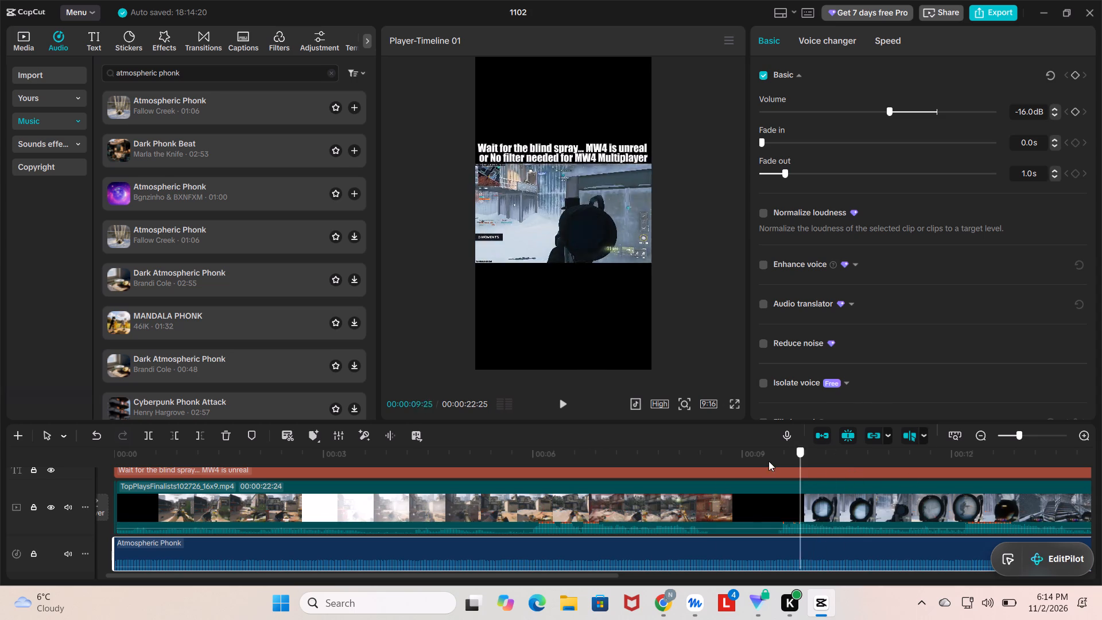
drag(769, 461, 0, 363)
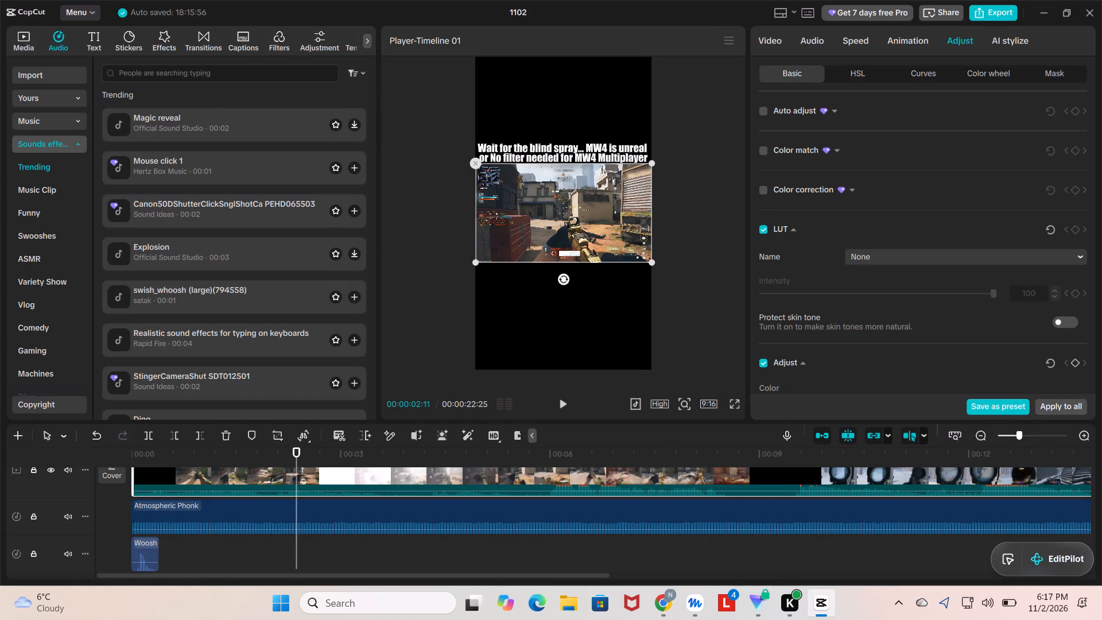
click(192, 73)
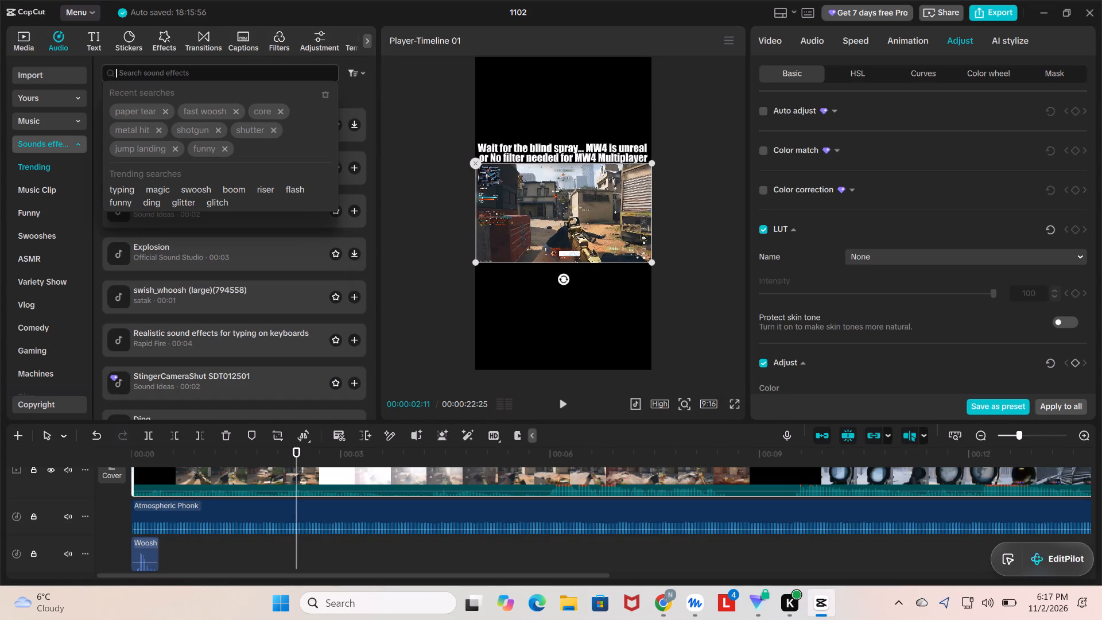
text(flash)
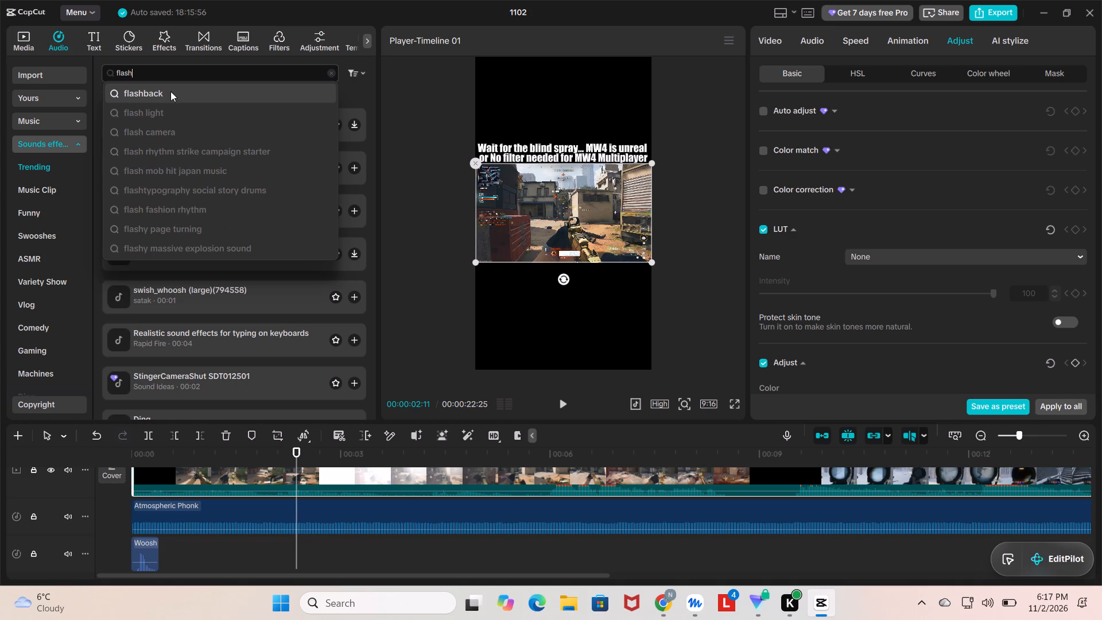
click(170, 91)
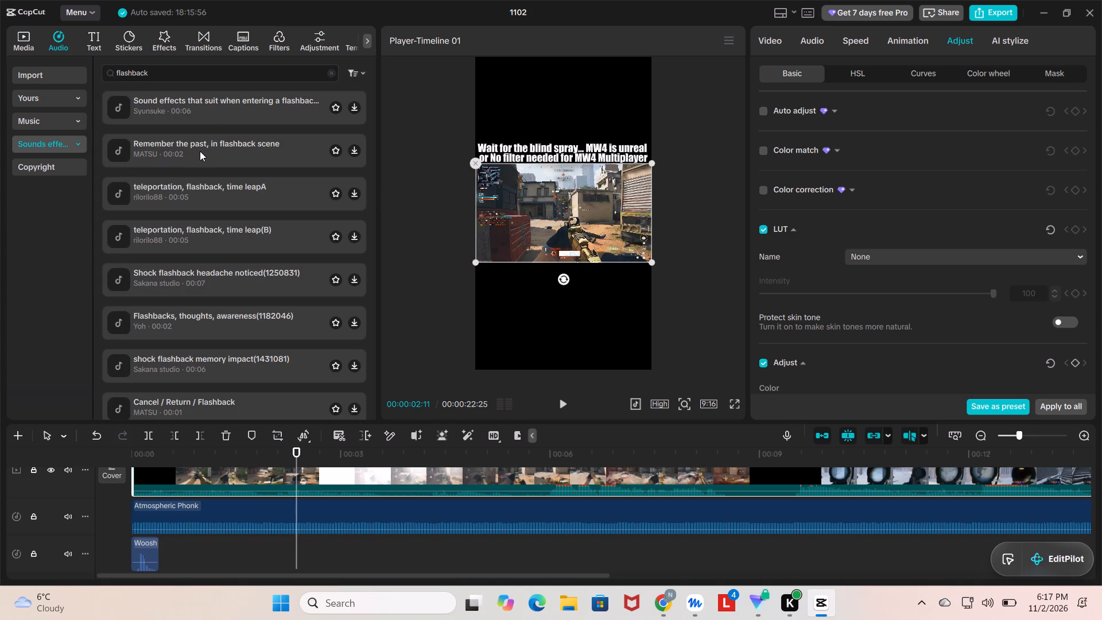
Audition the flashback sound effects, including the MATSU, rilorilo88, Syunsuke, Yoh and Sakana studio entries, for the flashbang moment.
click(200, 151)
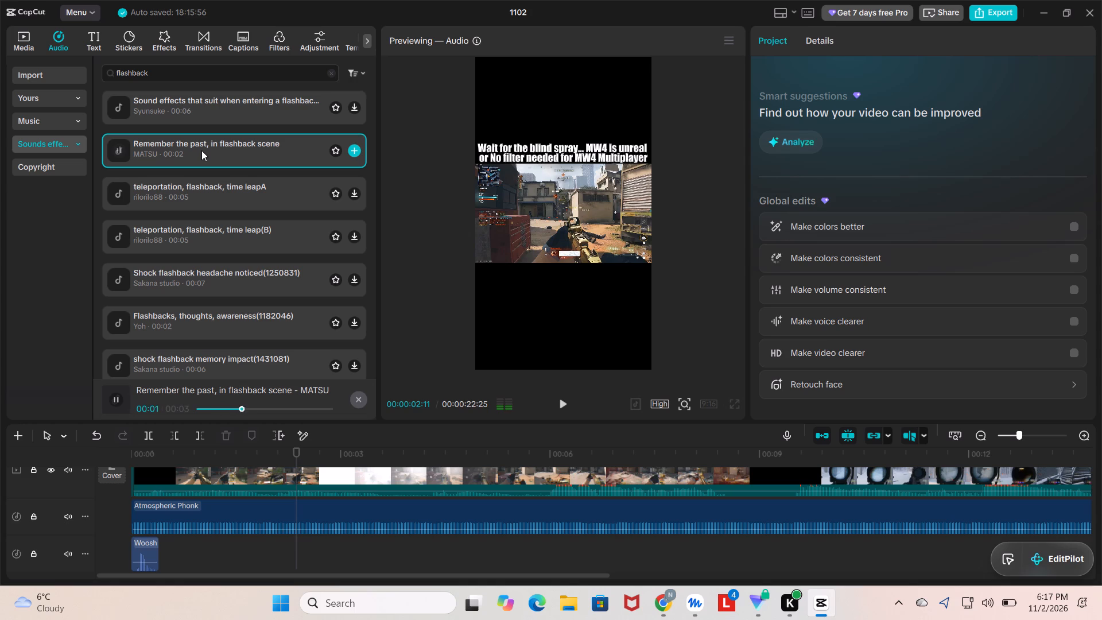
click(184, 183)
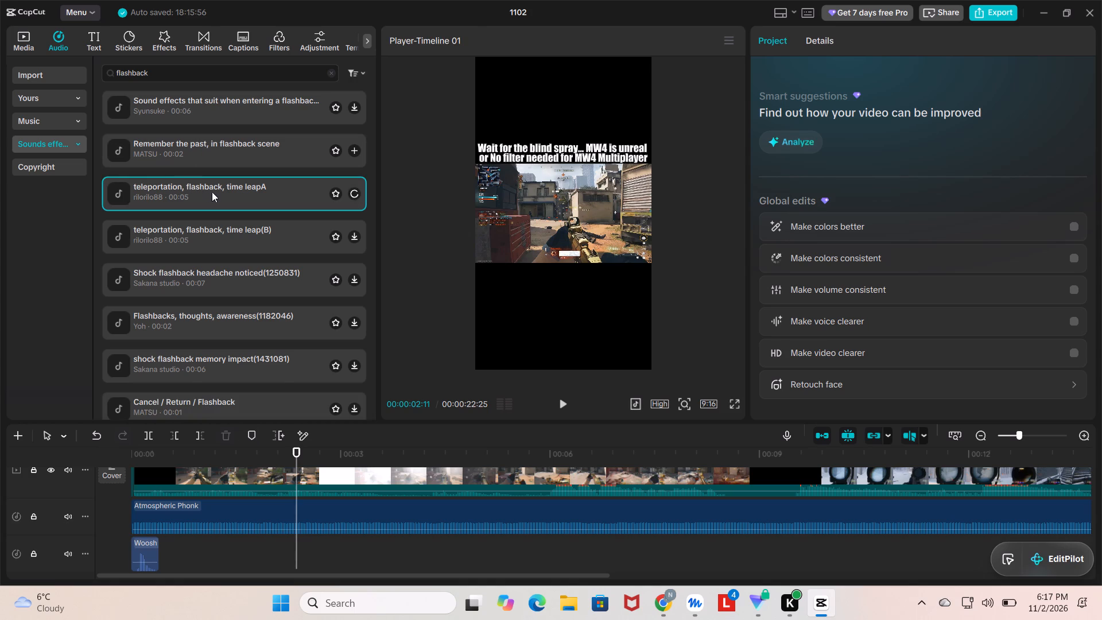
click(189, 247)
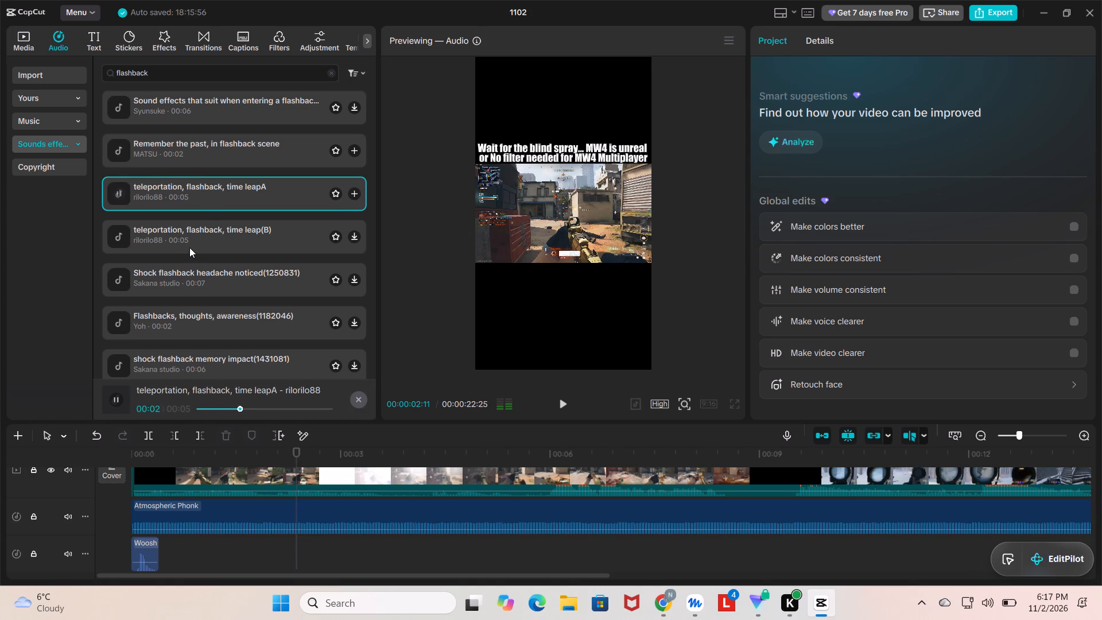
click(194, 282)
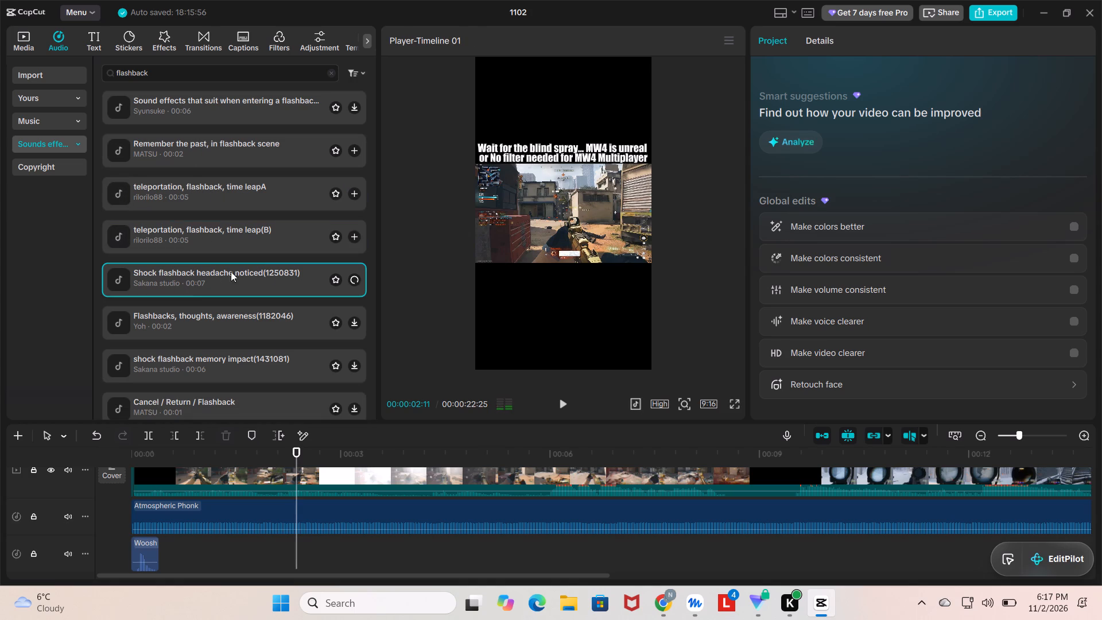
click(231, 110)
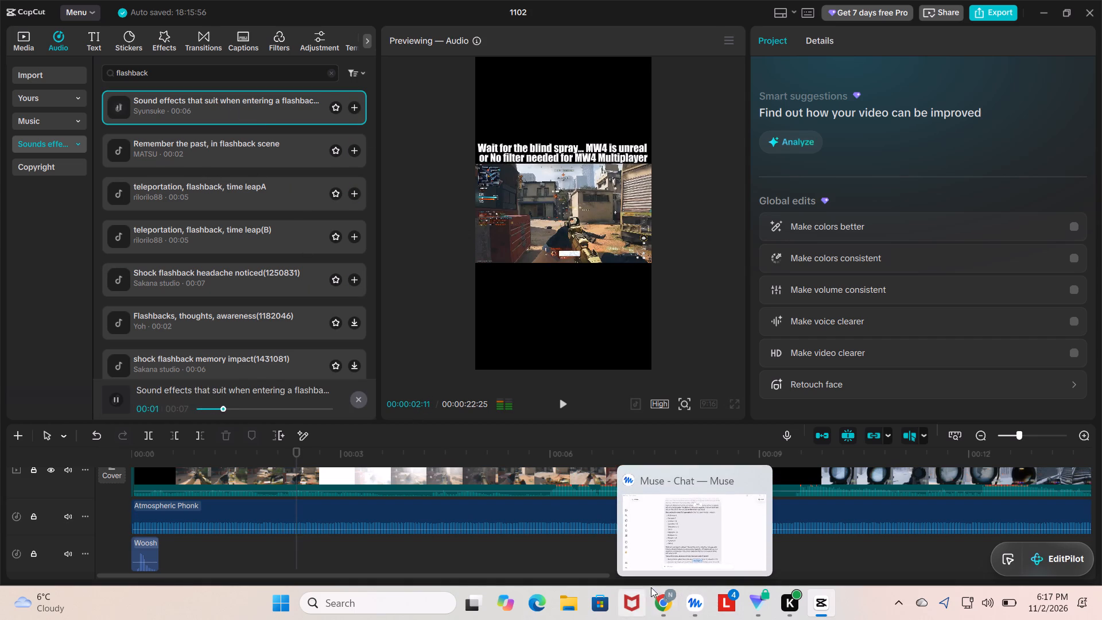
click(192, 161)
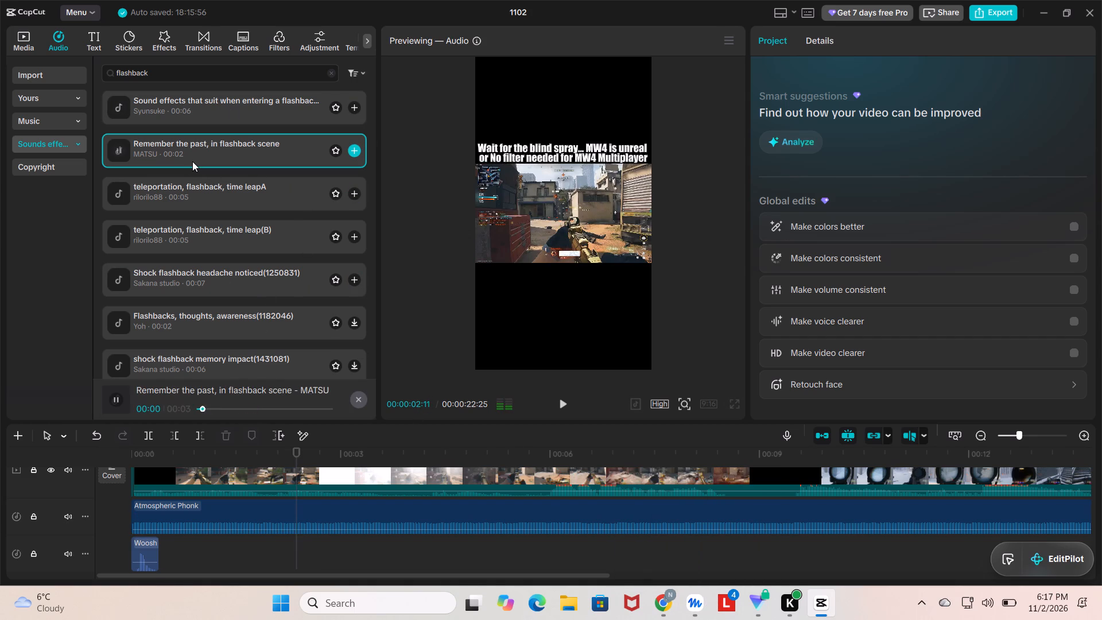
scroll(172, 228, down, 1)
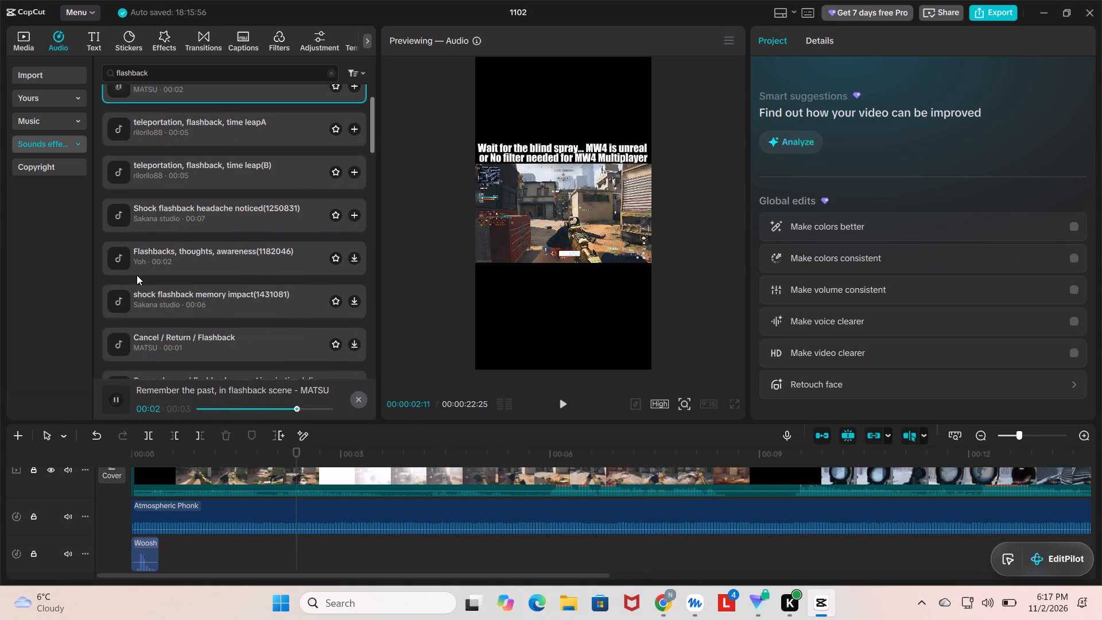
click(167, 263)
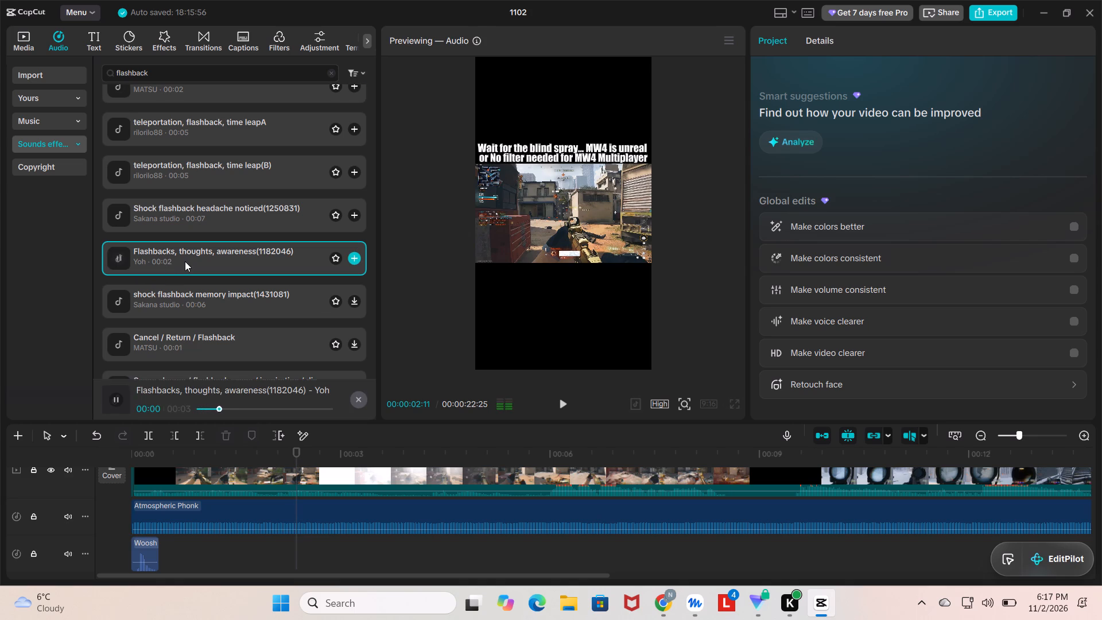
click(172, 288)
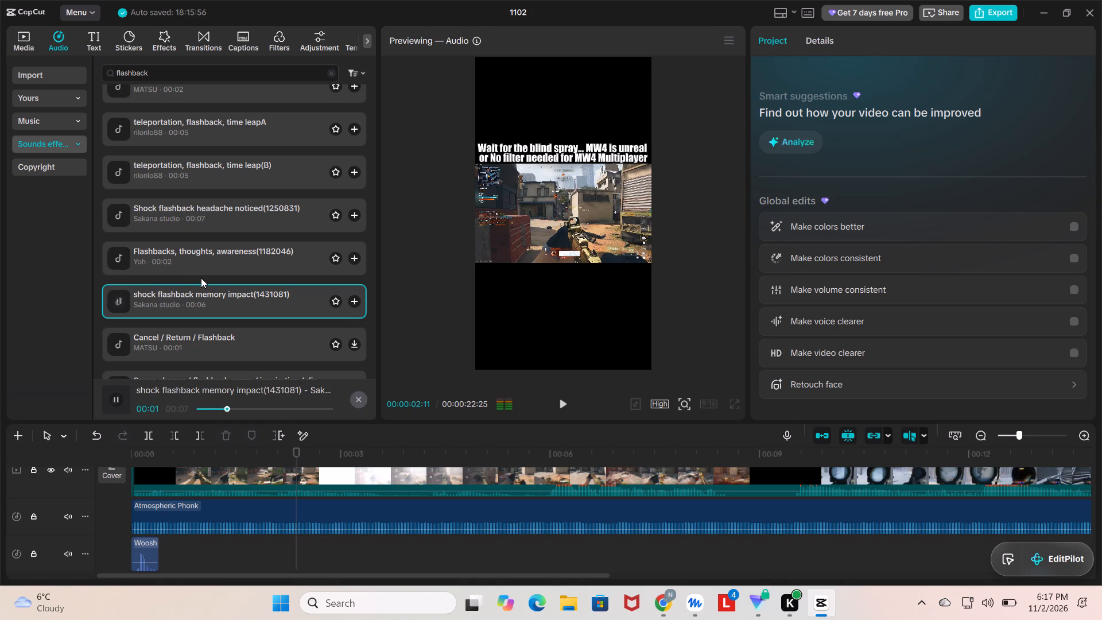
Shorten the sound effects search term to "flash" and look through its suggestions.
click(183, 69)
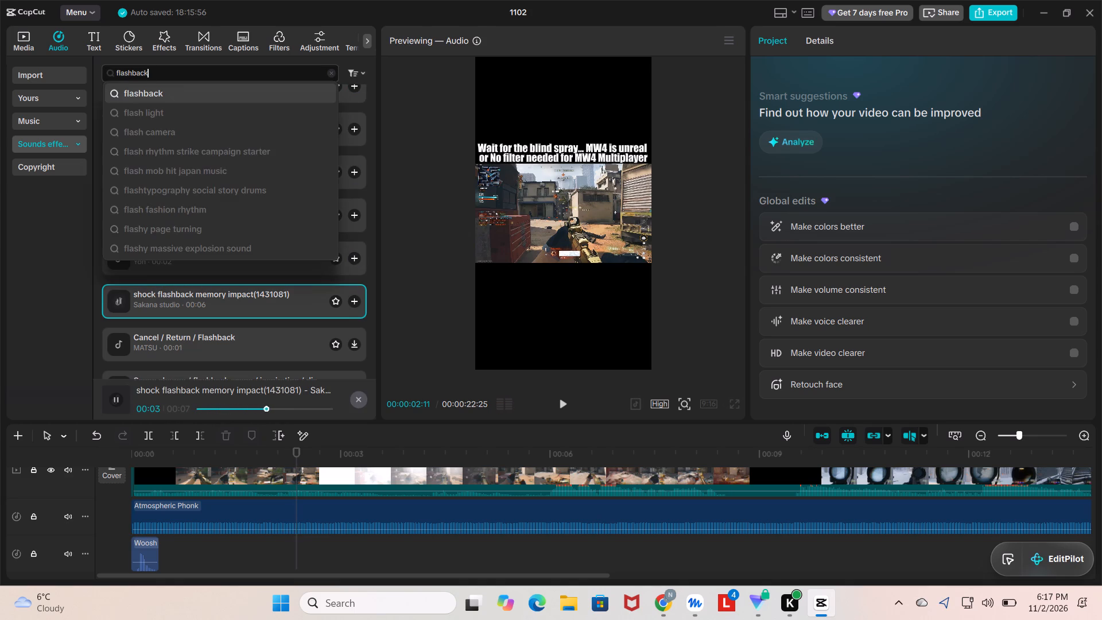
key(BackSpace)
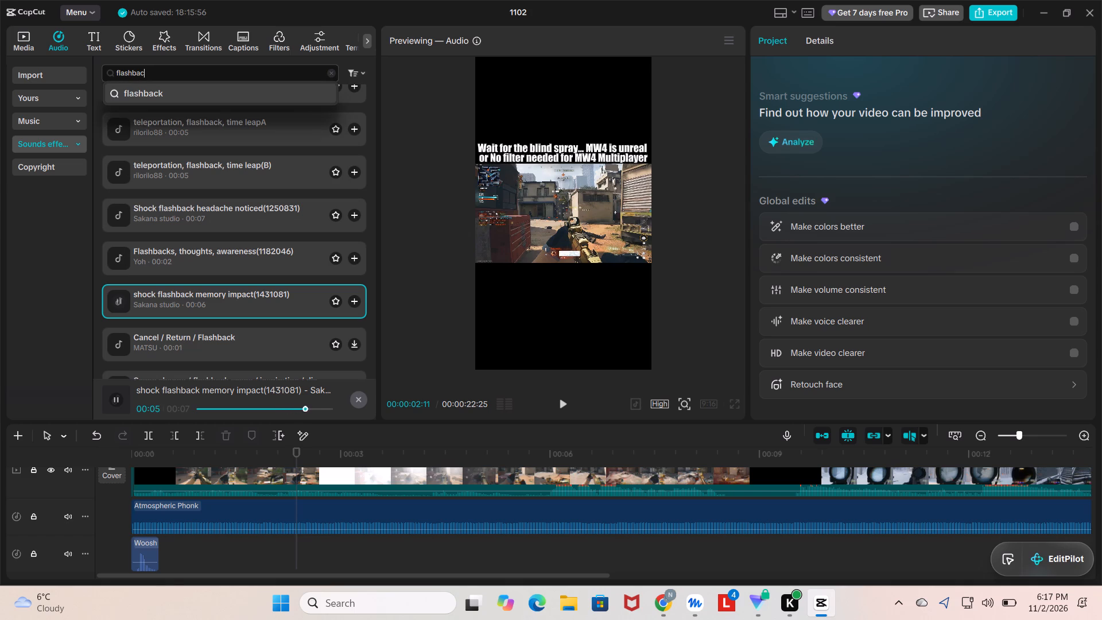
key(BackSpace)
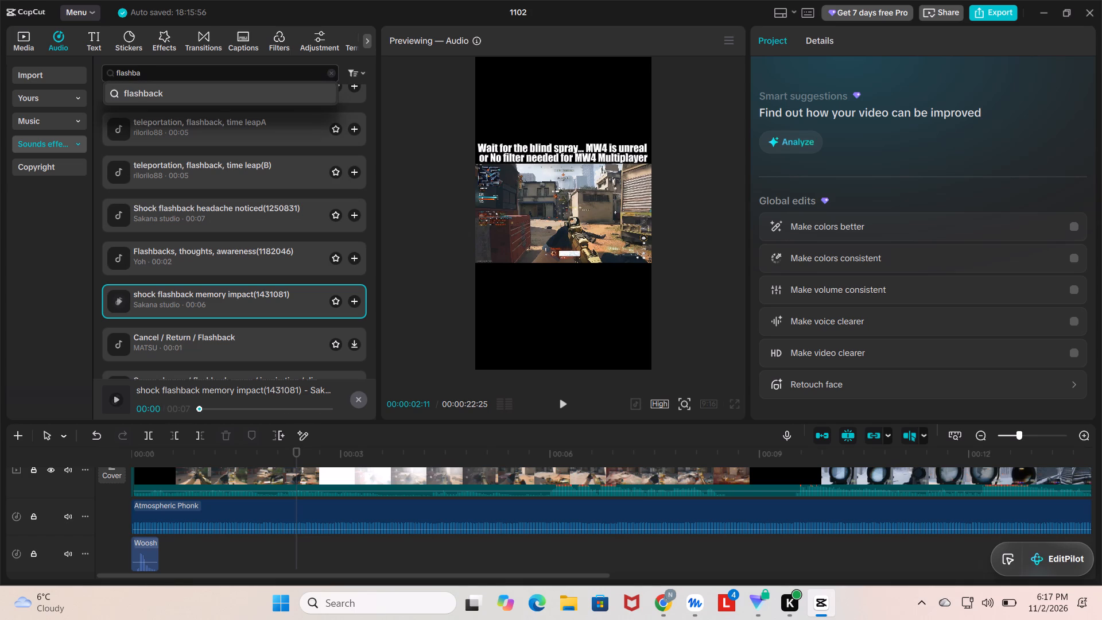
key(n)
key(BackSpace)
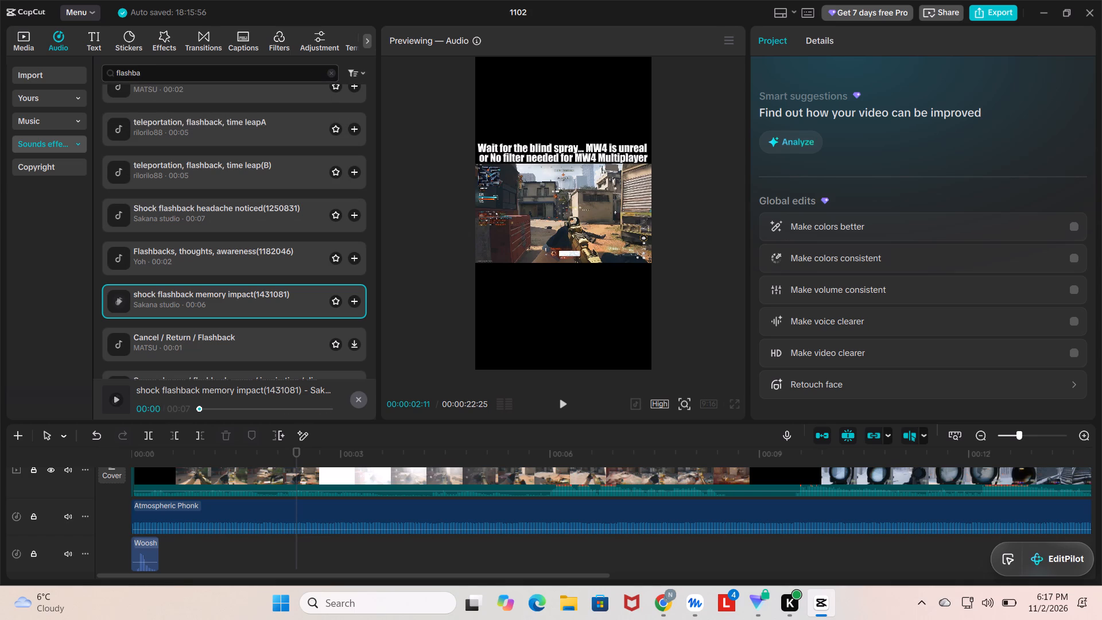
key(BackSpace)
key(BackSpace)
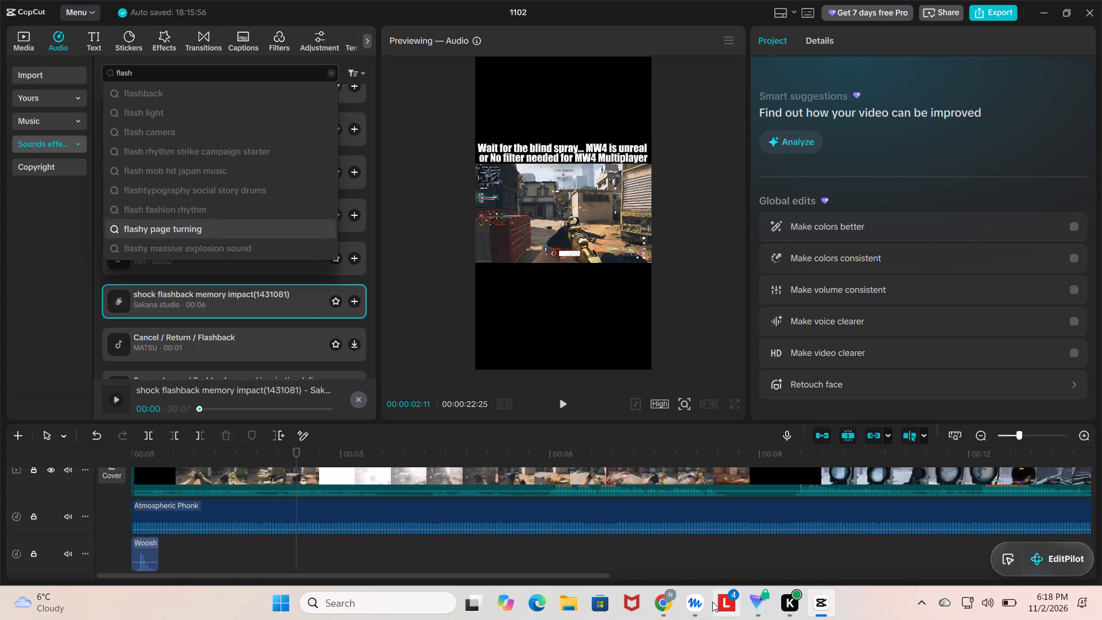
Switch to Chrome to recheck the Viral Moment #2 flashbang sound effects in the Gemini guide, then return to CapCut.
click(666, 598)
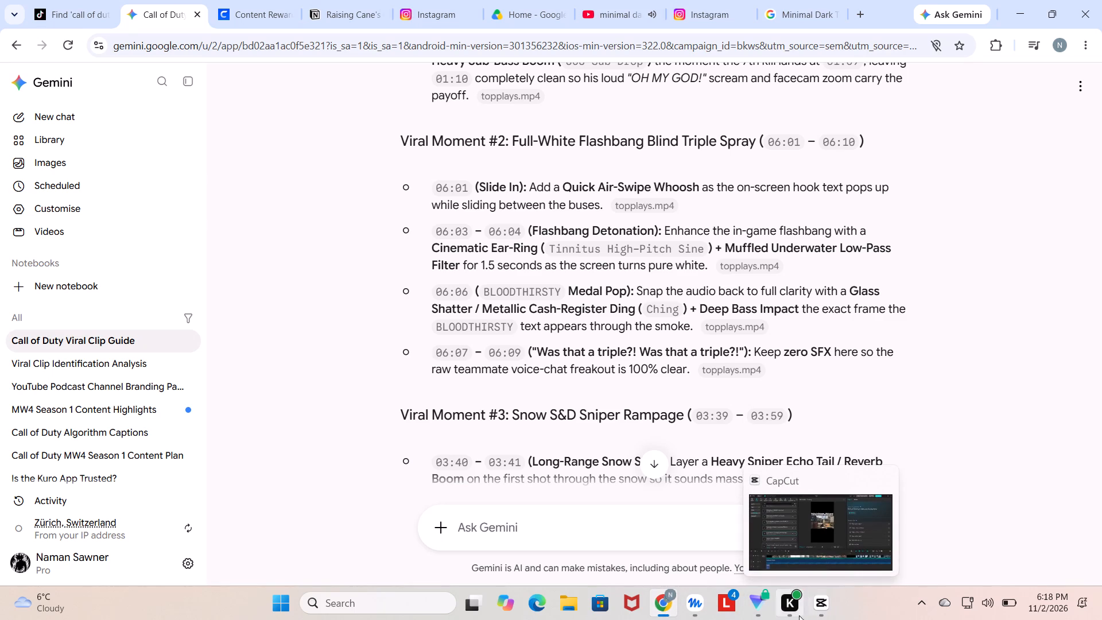
click(834, 565)
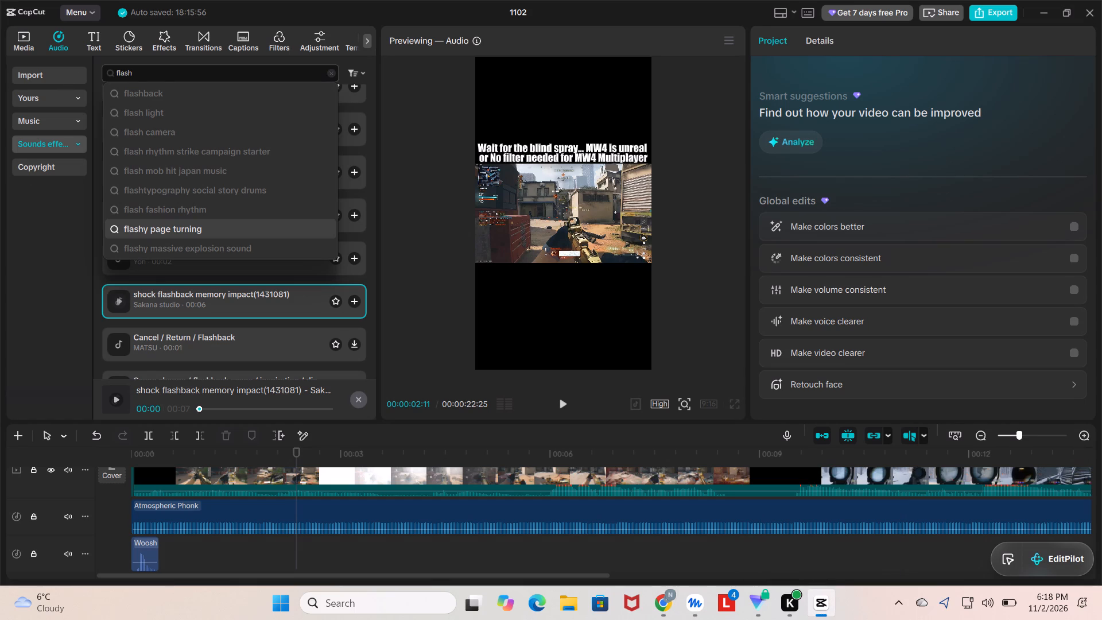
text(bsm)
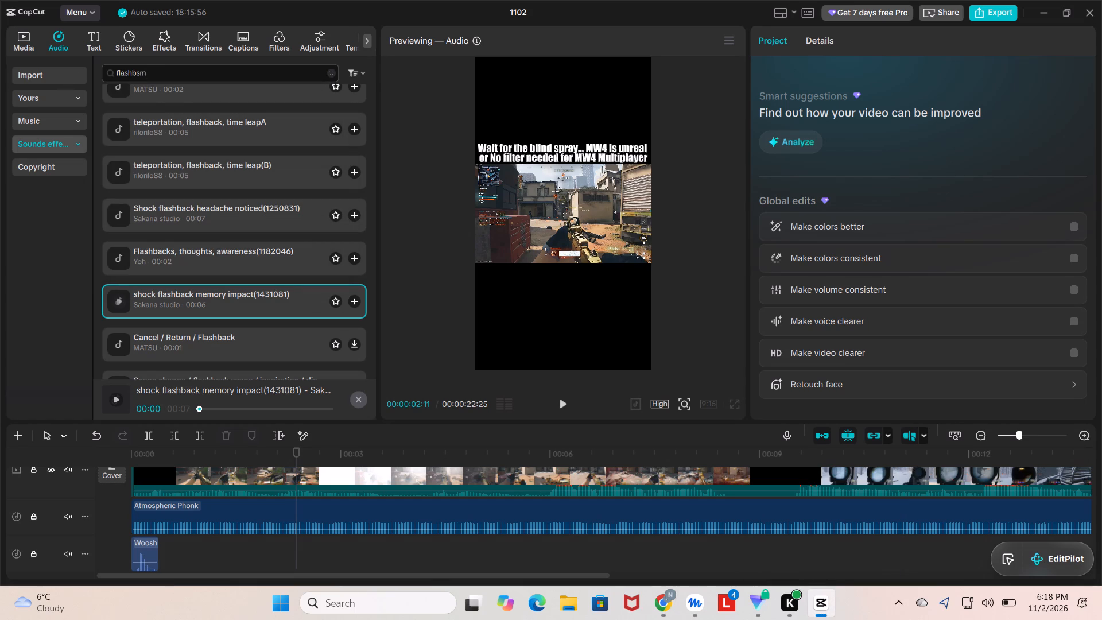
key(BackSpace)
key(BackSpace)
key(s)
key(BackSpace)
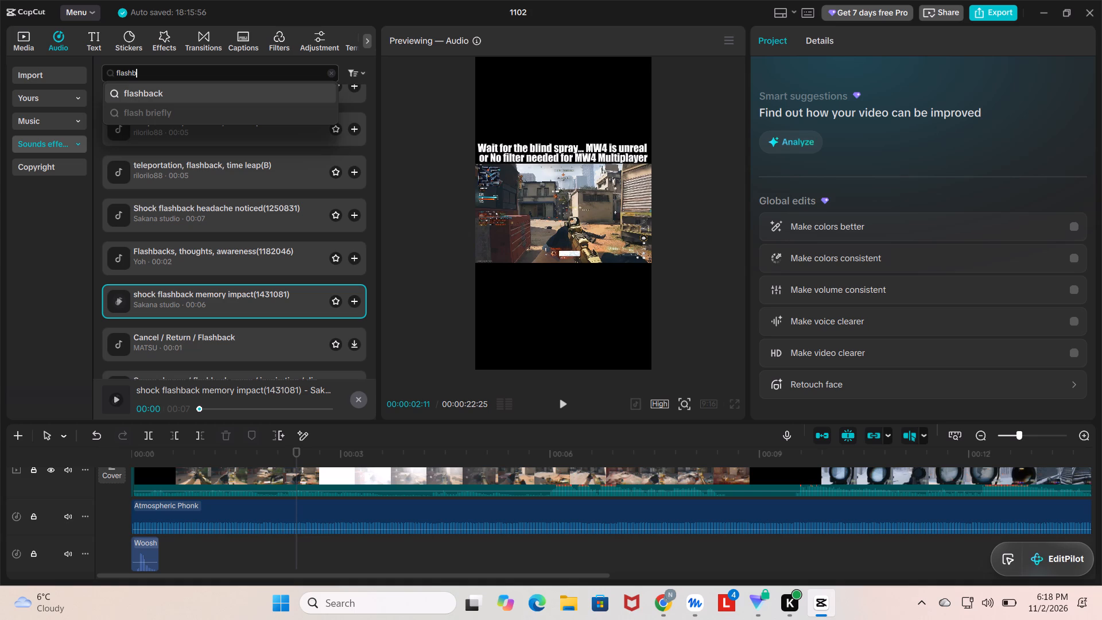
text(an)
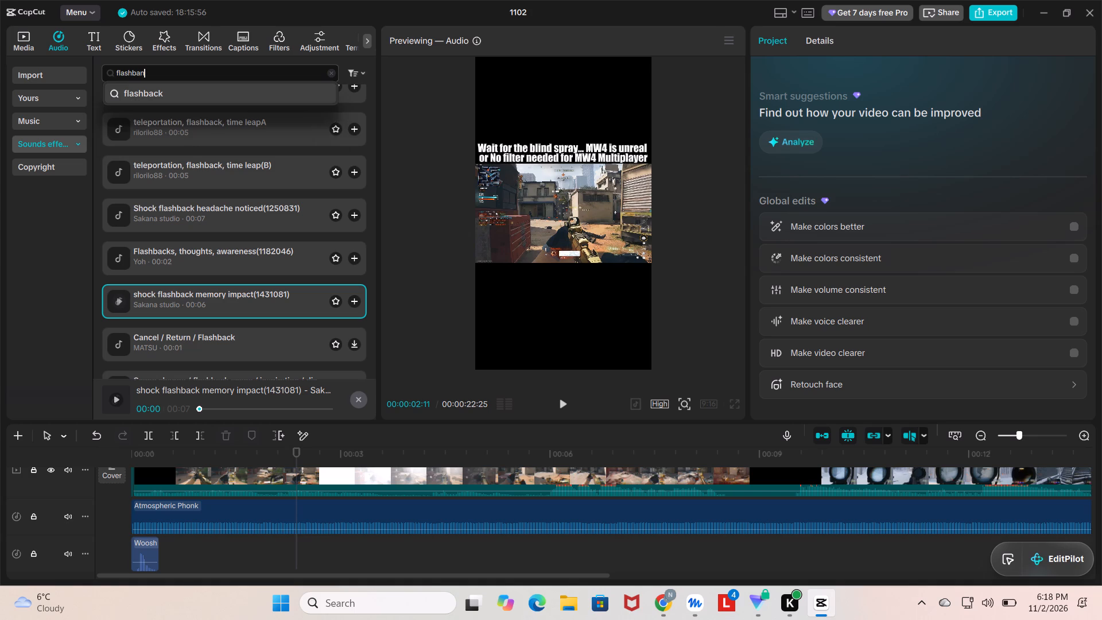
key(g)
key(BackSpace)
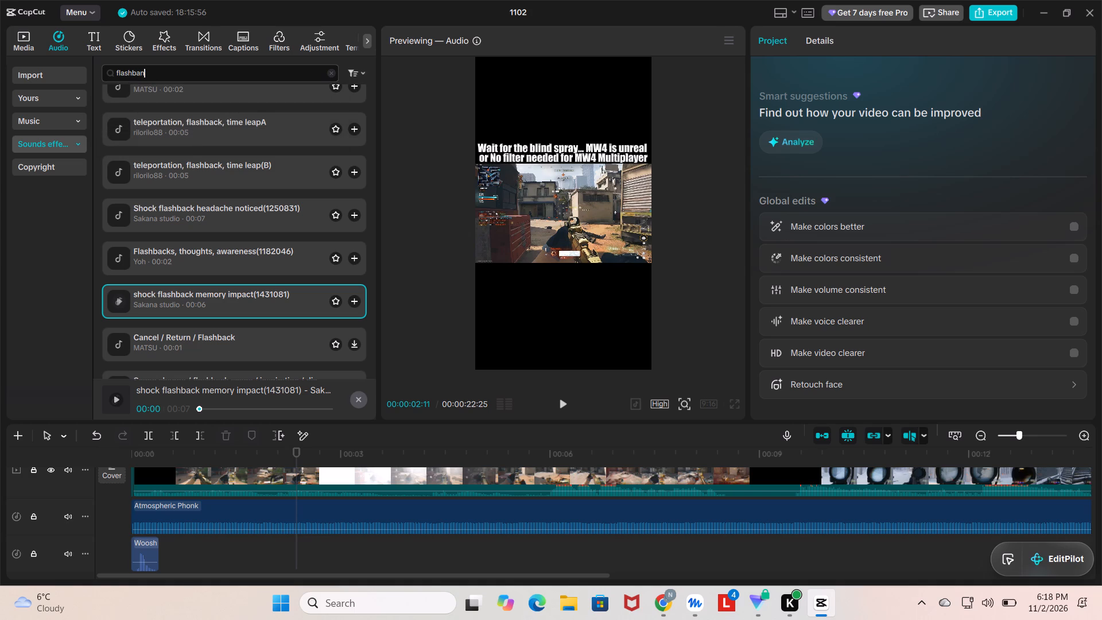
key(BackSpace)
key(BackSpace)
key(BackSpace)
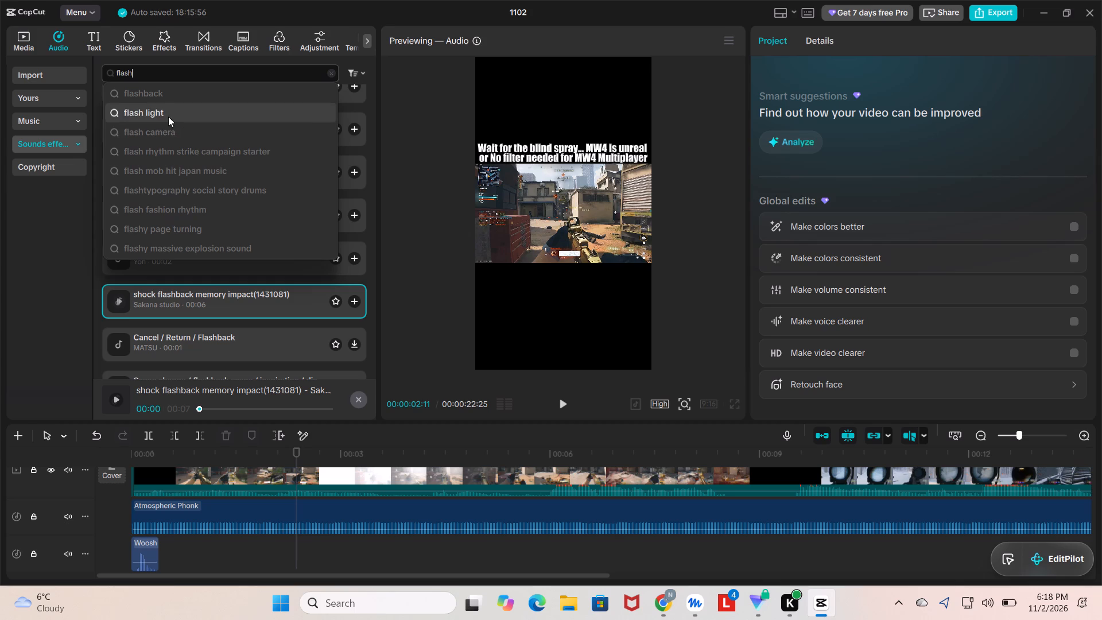
click(166, 136)
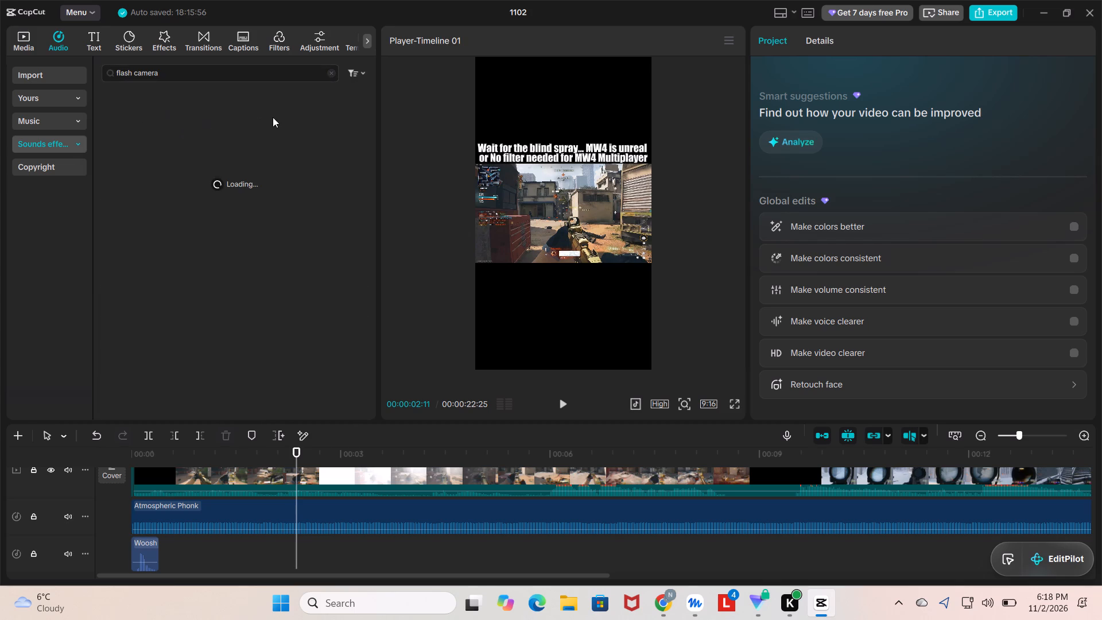
click(231, 118)
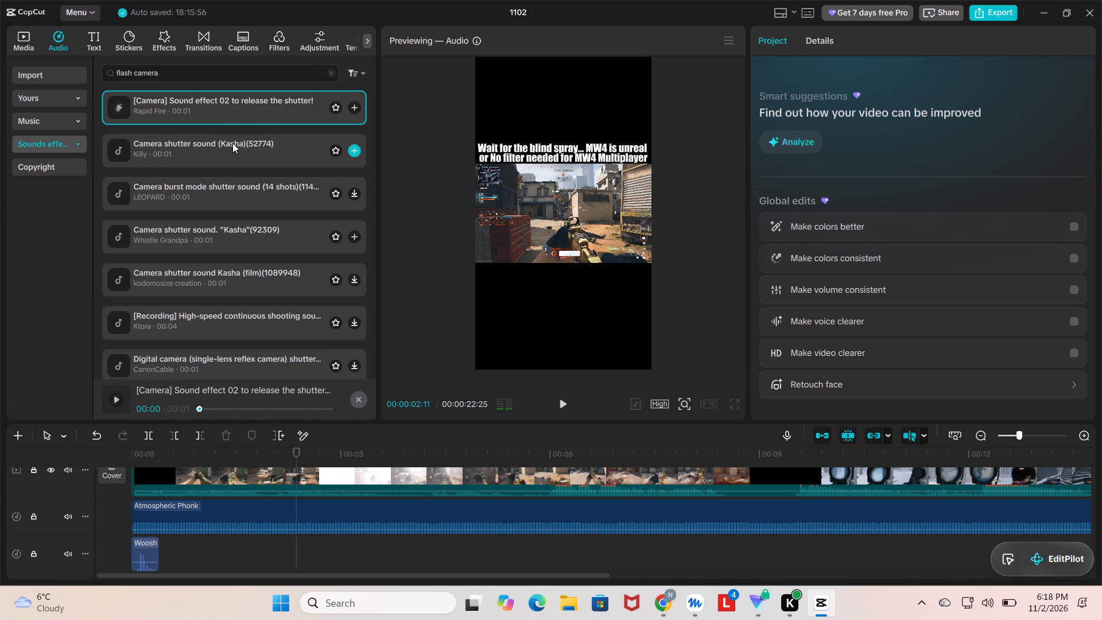
click(232, 143)
click(200, 186)
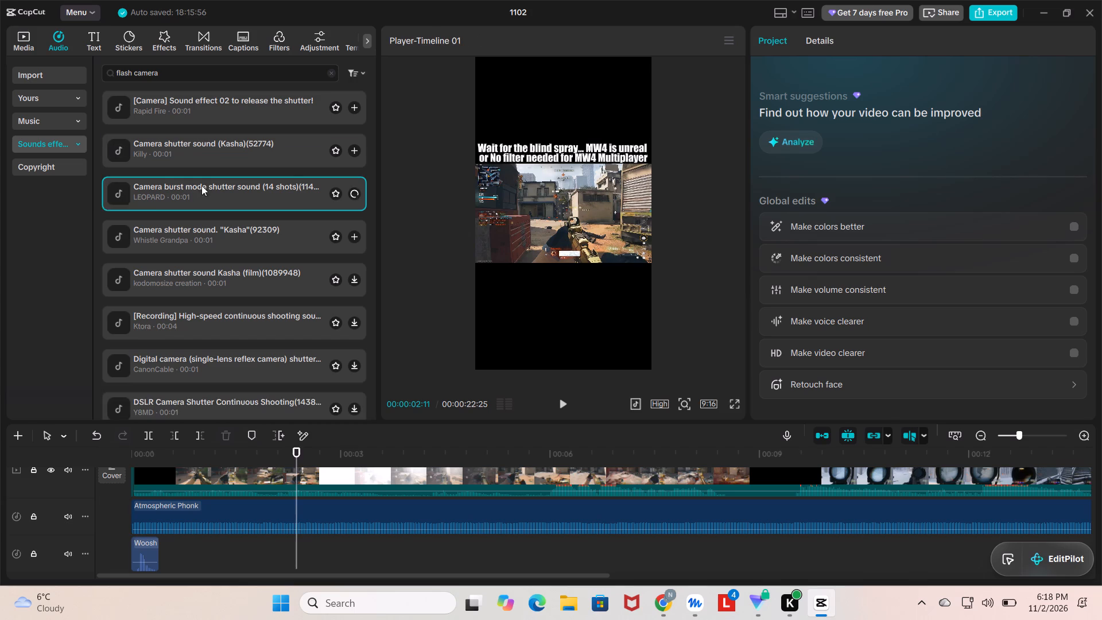
click(268, 223)
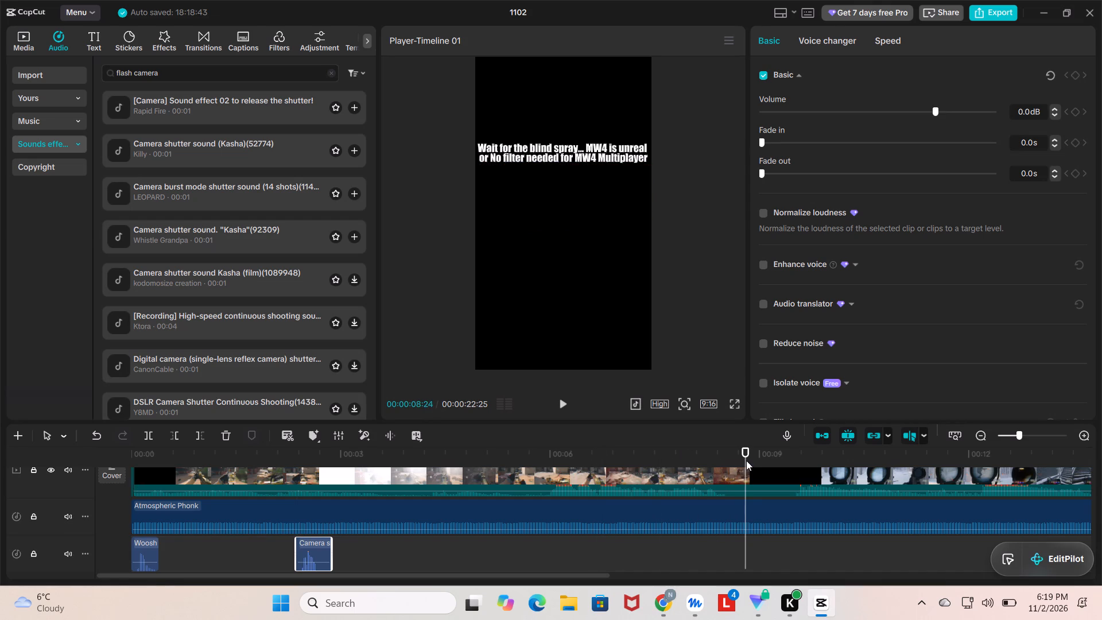
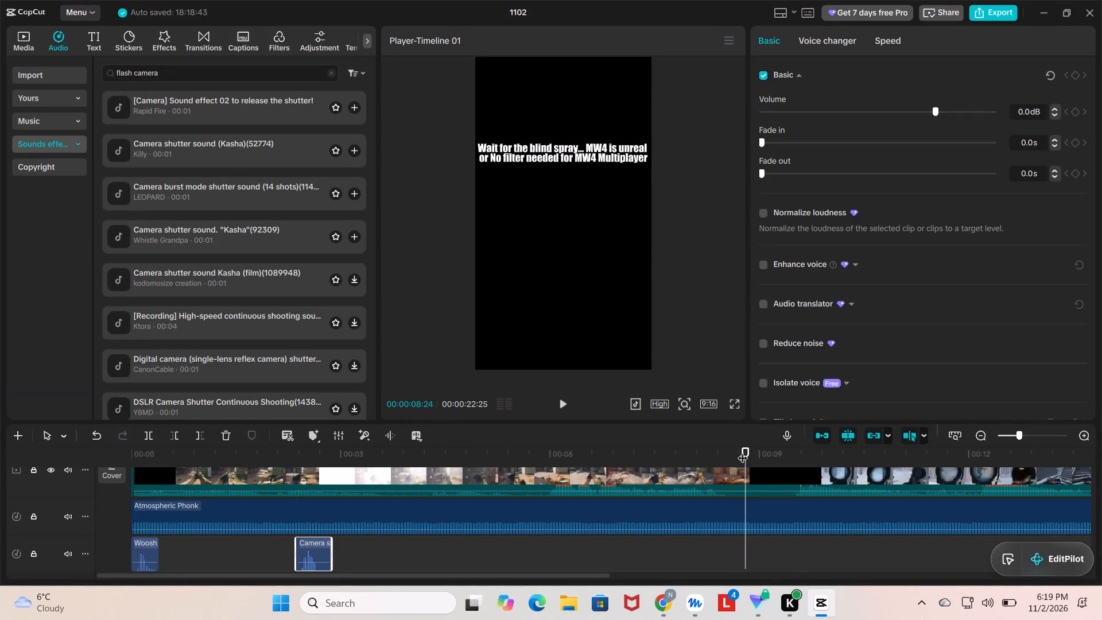
Import TikTok-Core-Sound-SnapYT.App (1).mp3 from the Downloads folder into the project media.
drag(747, 451, 717, 462)
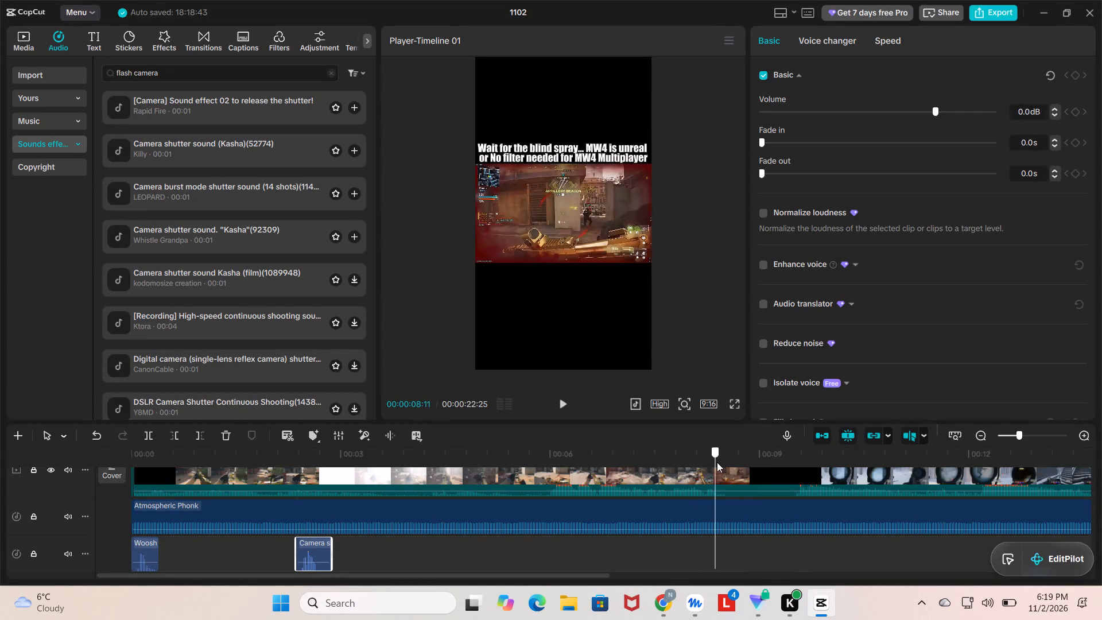
drag(717, 462, 727, 462)
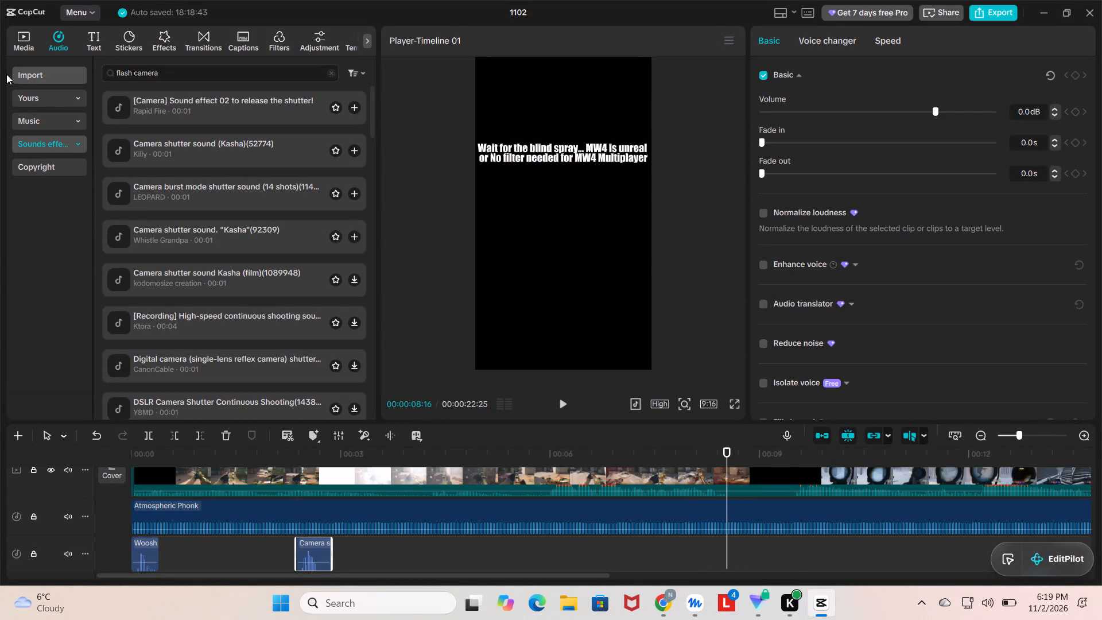
click(28, 39)
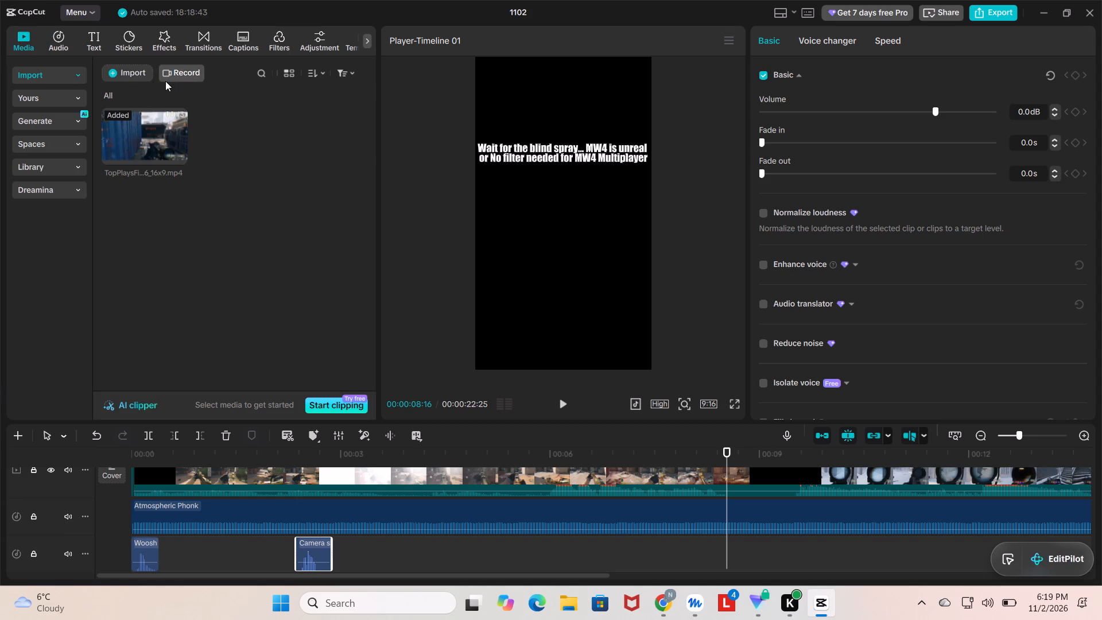
click(130, 79)
click(156, 103)
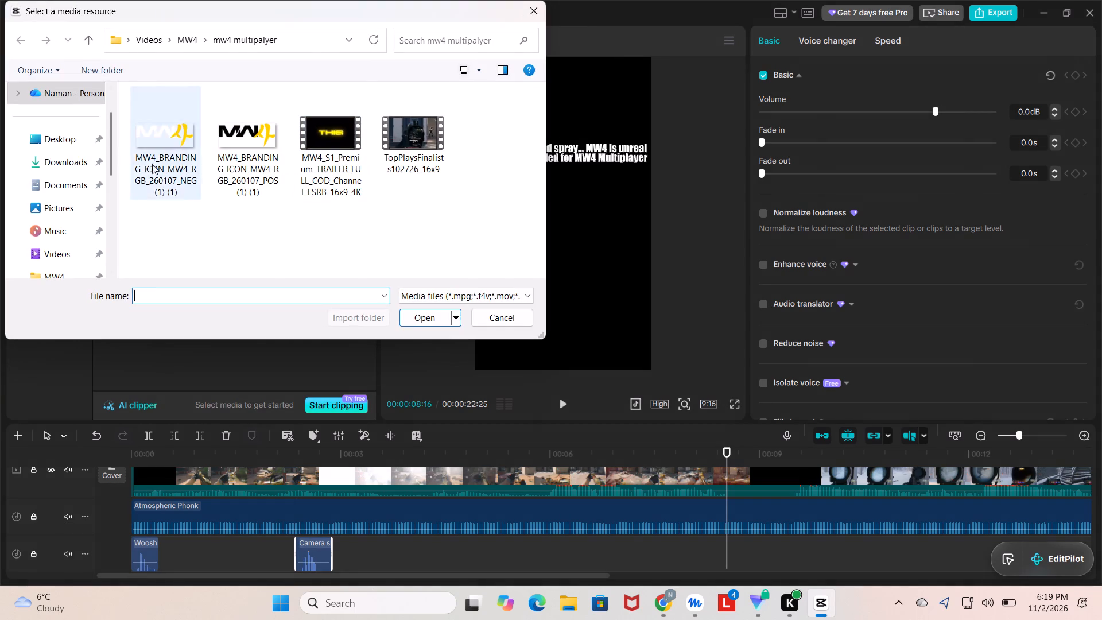
click(70, 154)
scroll(282, 143, down, 6)
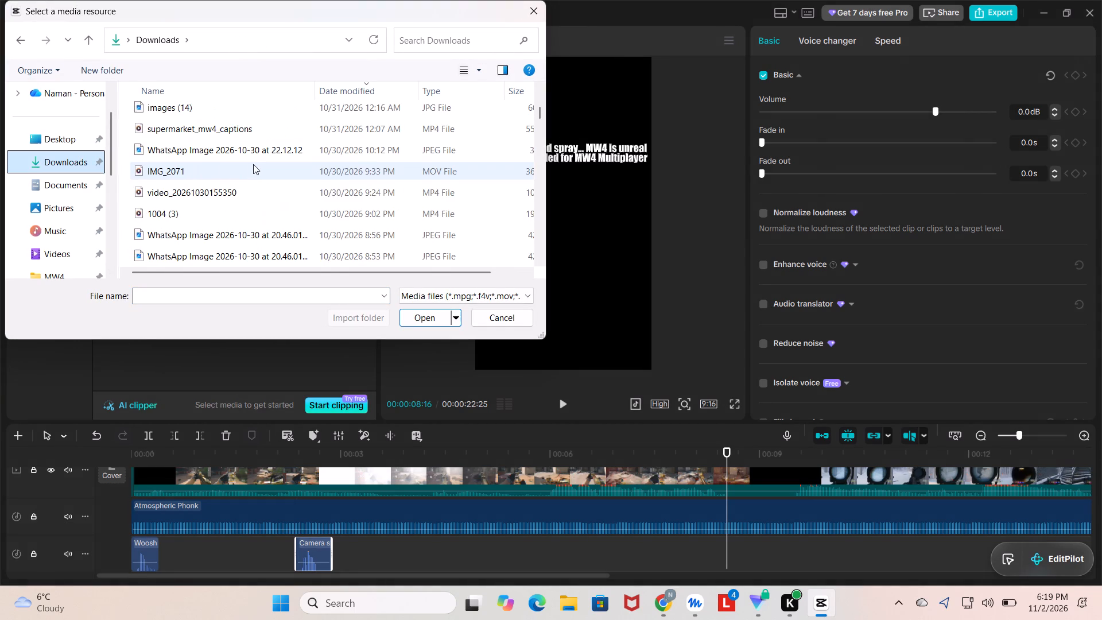
scroll(184, 154, down, 3)
scroll(215, 201, down, 7)
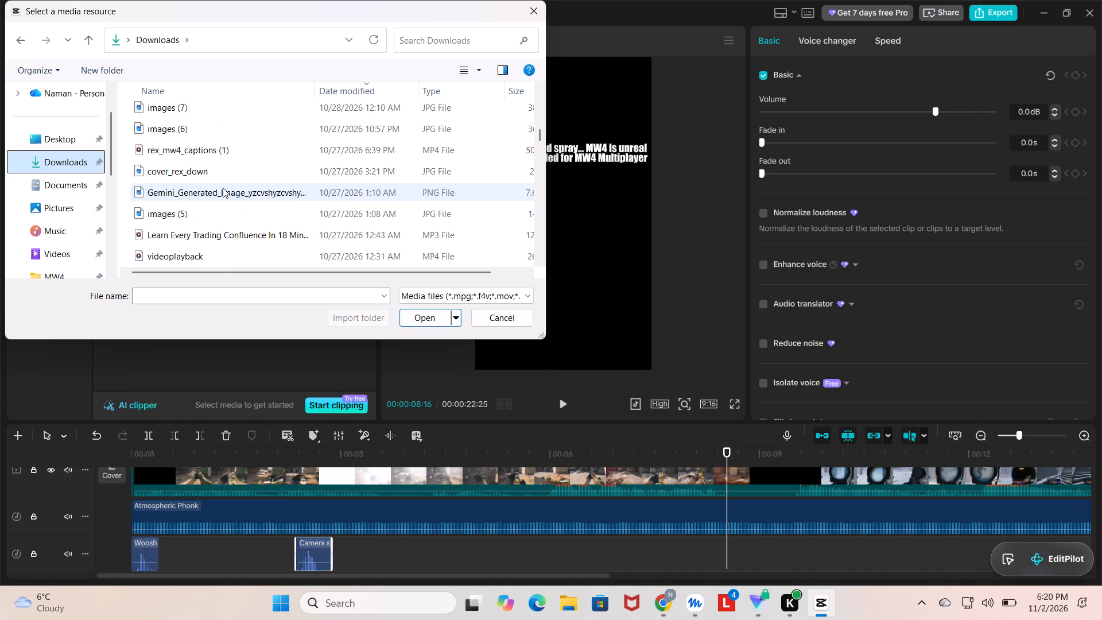
scroll(197, 191, up, 3)
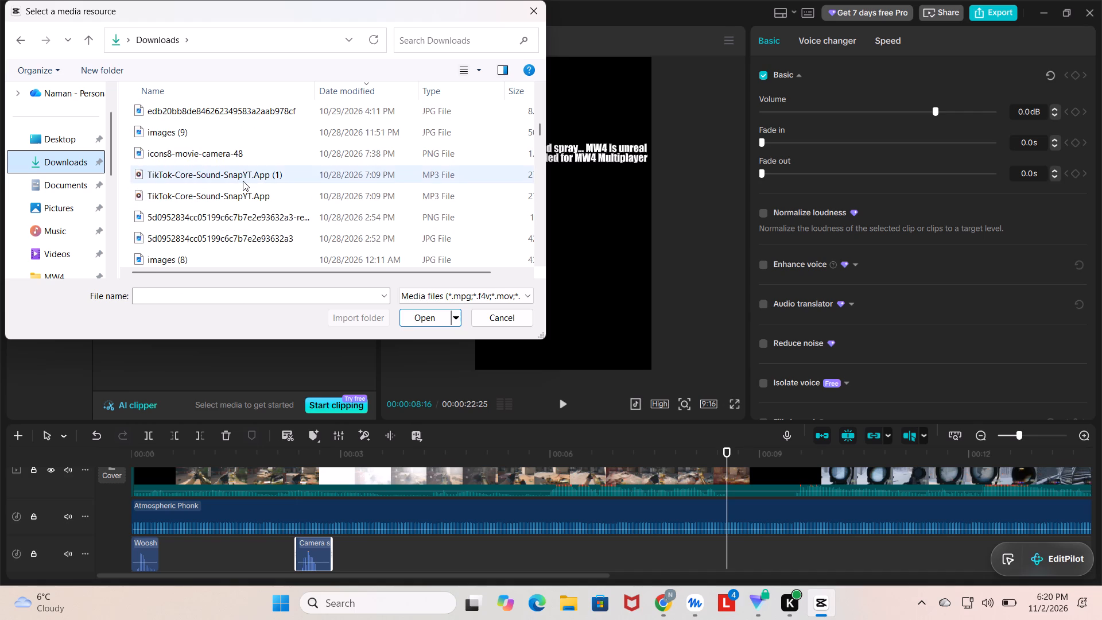
click(243, 181)
click(249, 177)
double_click(249, 177)
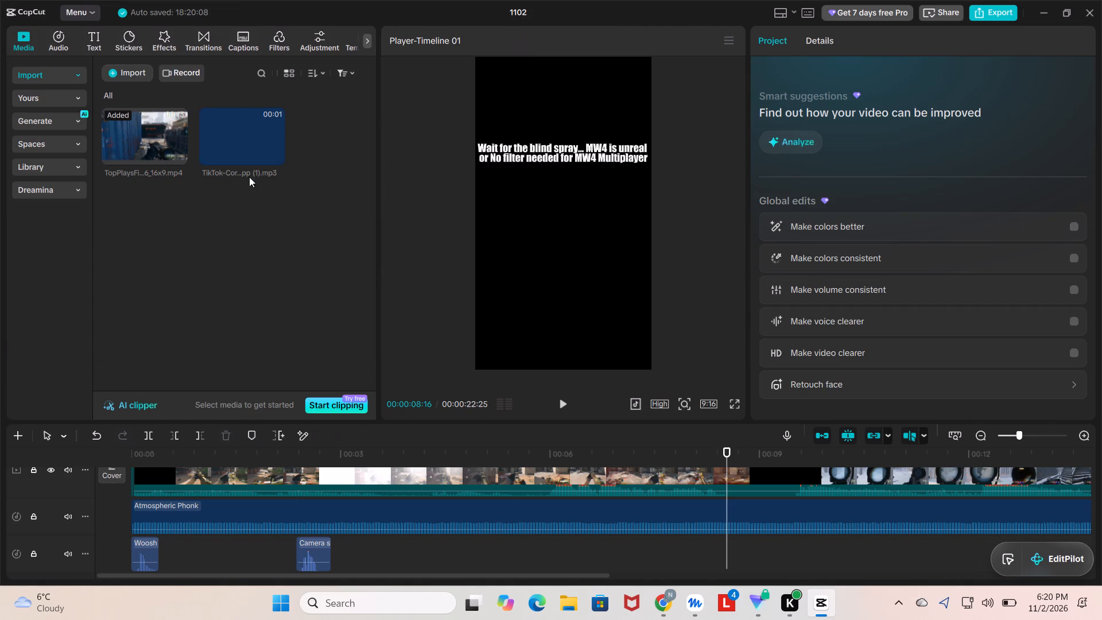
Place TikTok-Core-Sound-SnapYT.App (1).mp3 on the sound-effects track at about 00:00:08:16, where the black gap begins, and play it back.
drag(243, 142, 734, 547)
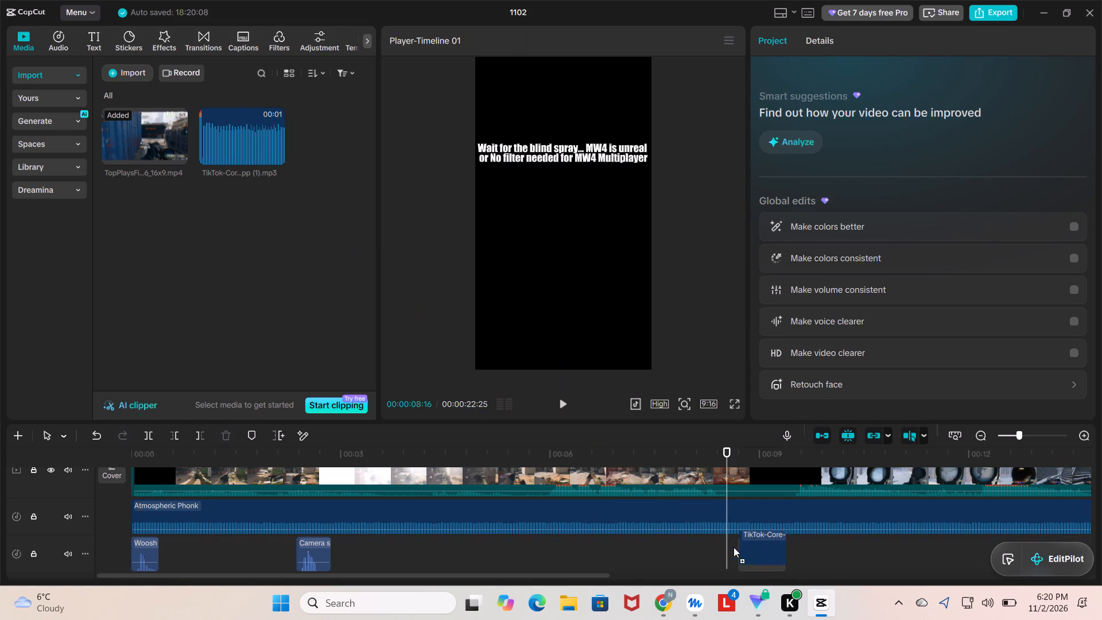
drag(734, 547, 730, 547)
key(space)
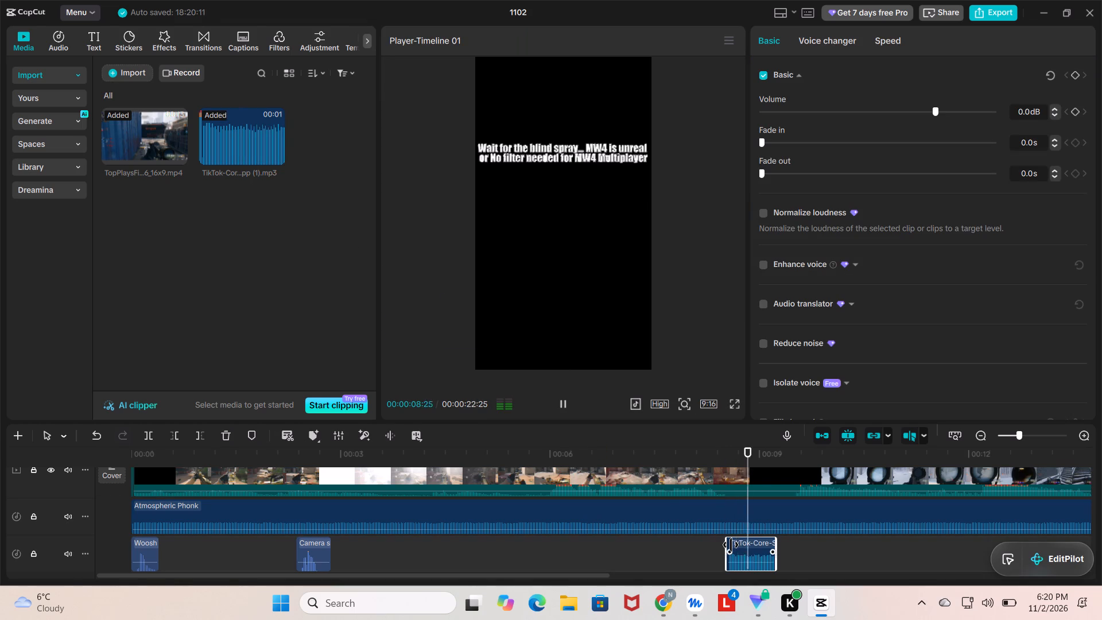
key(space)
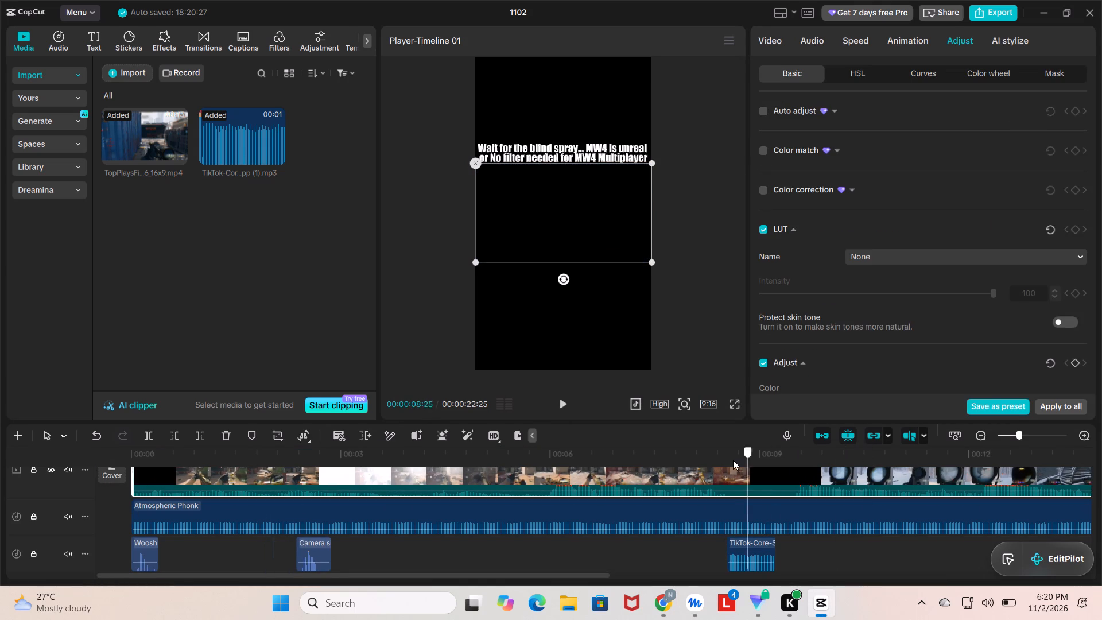
drag(733, 460, 732, 460)
key(space)
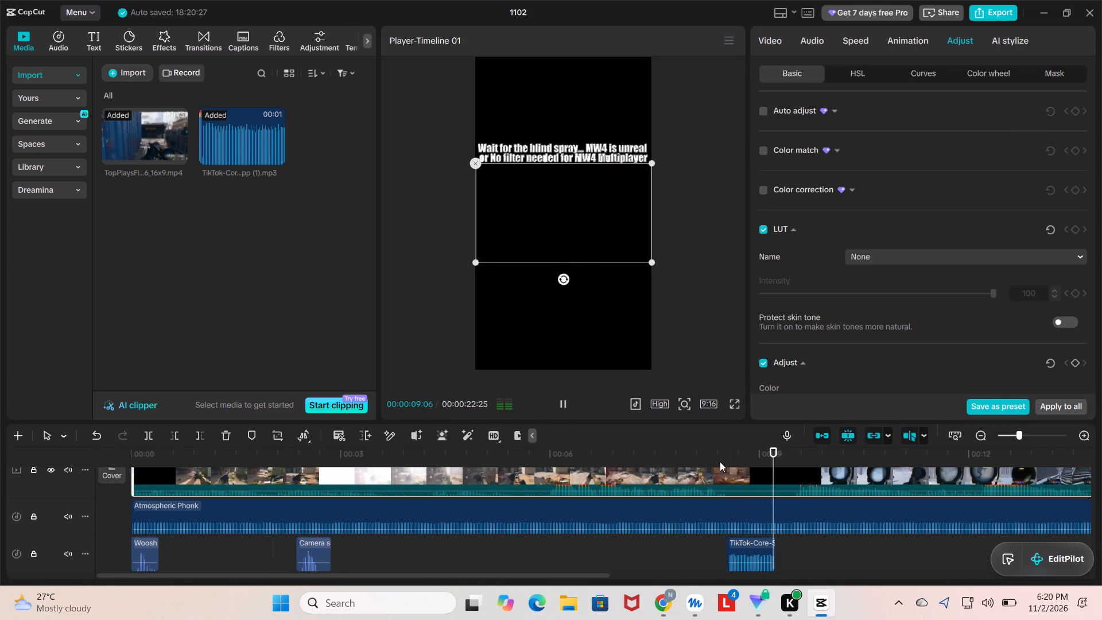
key(space)
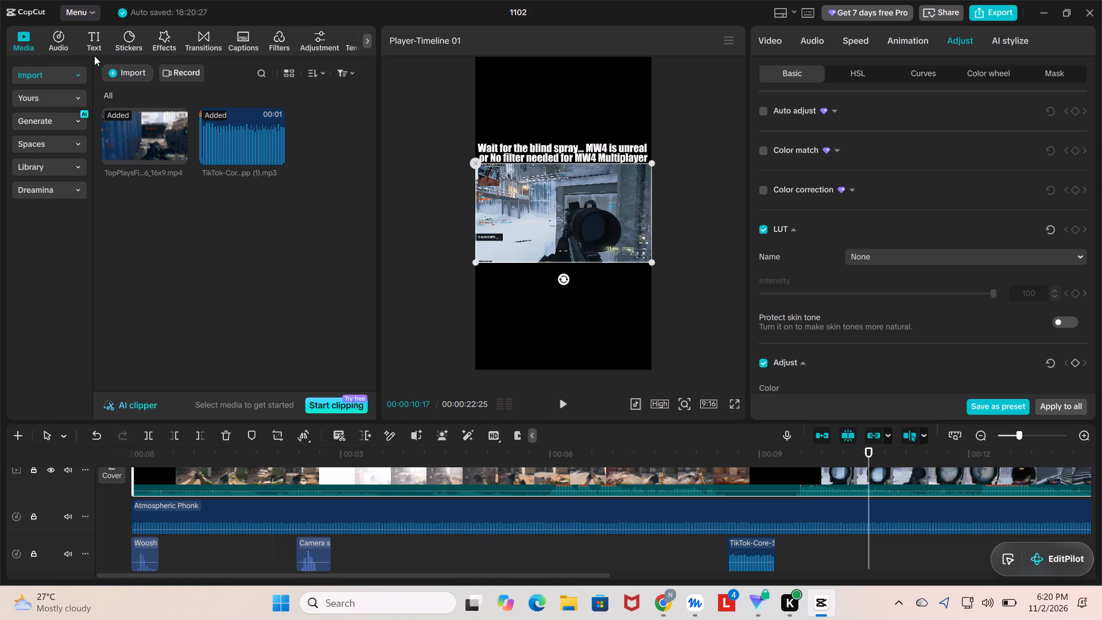
Import TikTok-Core-Sound-SnapYT.App.mp3 from the Downloads folder into the project media.
click(221, 132)
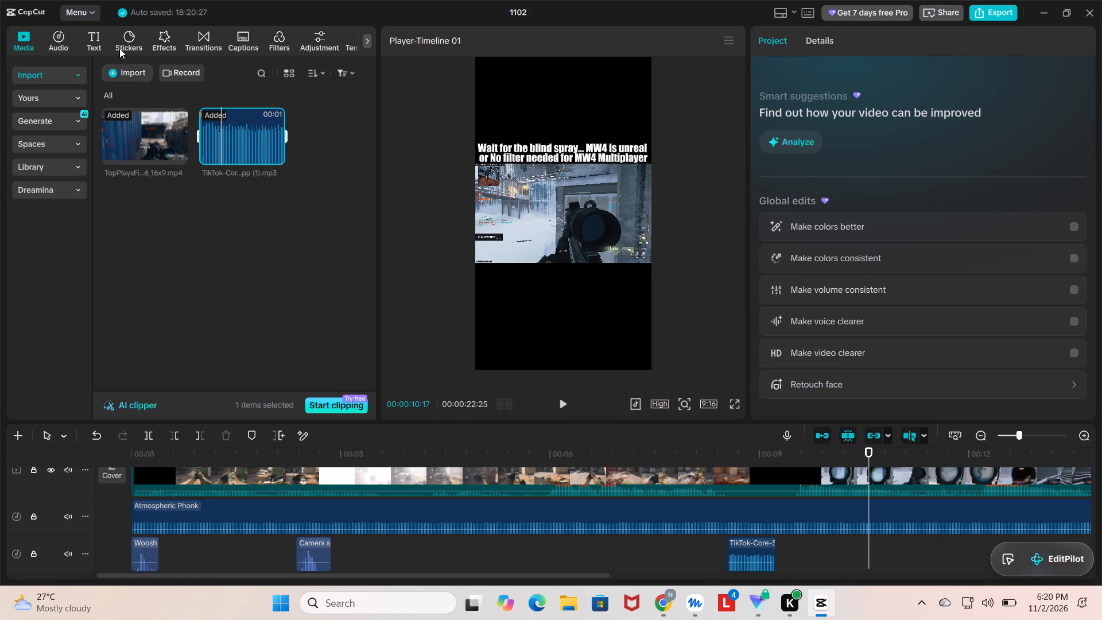
click(127, 72)
click(179, 102)
scroll(250, 168, down, 4)
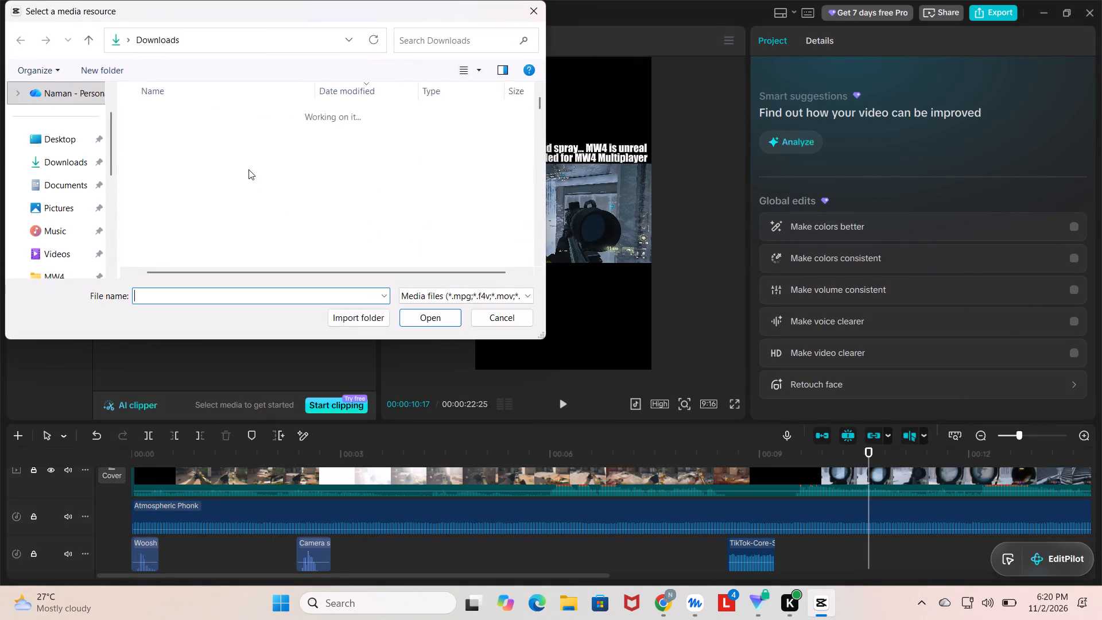
scroll(249, 169, down, 18)
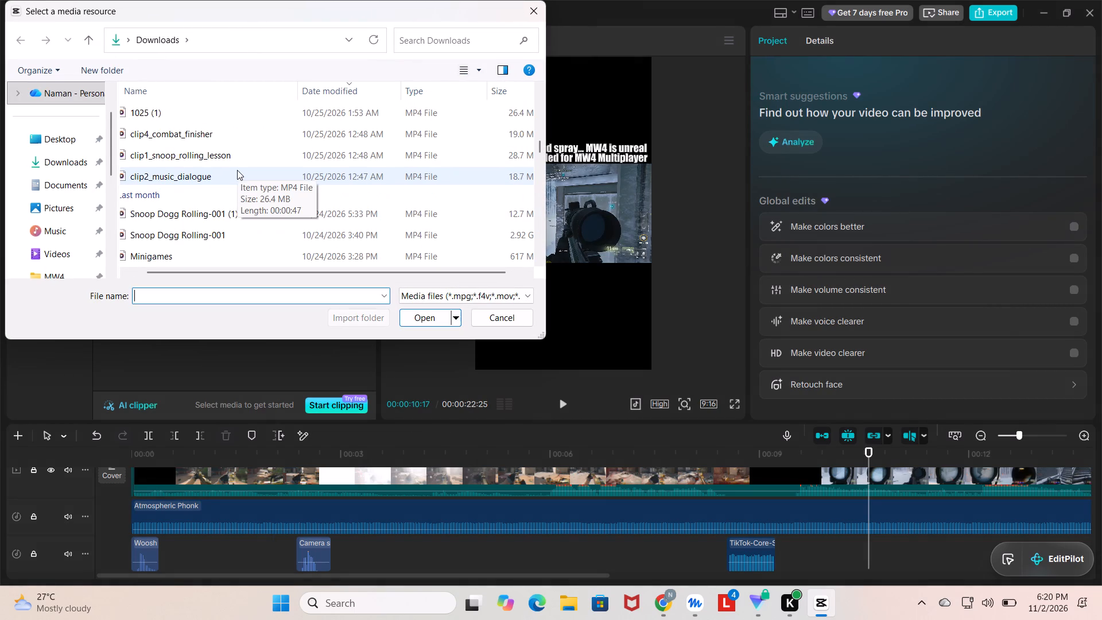
scroll(237, 170, down, 2)
scroll(237, 170, up, 10)
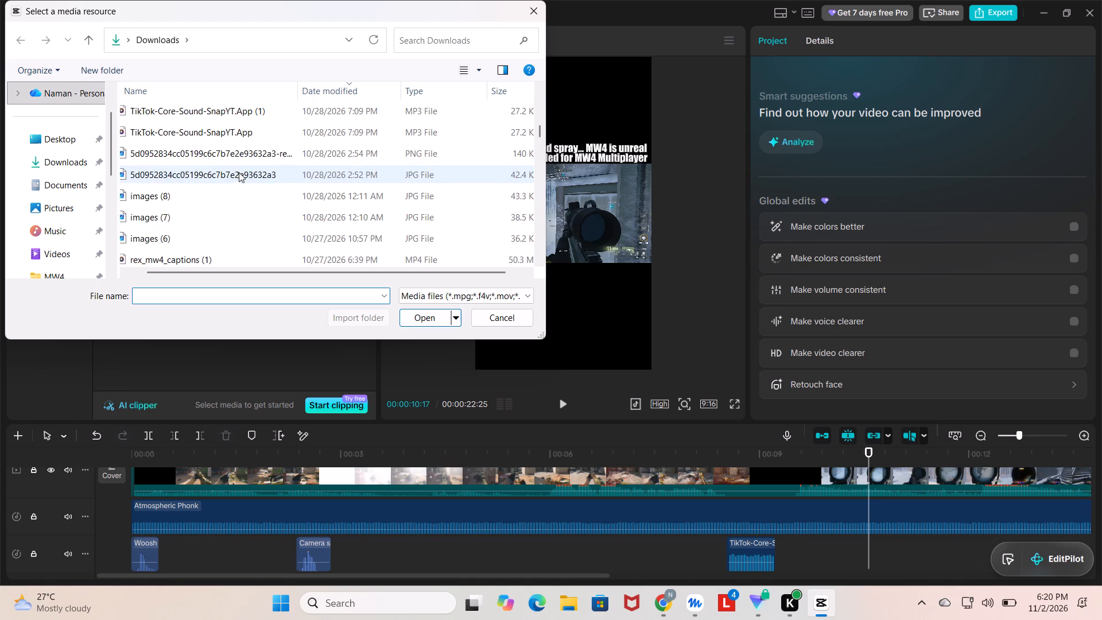
scroll(239, 172, up, 8)
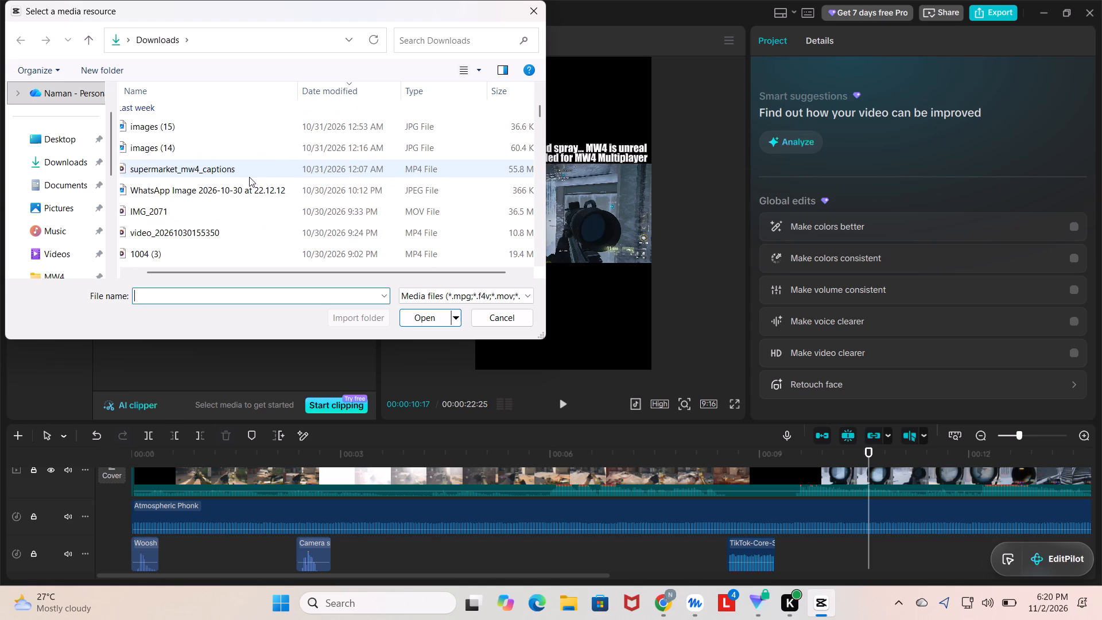
scroll(249, 195, up, 3)
scroll(256, 183, down, 3)
scroll(190, 177, down, 2)
scroll(156, 210, down, 1)
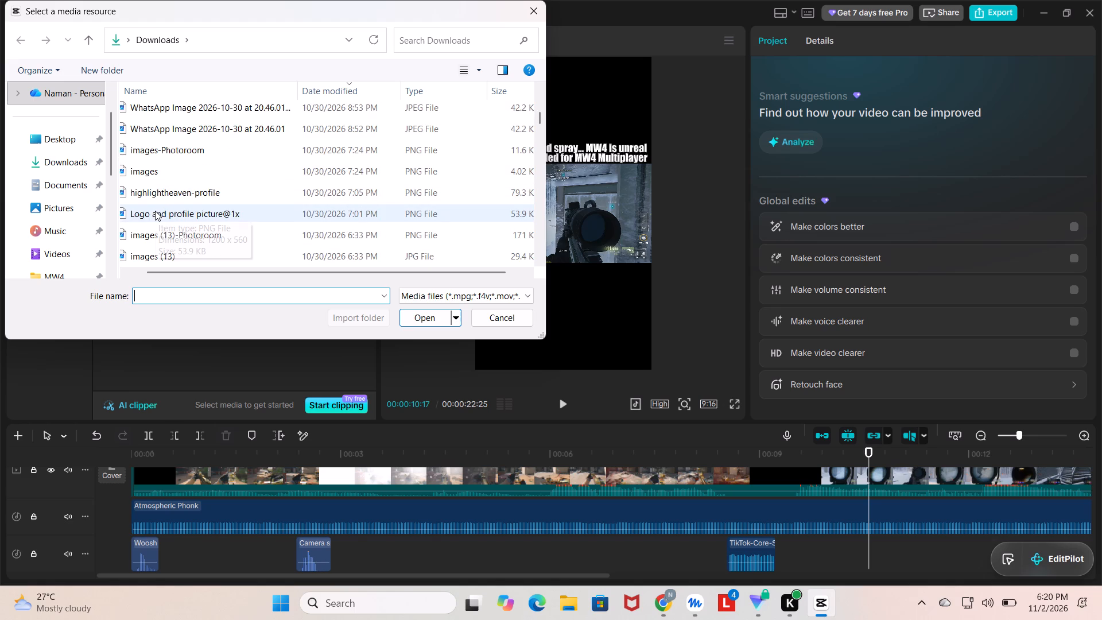
scroll(156, 218, down, 4)
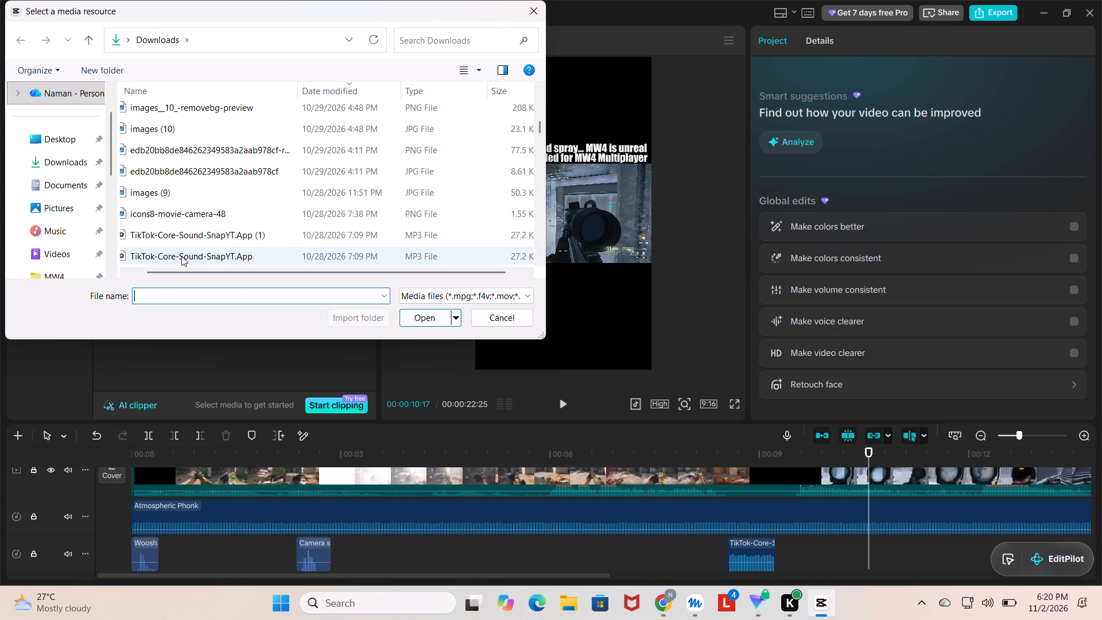
double_click(181, 256)
Preview both imported TikTok-Core-Sound audio files from their beginnings to compare them.
click(161, 219)
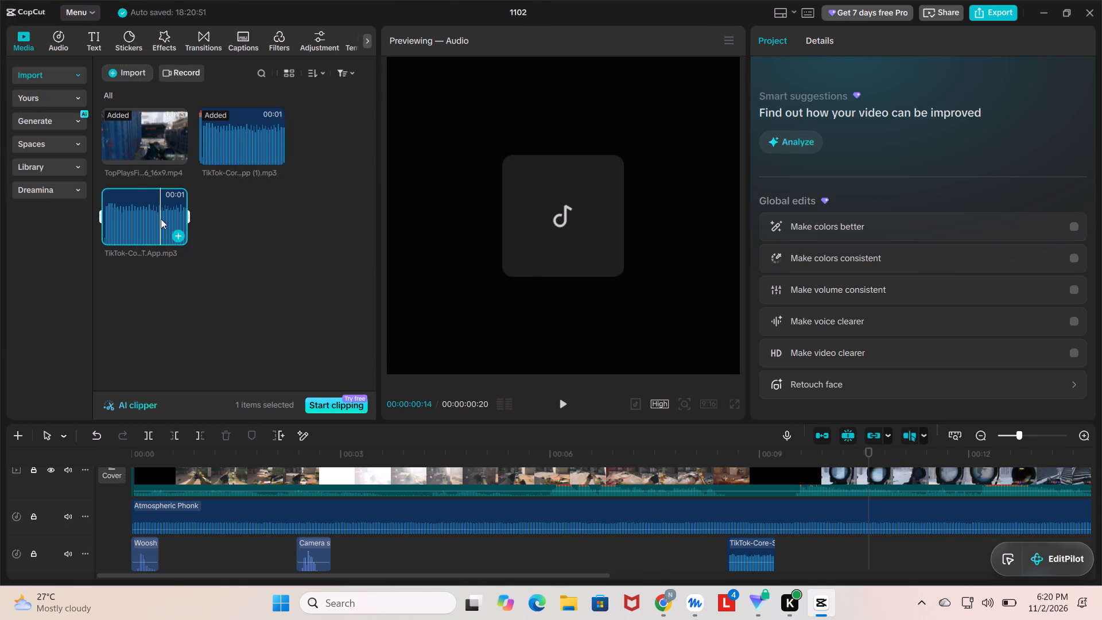
click(108, 224)
key(space)
click(236, 131)
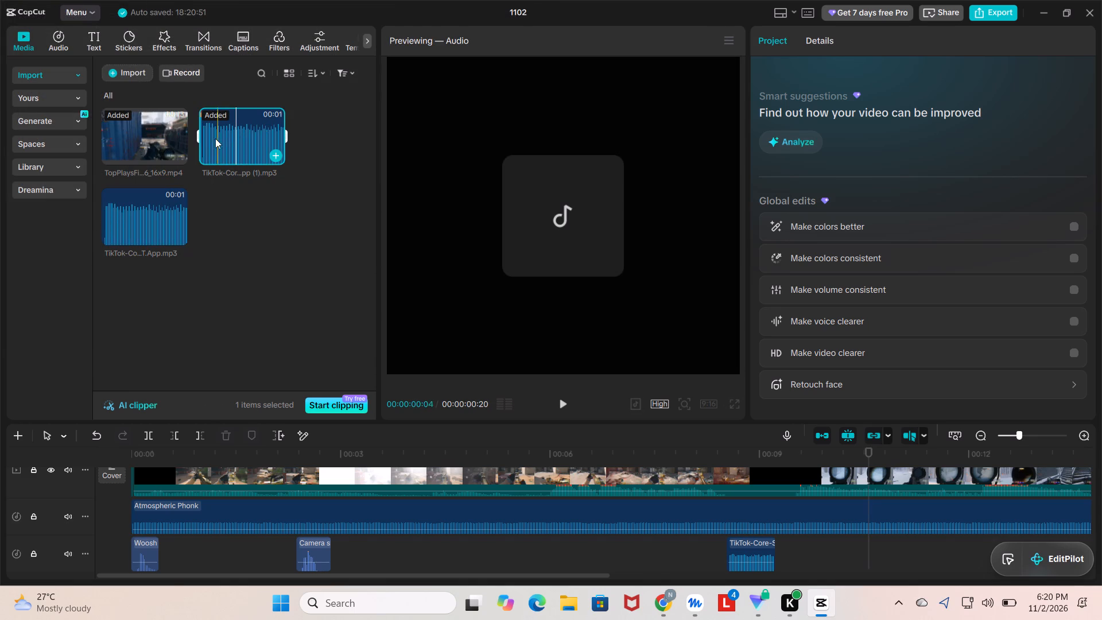
click(204, 138)
key(space)
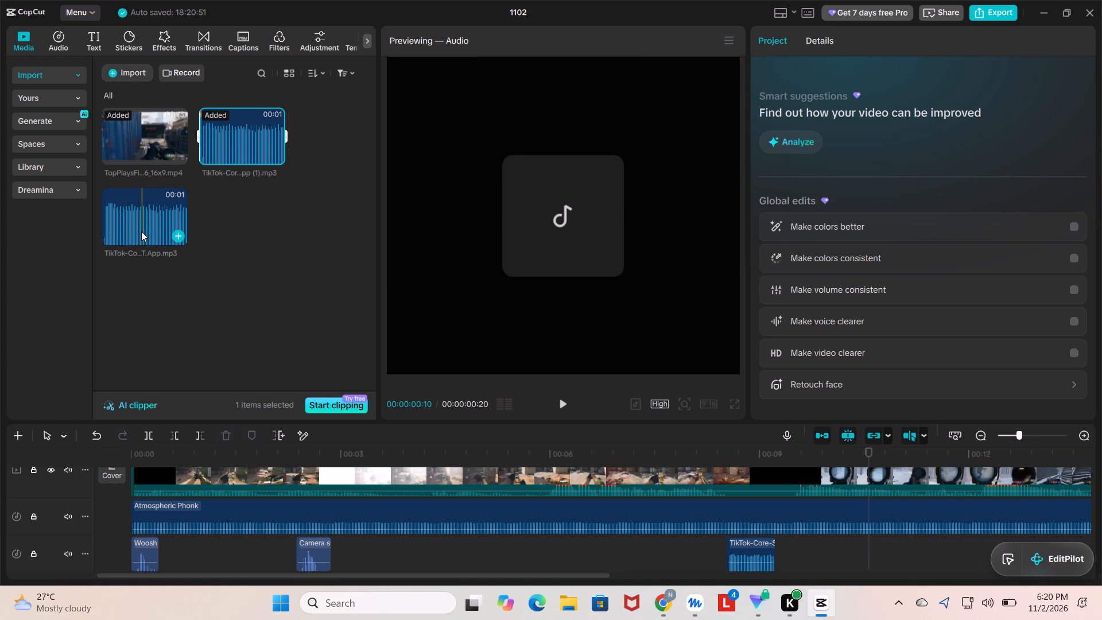
Replace the TikTok-Core-Sound clip at the black gap with the newly imported TikTok-Core-Sound-SnapYT.App.mp3.
drag(142, 223, 730, 552)
click(744, 516)
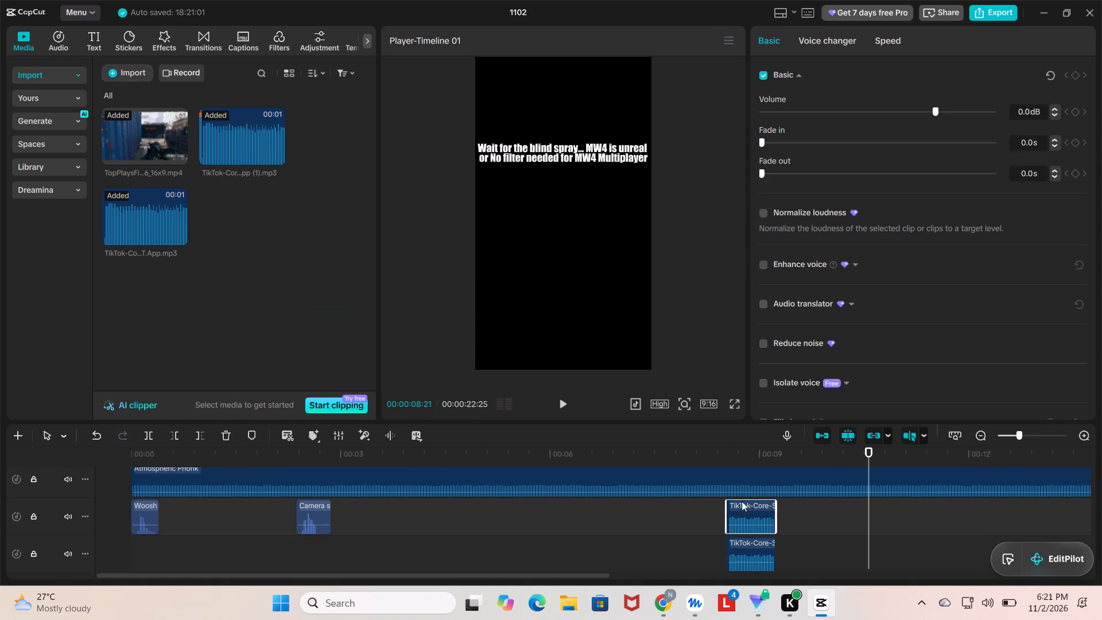
key(BackSpace)
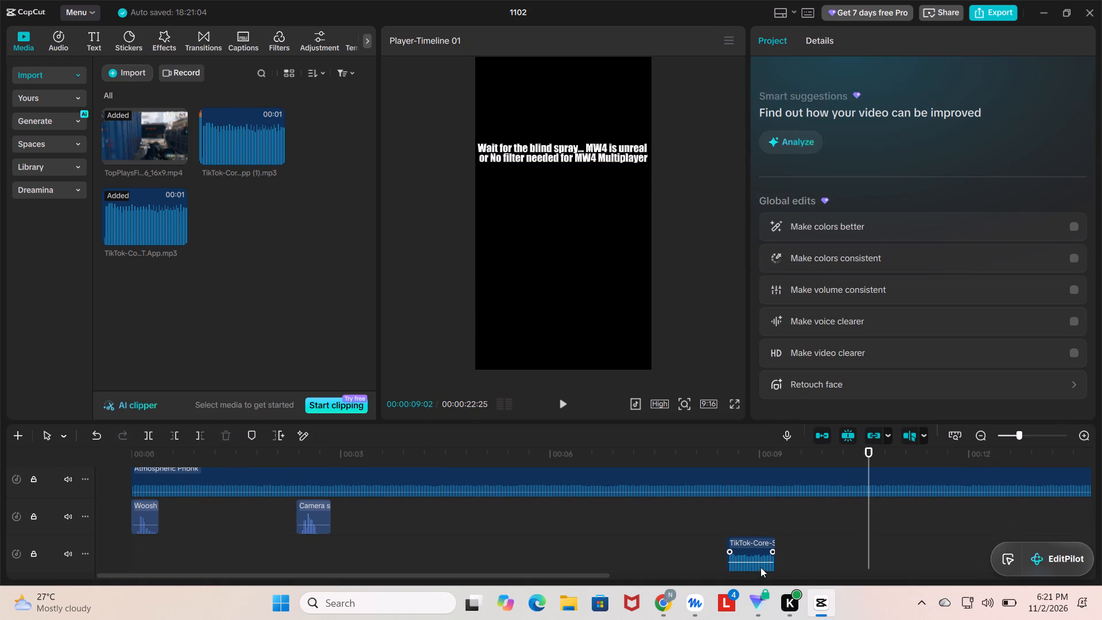
Move the new TikTok-Core-Sound clip onto the Woosh and camera shutter track, starting at about 00:00:08:16, checking it in playback.
drag(751, 569, 756, 535)
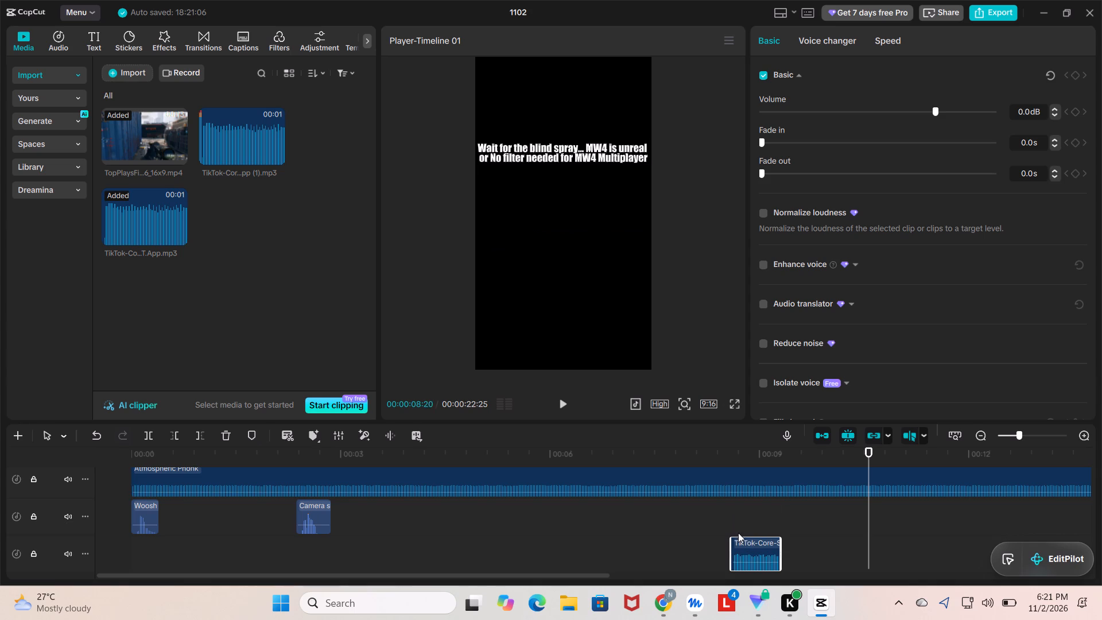
drag(867, 465, 719, 479)
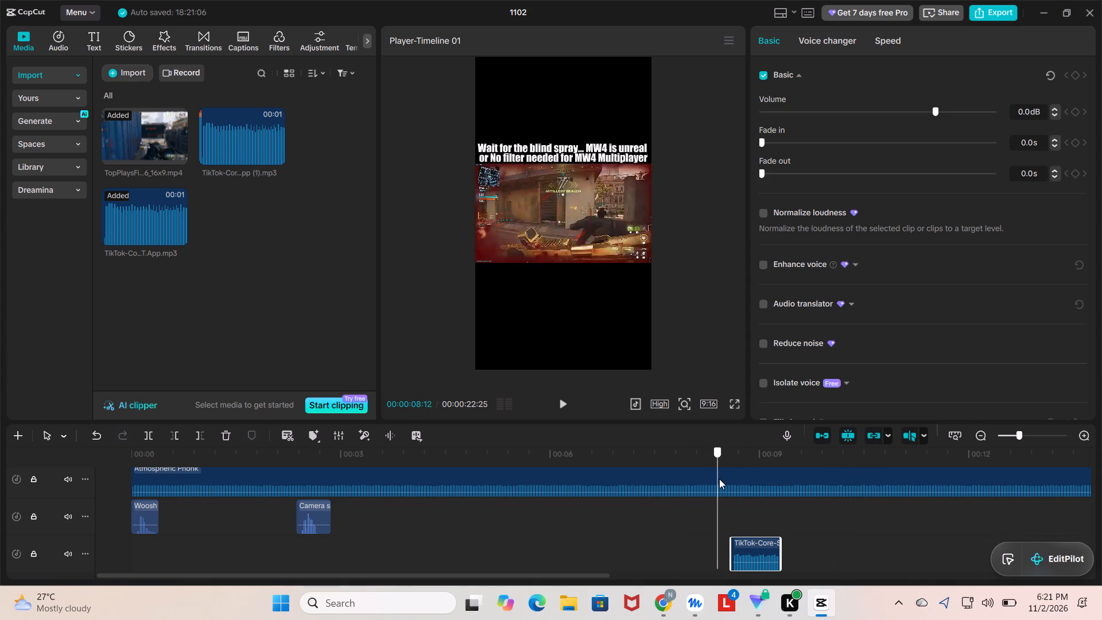
drag(719, 479, 728, 477)
key(space)
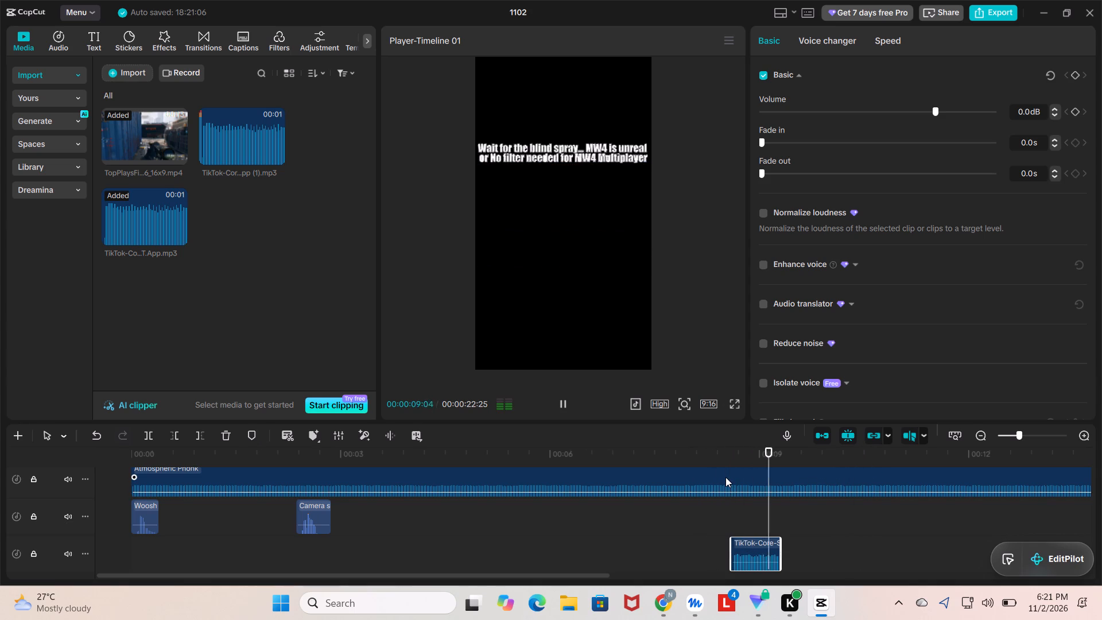
drag(751, 552, 746, 523)
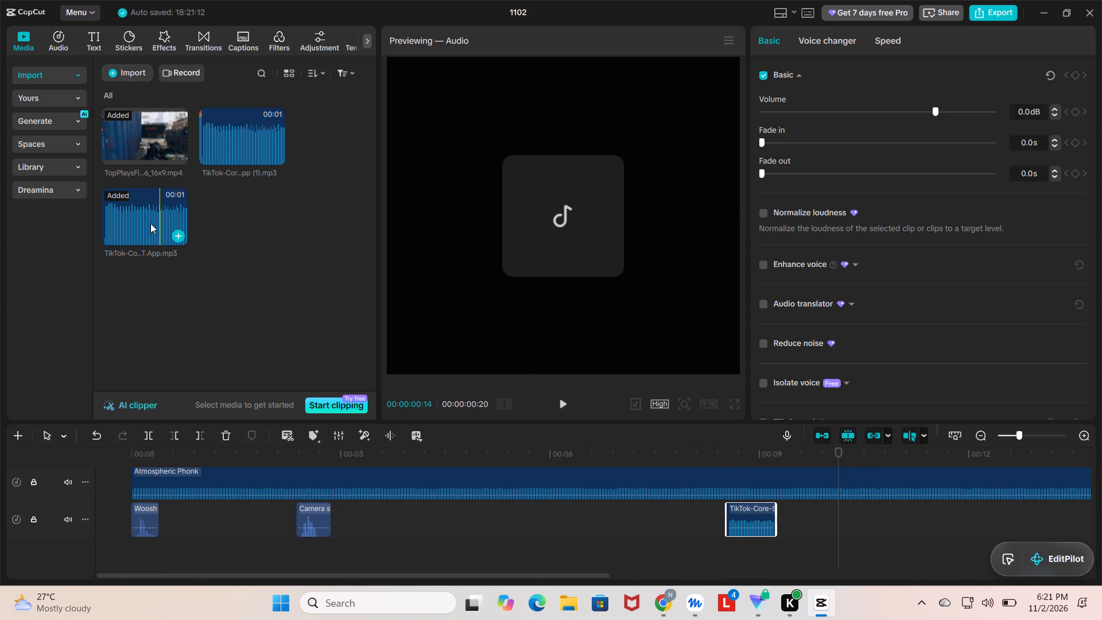
Add TikTok-Core-Sound-SnapYT.App.mp3 to the lower sound effects track so it ends with the video, starting at about 00:00:22:03.
drag(148, 219, 1066, 530)
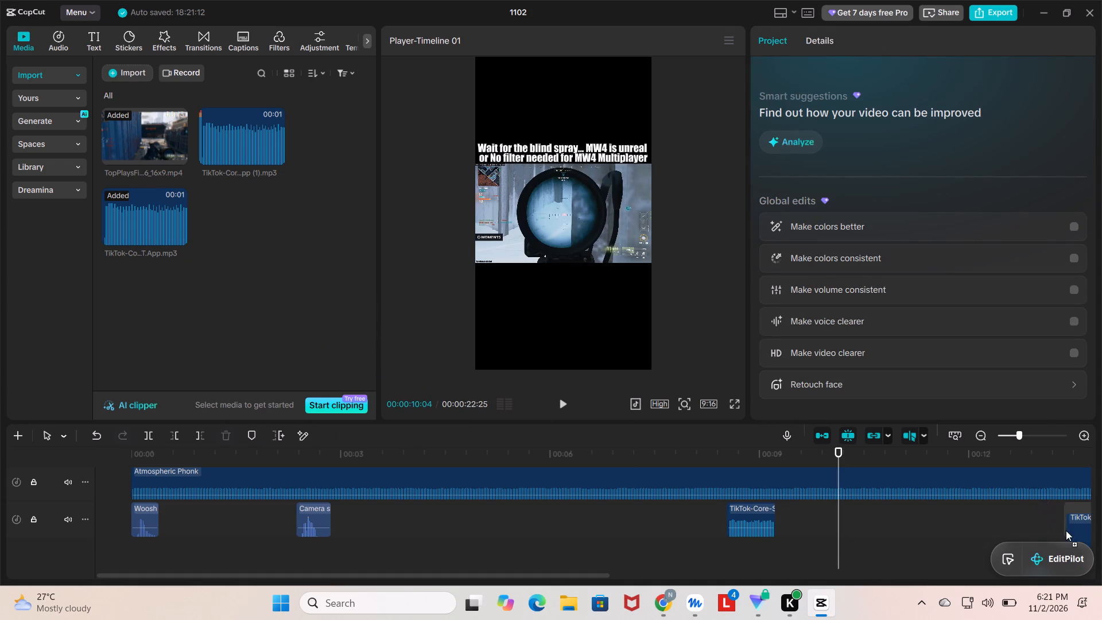
drag(1066, 530, 1088, 517)
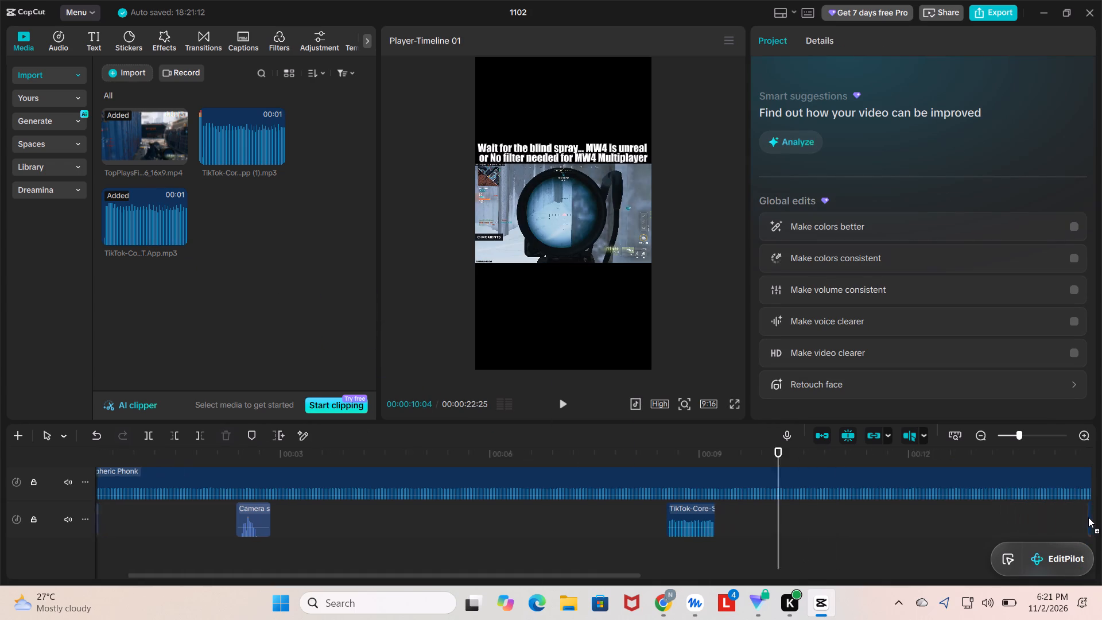
drag(1088, 517, 730, 530)
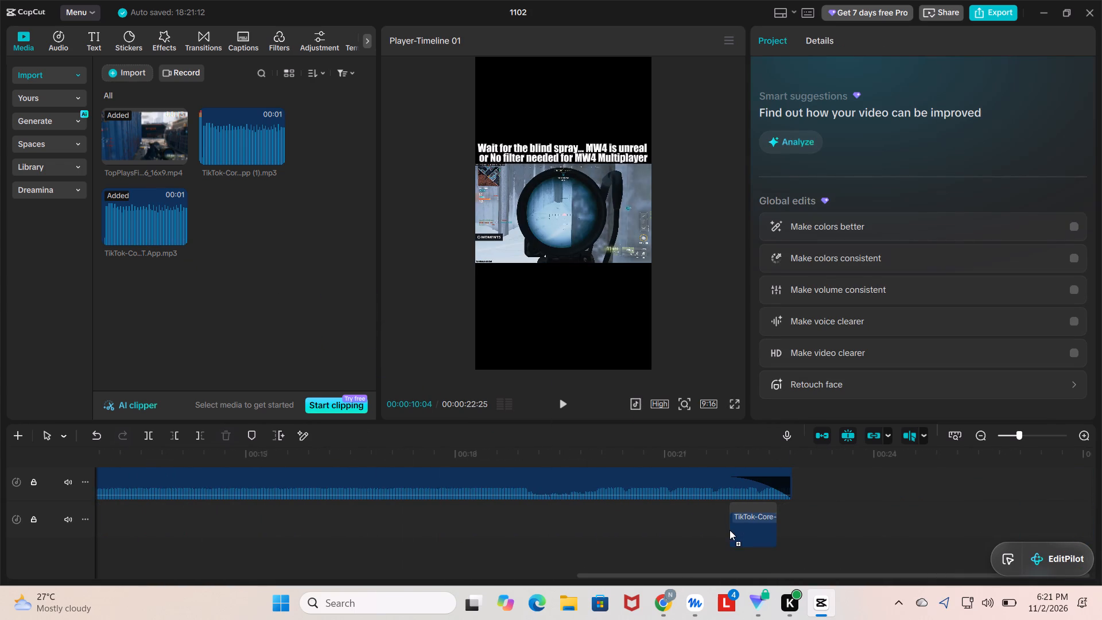
drag(730, 530, 741, 528)
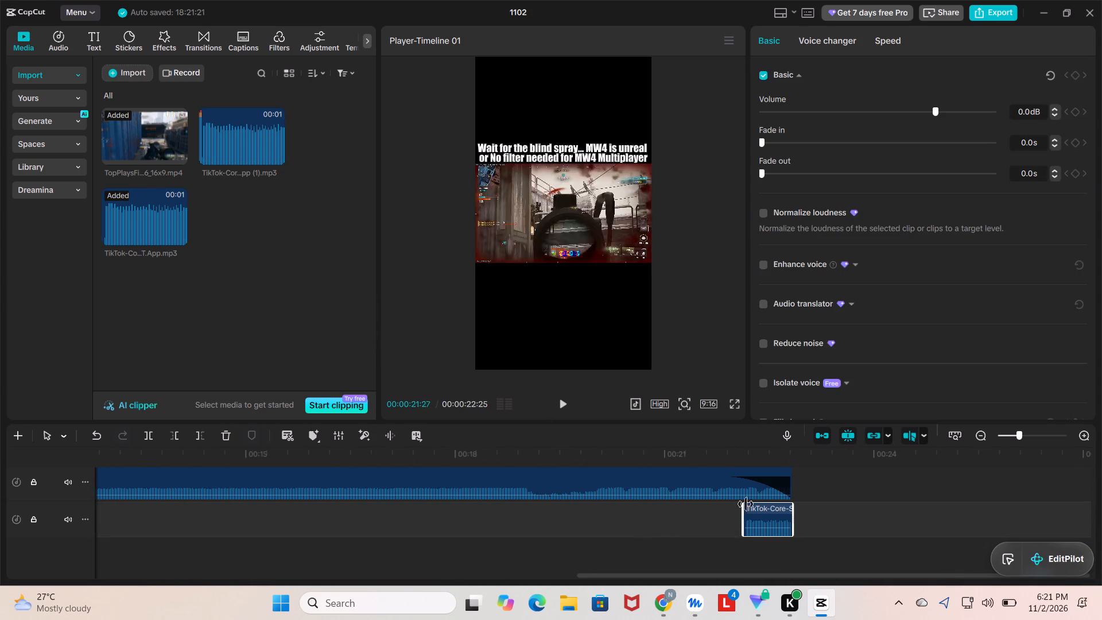
Examine the video track's closing seconds above the newly placed TikTok-Core-Sound clip.
scroll(416, 432, up, 4)
scroll(559, 475, up, 1)
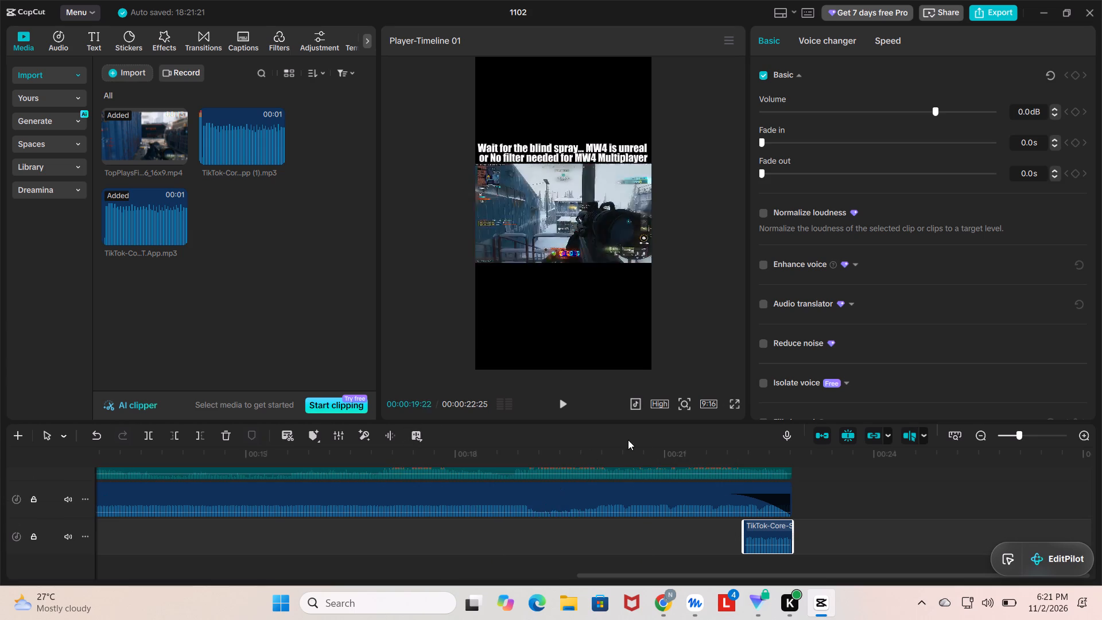
scroll(628, 440, up, 4)
scroll(867, 524, up, 1)
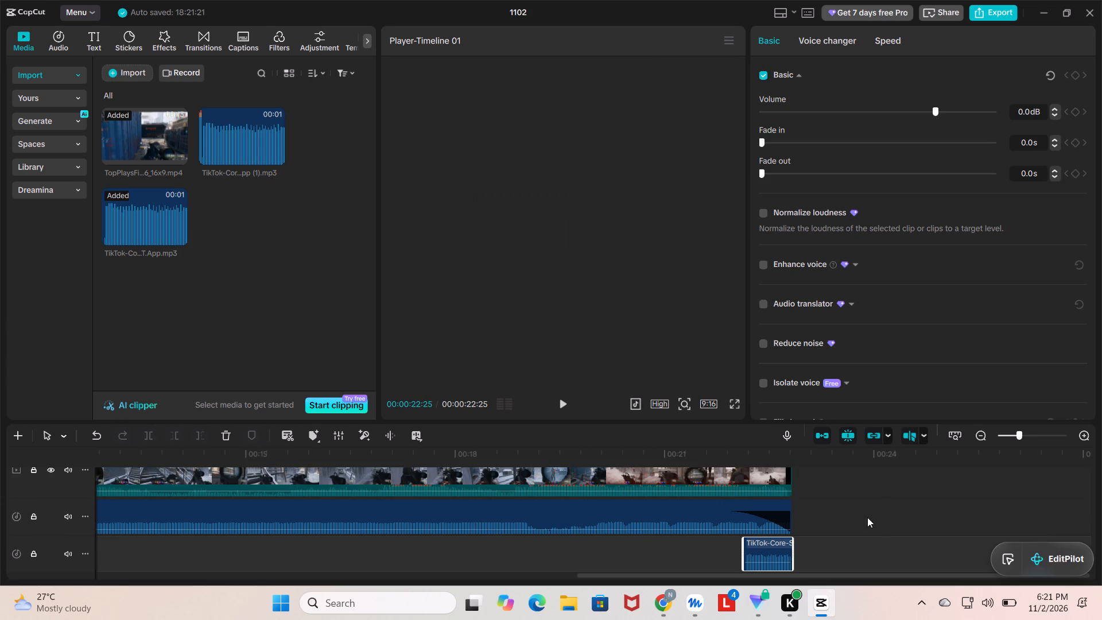
scroll(577, 511, up, 1)
scroll(933, 497, up, 5)
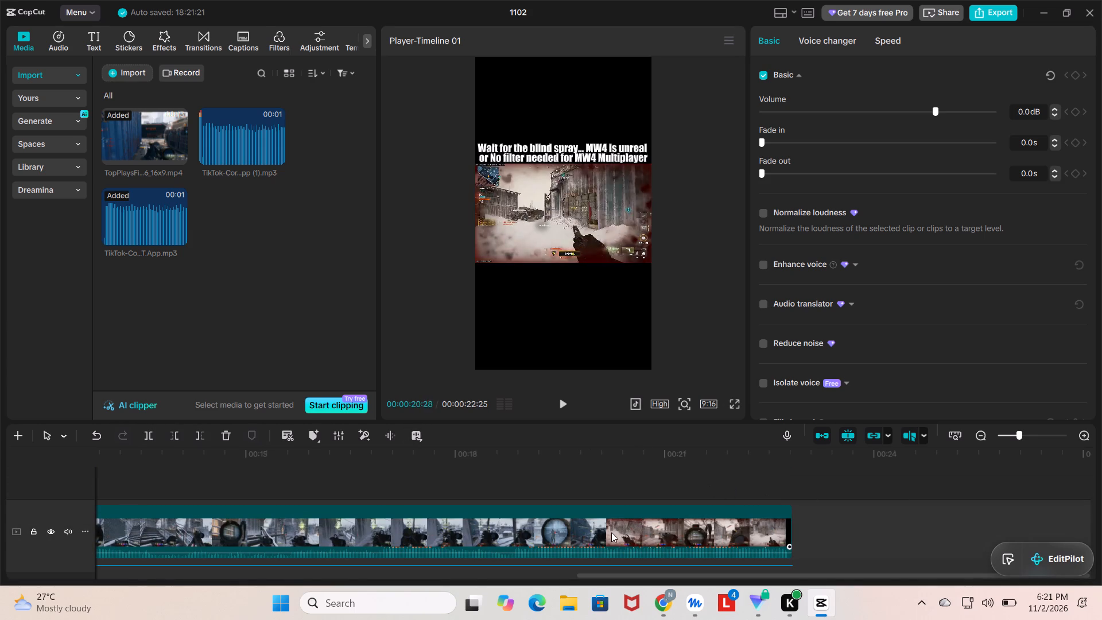
scroll(369, 536, down, 4)
scroll(324, 513, up, 3)
scroll(584, 495, up, 3)
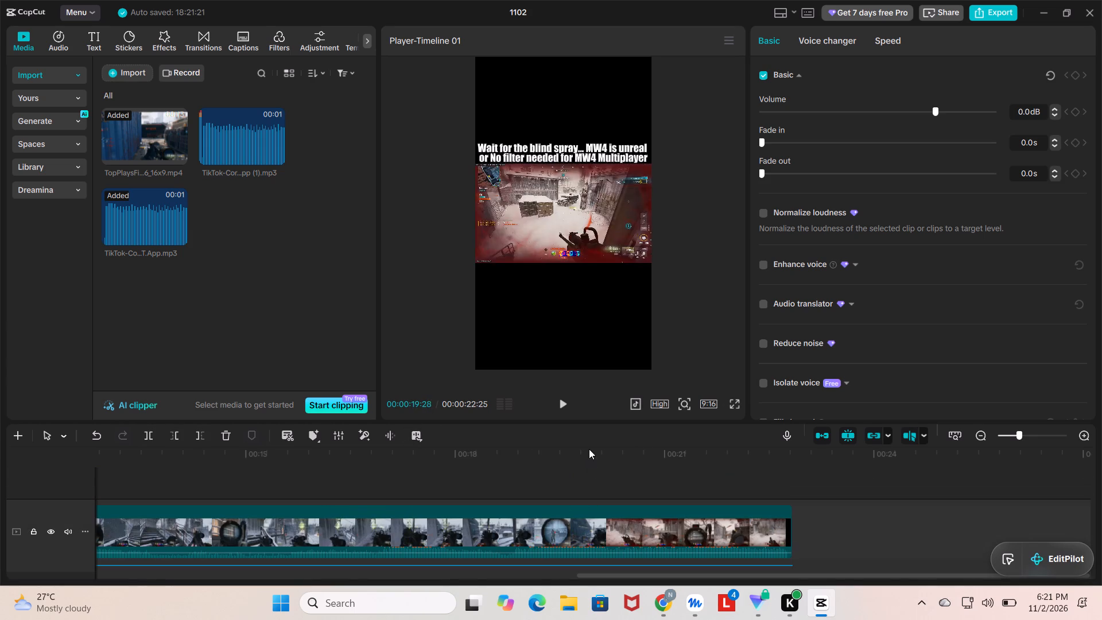
Save the gameplay video clip's colour adjustments to the brand kit as a preset named Adjustment 1.
click(550, 228)
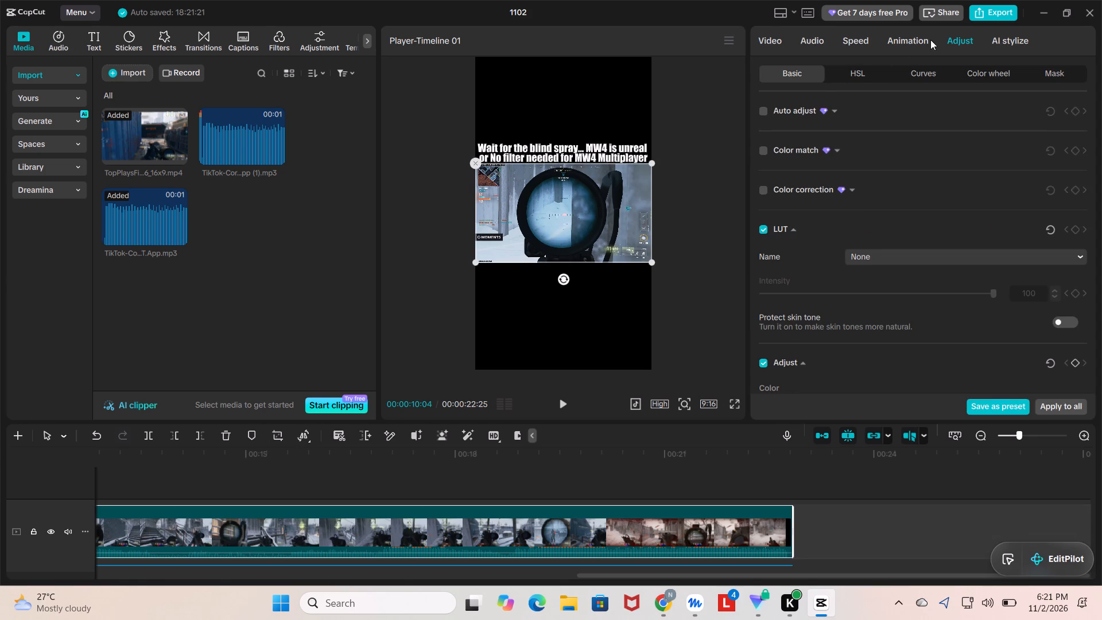
scroll(805, 227, down, 3)
scroll(924, 210, down, 3)
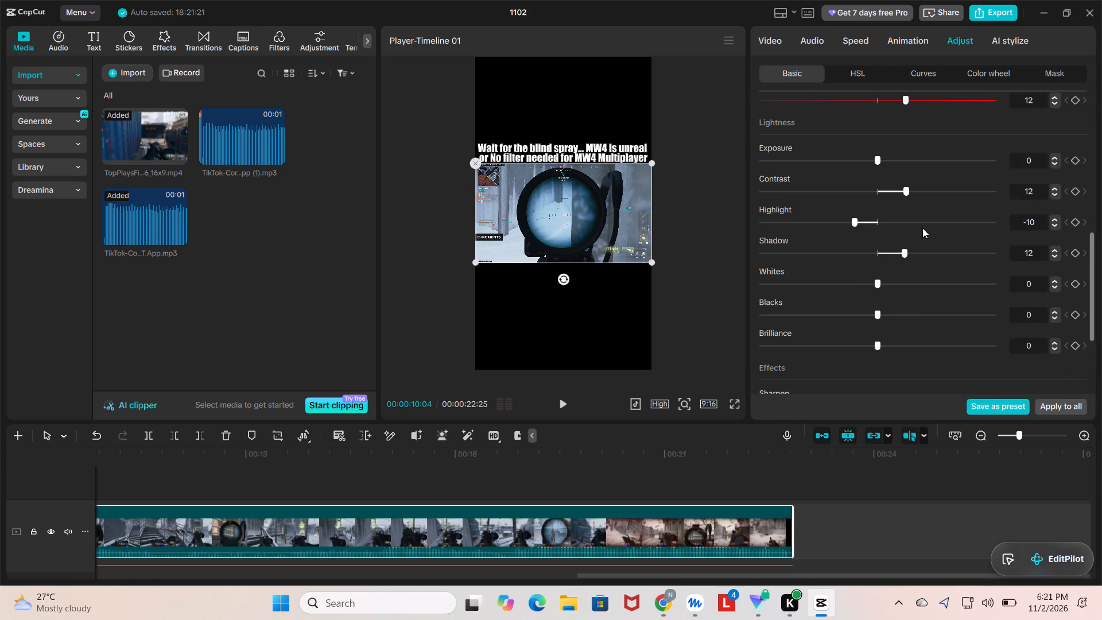
scroll(950, 281, down, 1)
scroll(921, 317, down, 2)
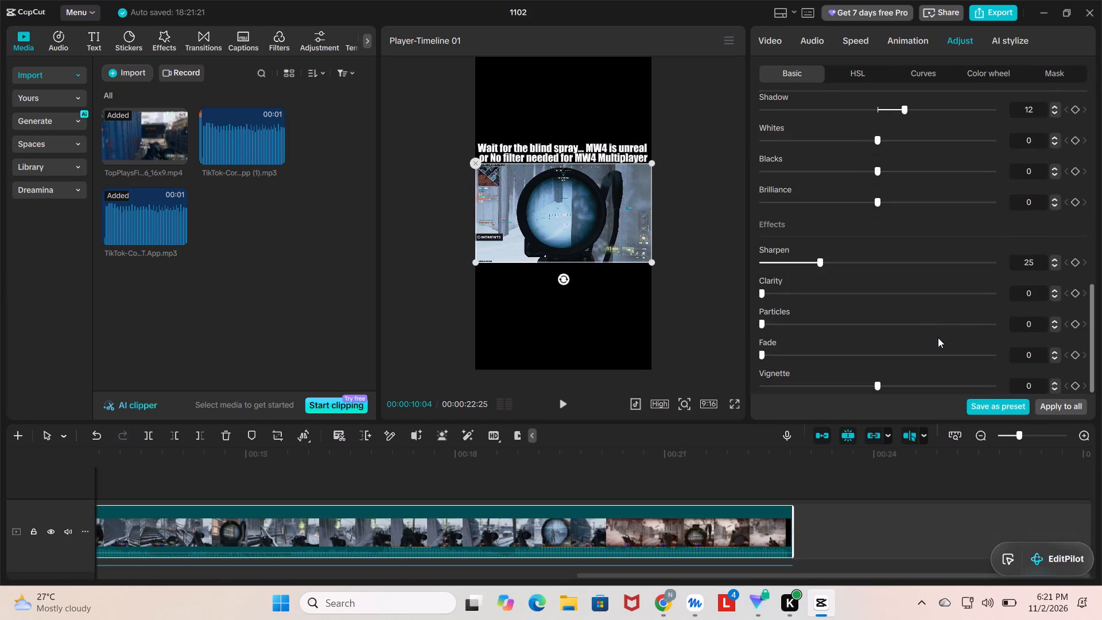
scroll(938, 339, down, 1)
click(998, 409)
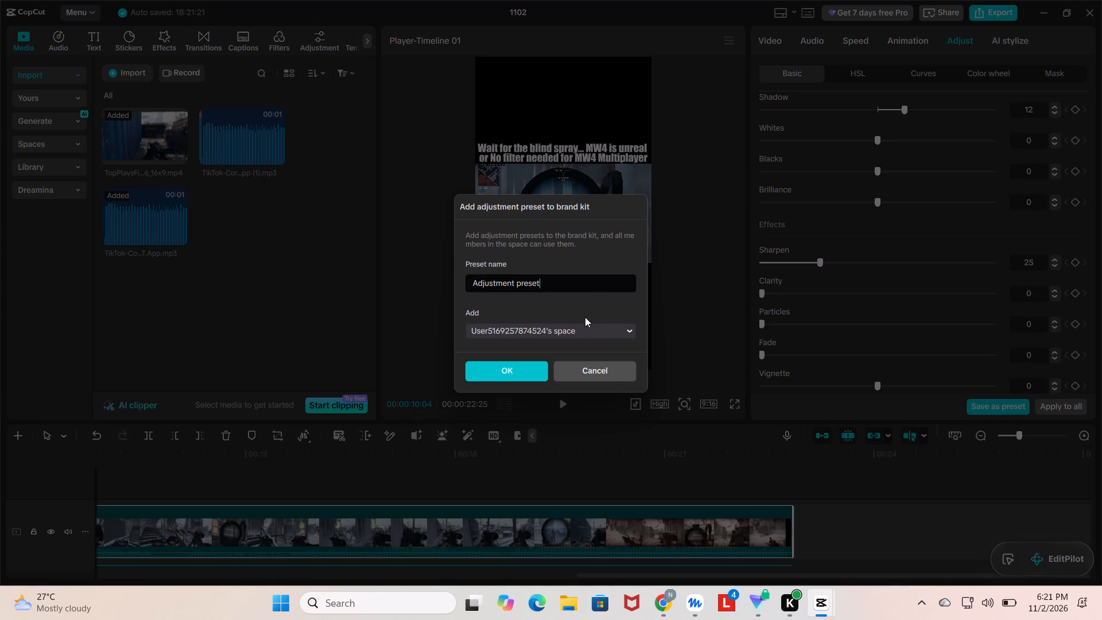
click(575, 292)
key(BackSpace)
key(BackSpace)
key(BackSpace)
key(BackSpace)
key(BackSpace)
key(BackSpace)
key(BackSpace)
key(BackSpace)
text(t)
key(space)
key(1)
click(610, 328)
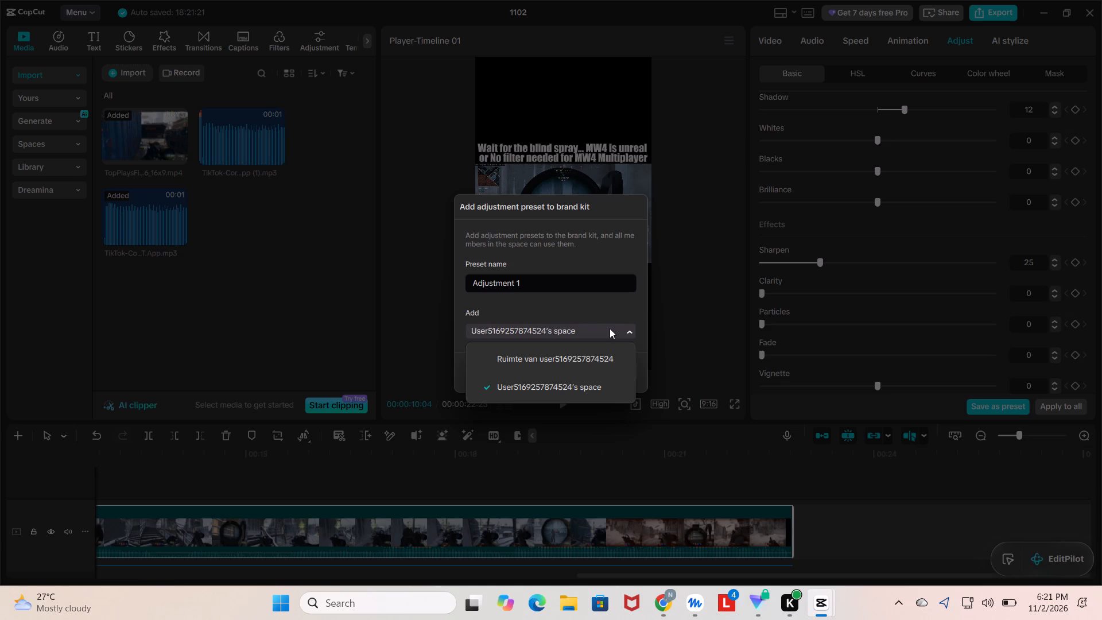
click(610, 328)
click(498, 367)
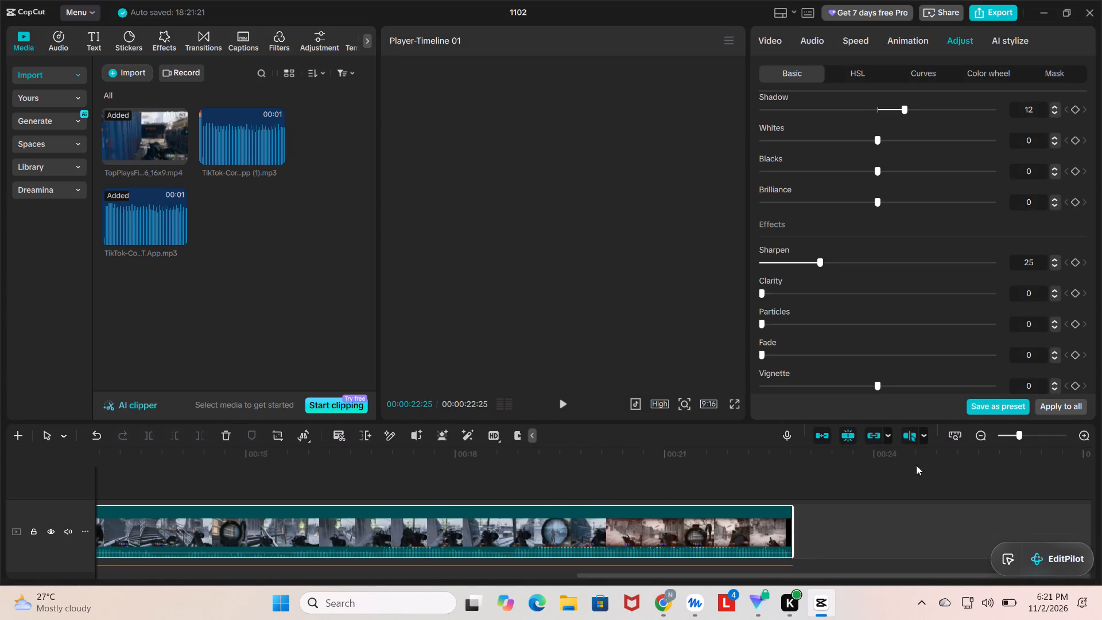
Play back the end of the timeline and open the gameplay clip's audio settings.
key(space)
key(space)
key(space)
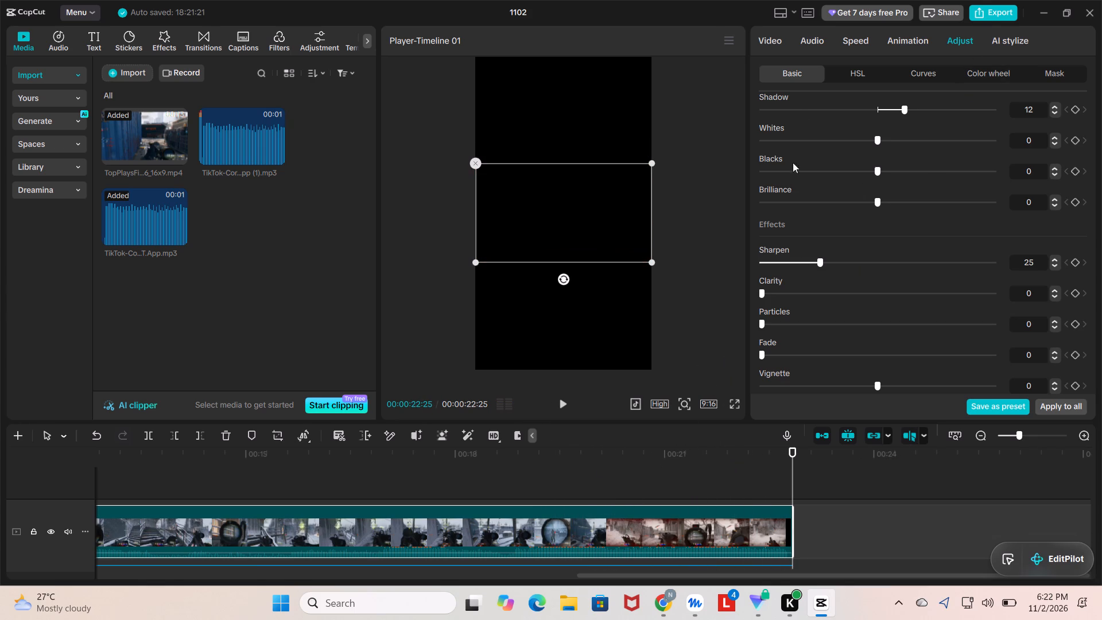
click(808, 44)
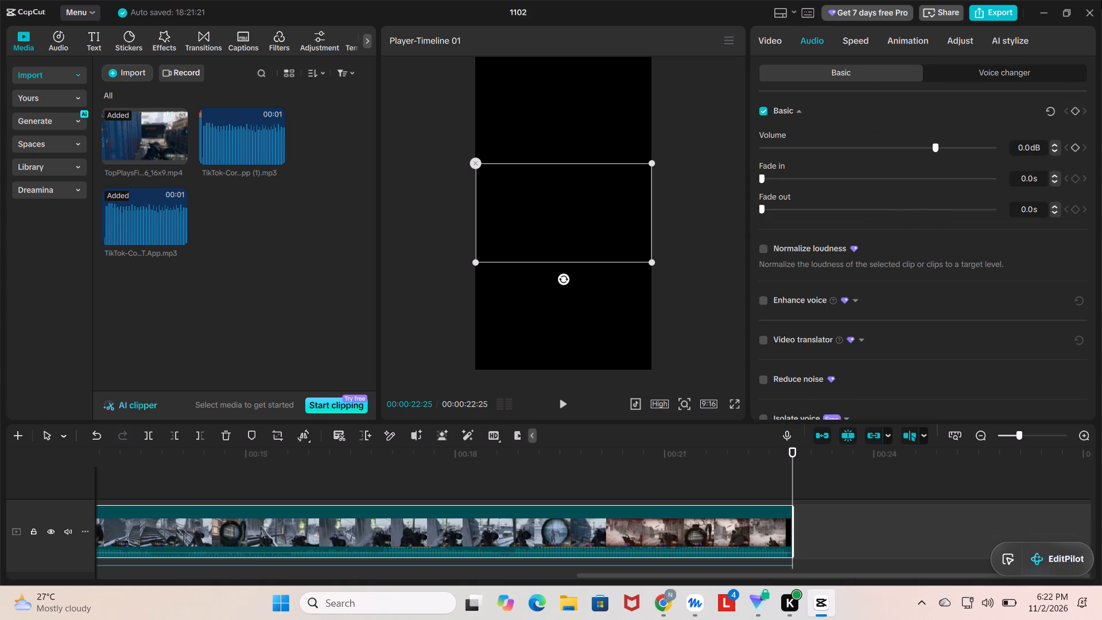
Export the video as an mp4 under the name 2 to the Videos/edited folder.
click(996, 6)
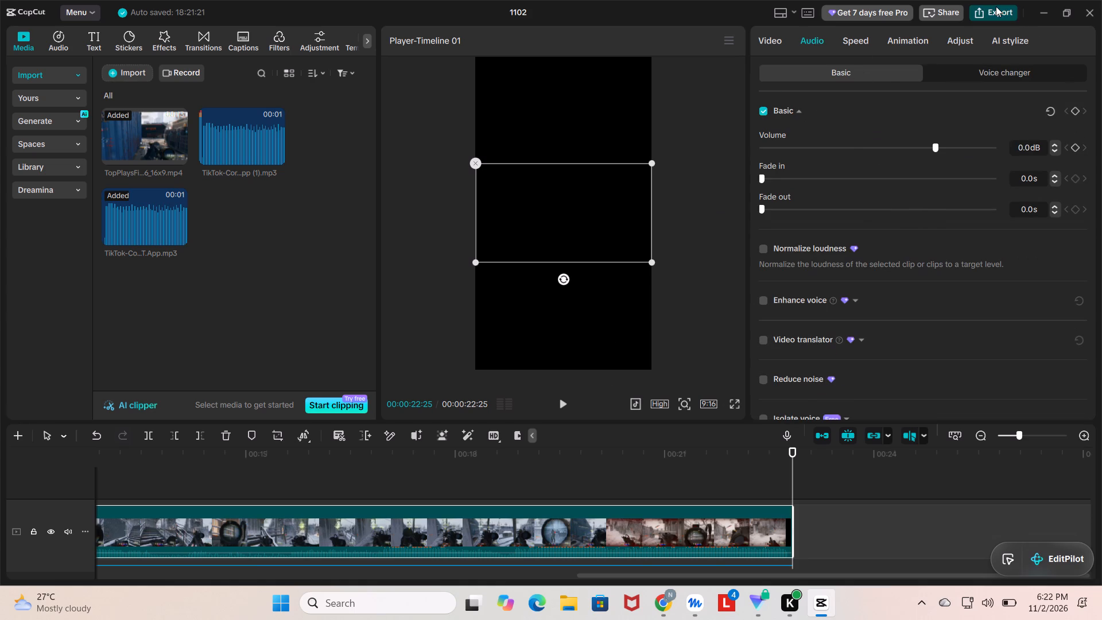
click(716, 118)
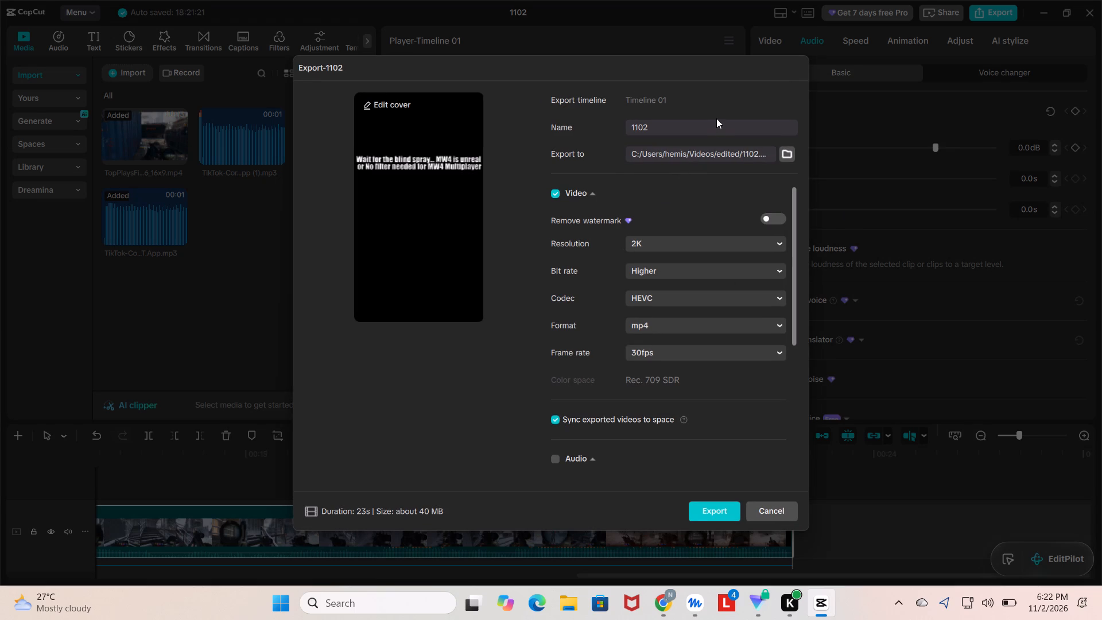
click(703, 121)
key(BackSpace)
key(BackSpace)
key(BackSpace)
key(BackSpace)
key(BackSpace)
key(BackSpace)
key(BackSpace)
key(BackSpace)
key(BackSpace)
key(BackSpace)
key(BackSpace)
key(2)
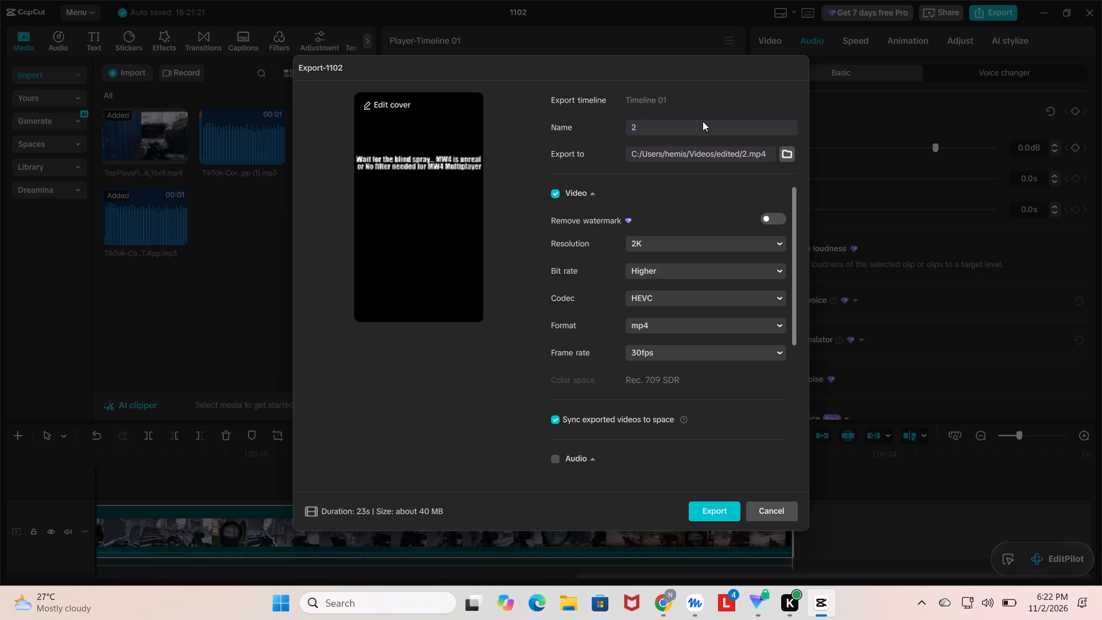
click(706, 506)
click(502, 342)
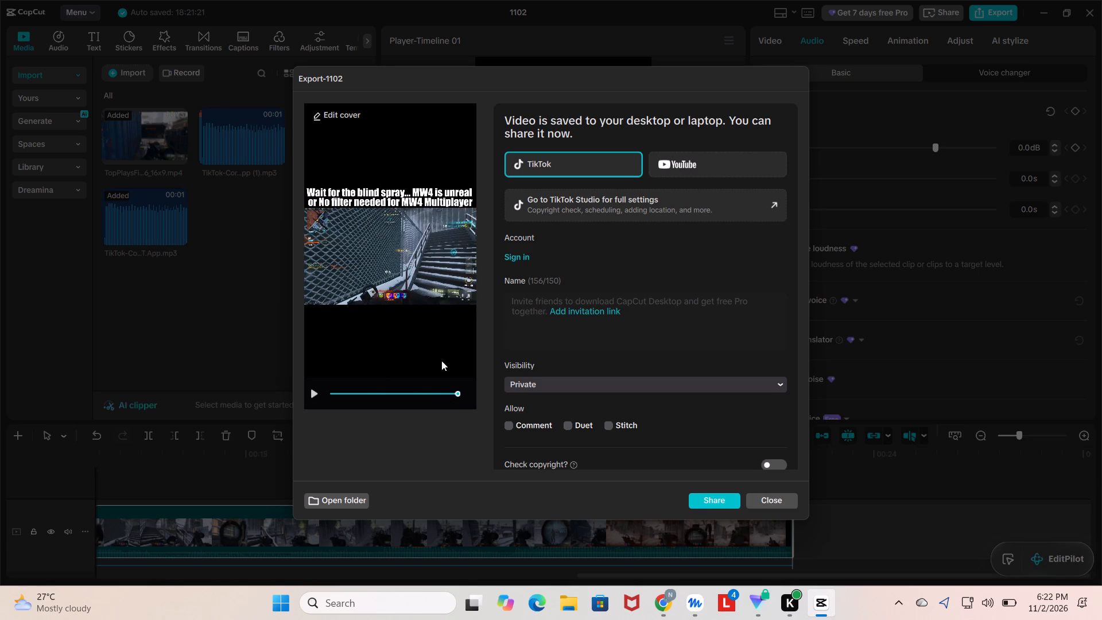
Briefly play the exported video's preview, pause it and close the export window.
click(312, 390)
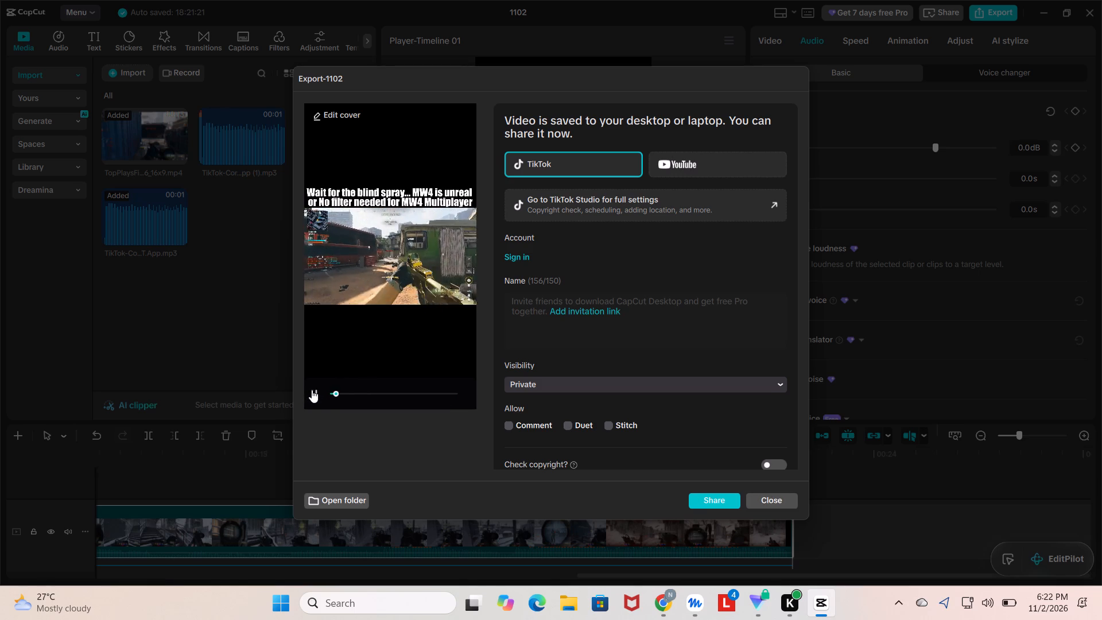
click(309, 394)
click(958, 441)
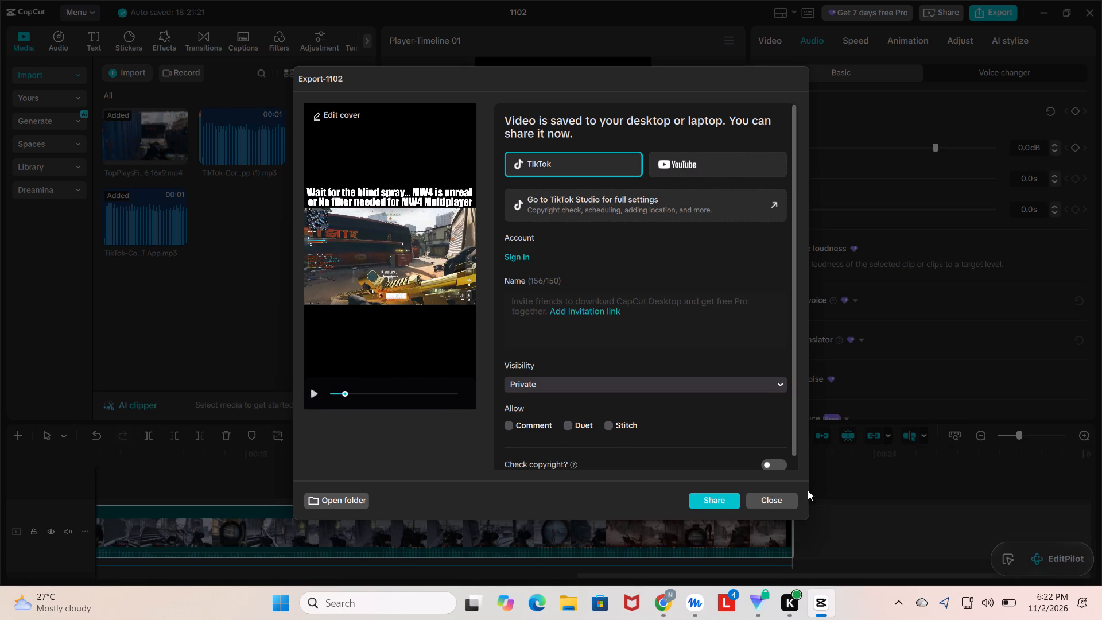
click(769, 495)
Play the timeline from about 00:00:16 to the end to check how the closing sound effect comes across.
drag(796, 477, 638, 486)
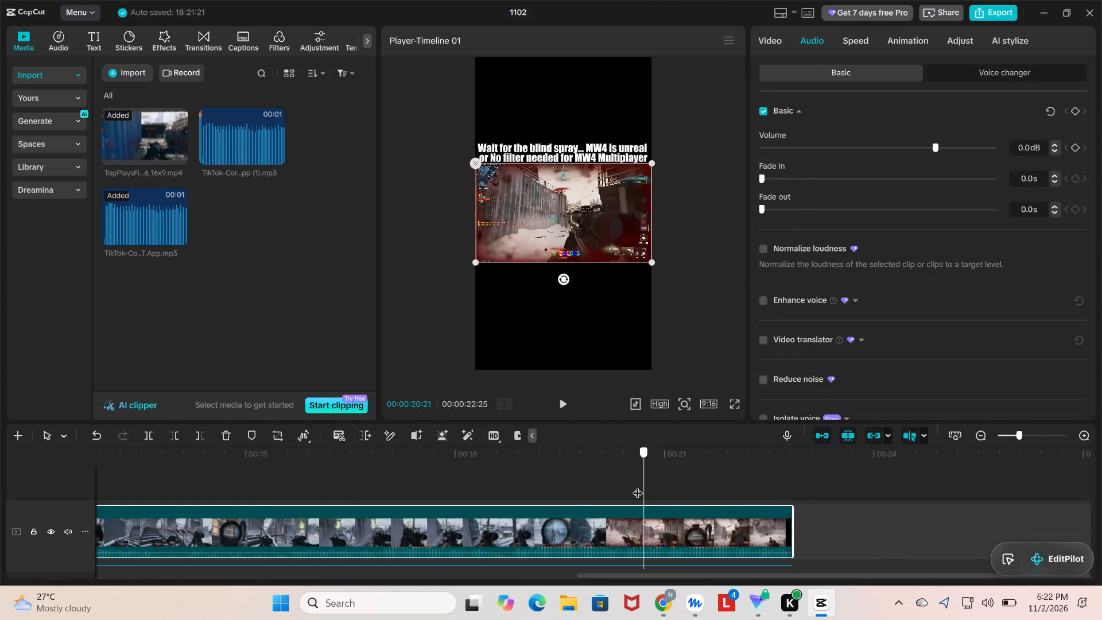
drag(638, 486, 320, 509)
key(space)
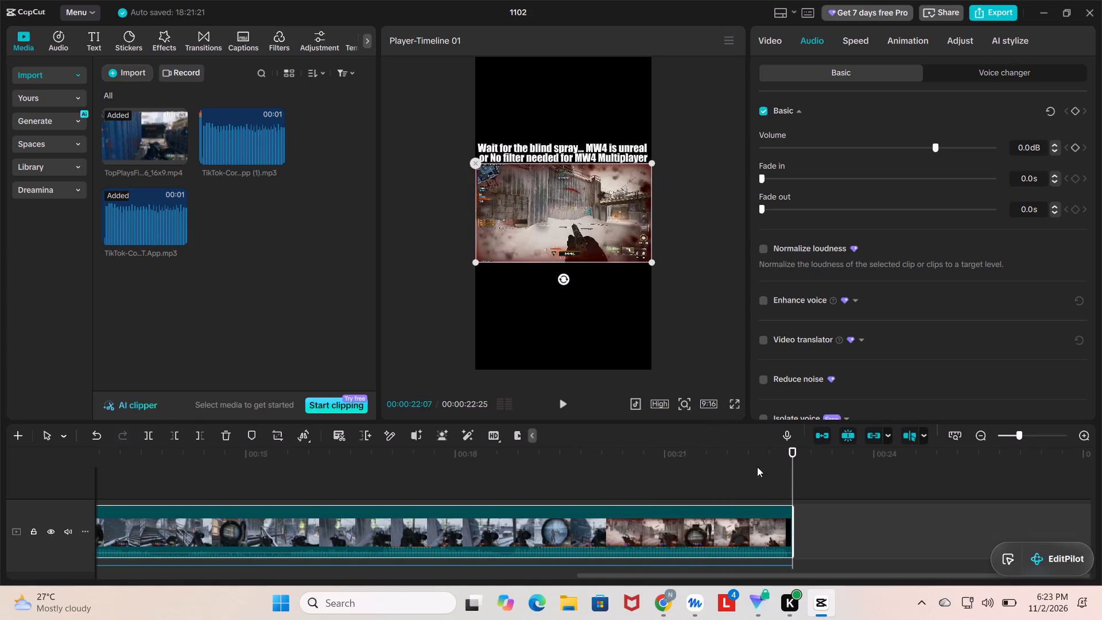
Raise the volume of the TikTok-Core-Sound clip at the end of the timeline to about 6.8 dB.
scroll(752, 464, down, 1)
scroll(703, 474, up, 1)
scroll(762, 467, down, 2)
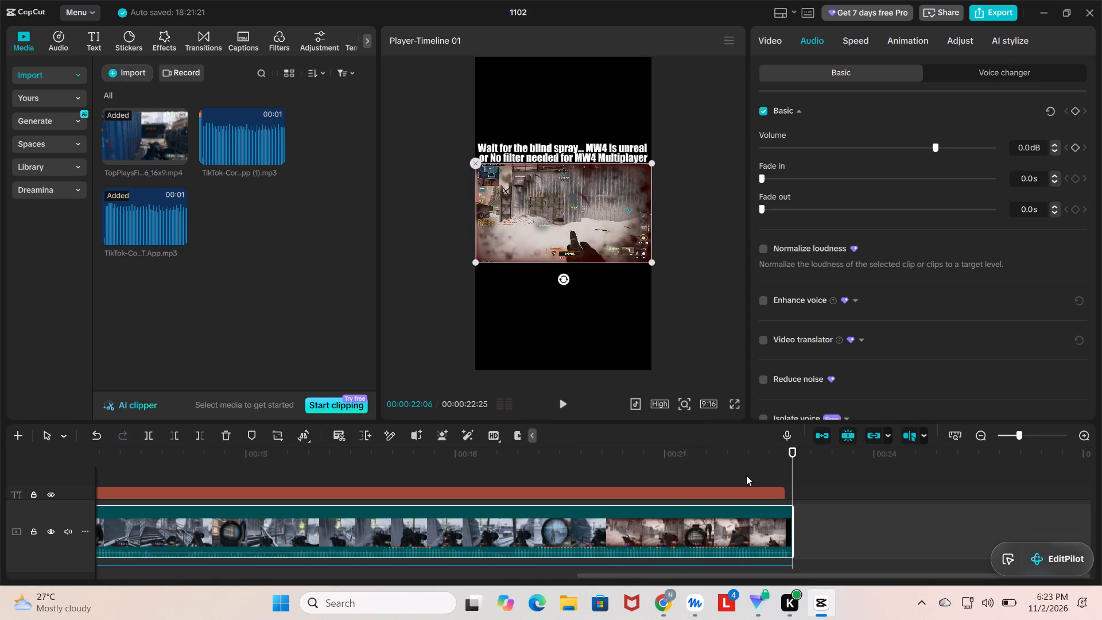
scroll(746, 475, up, 2)
scroll(794, 454, up, 1)
scroll(802, 450, down, 2)
scroll(807, 530, down, 2)
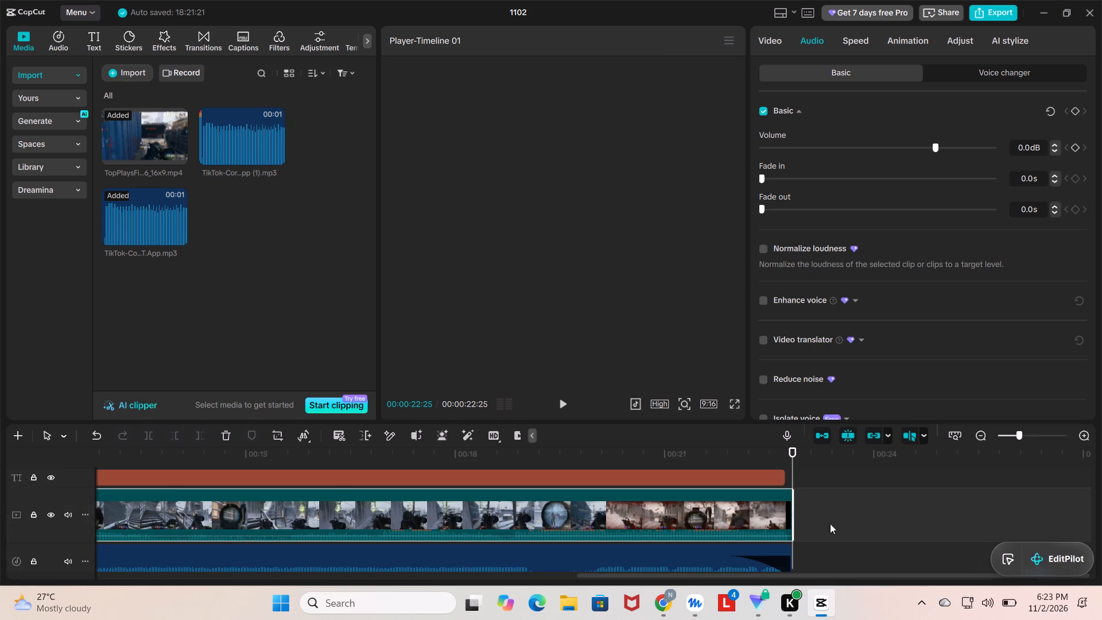
scroll(830, 522, down, 4)
click(766, 521)
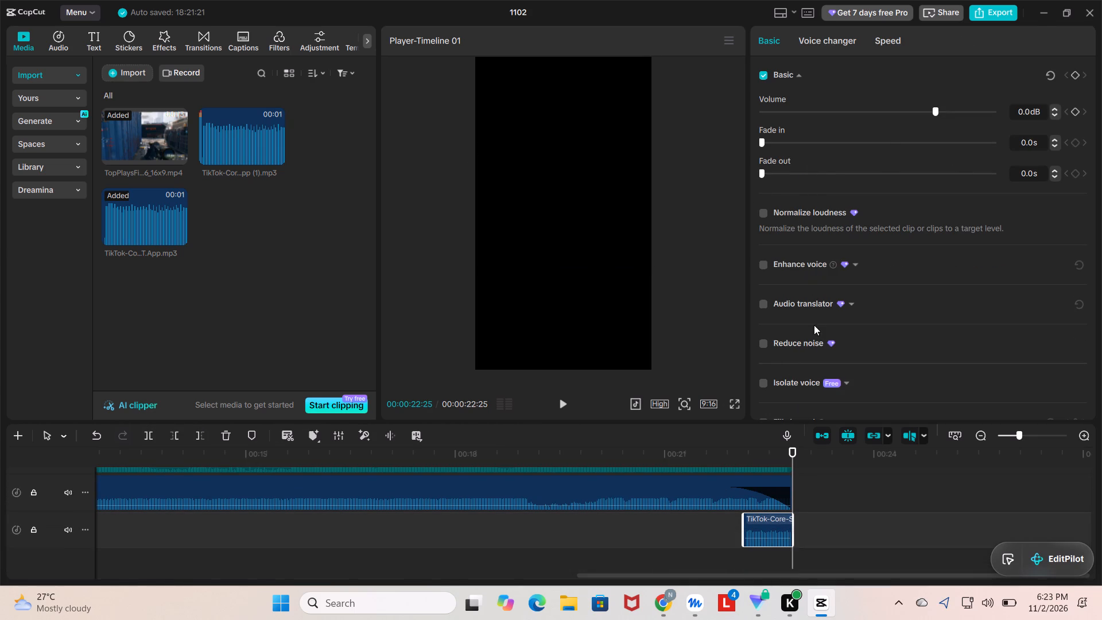
drag(936, 111, 956, 112)
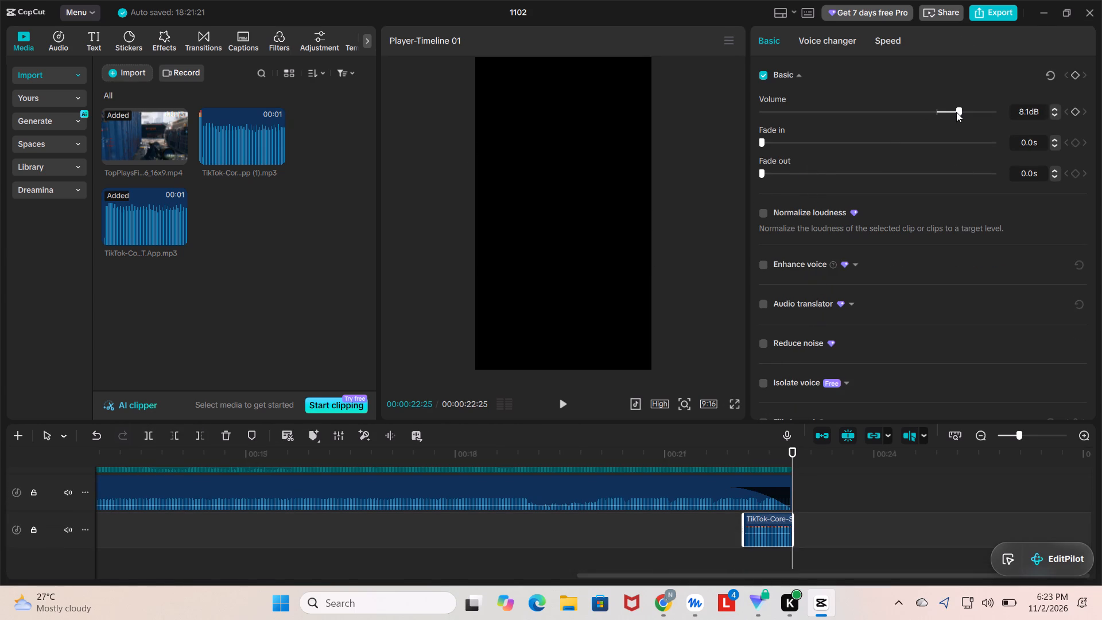
drag(956, 112, 963, 113)
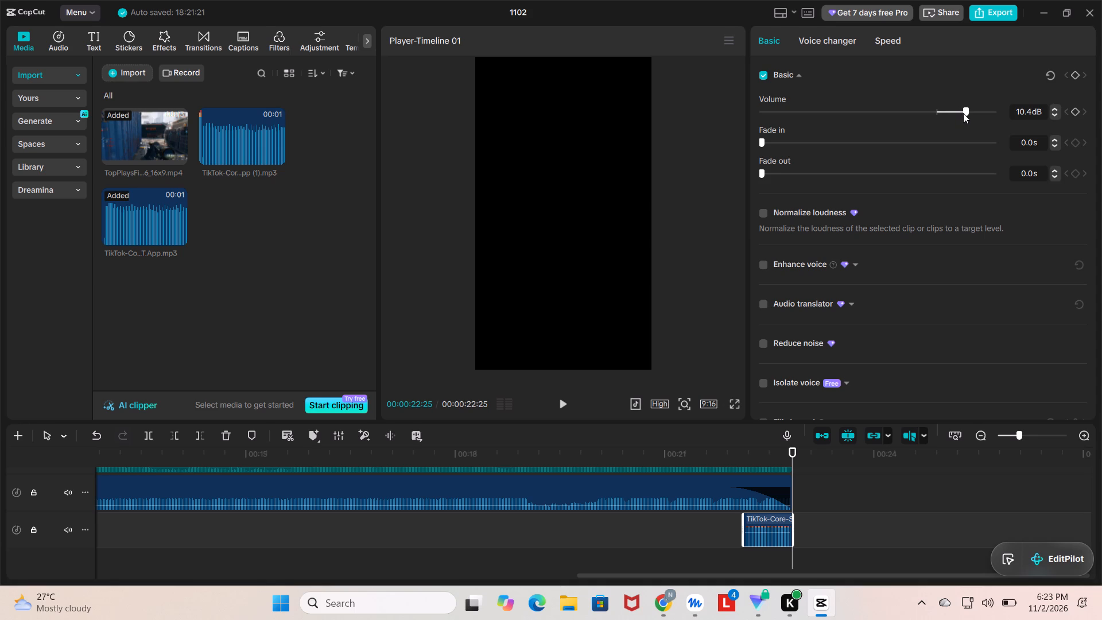
drag(963, 113, 953, 122)
click(1053, 115)
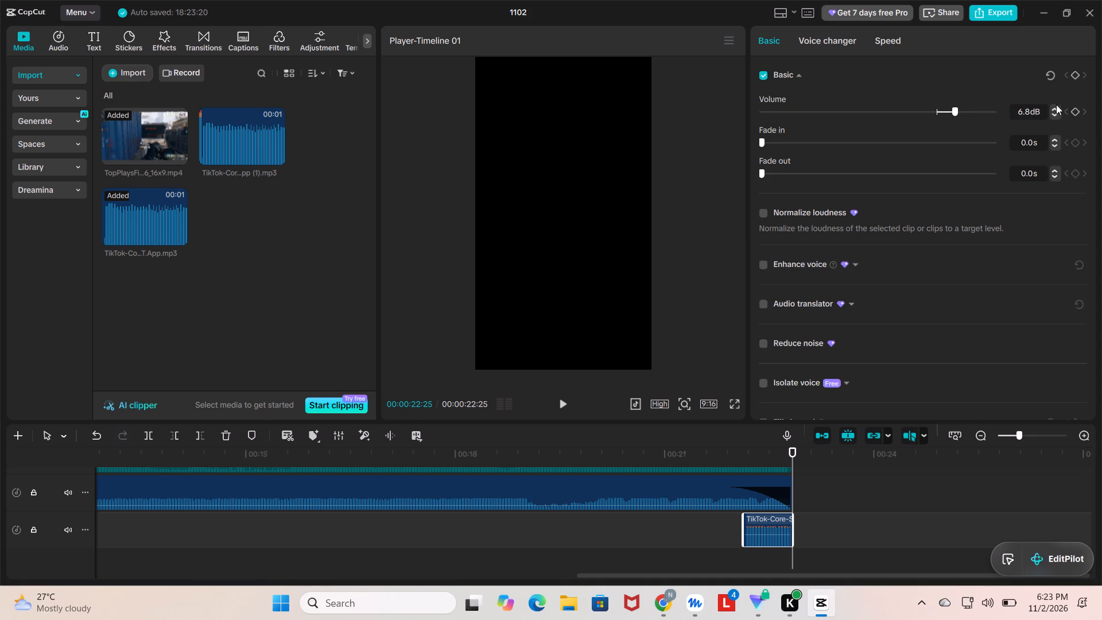
Raise the volume of the TikTok-Core-Sound clip at the end of the timeline further to 7.0 dB.
triple_click(1054, 104)
click(1054, 107)
Export the video again as an mp4 named 2 to the Videos/edited folder, replacing the existing file.
click(989, 17)
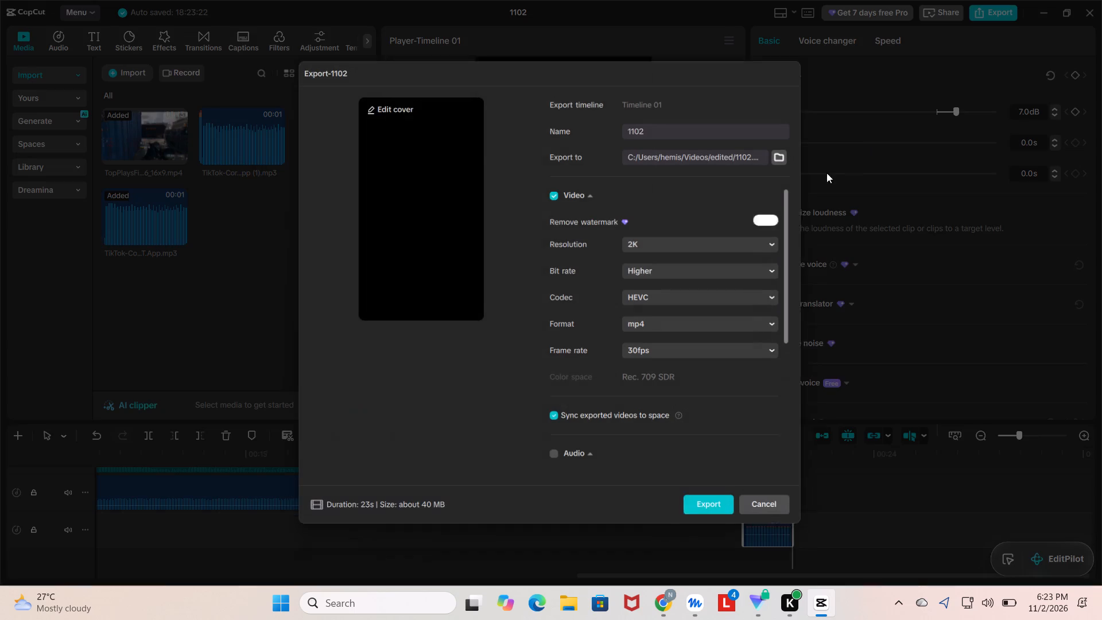
click(696, 130)
key(BackSpace)
key(BackSpace)
key(BackSpace)
key(BackSpace)
key(BackSpace)
key(BackSpace)
key(BackSpace)
key(BackSpace)
key(BackSpace)
key(BackSpace)
key(BackSpace)
key(BackSpace)
key(BackSpace)
key(BackSpace)
key(BackSpace)
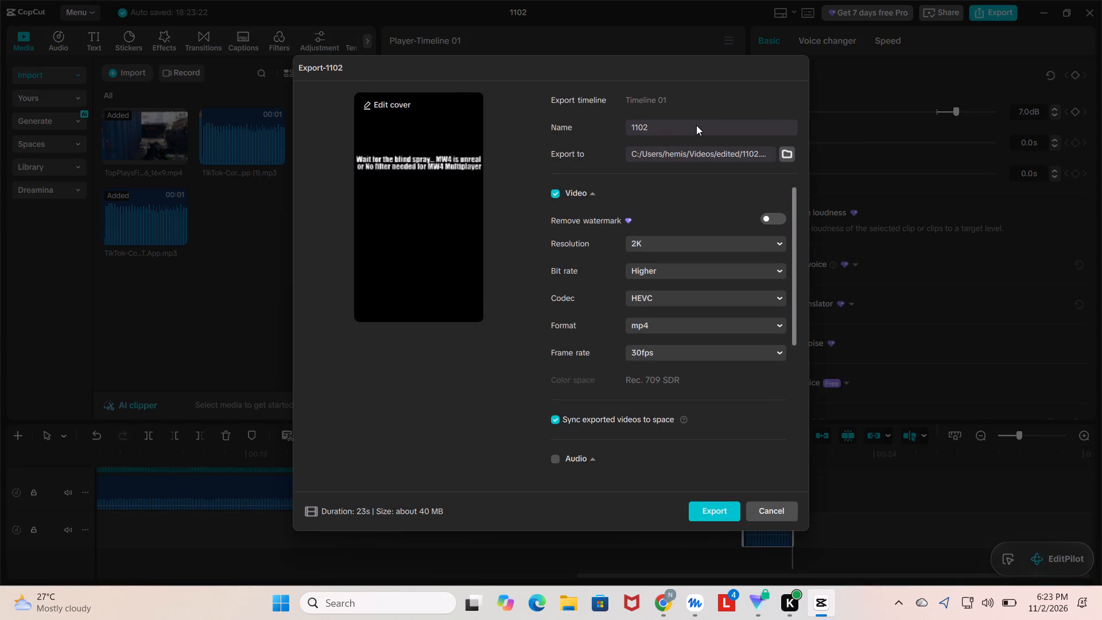
key(2)
click(712, 509)
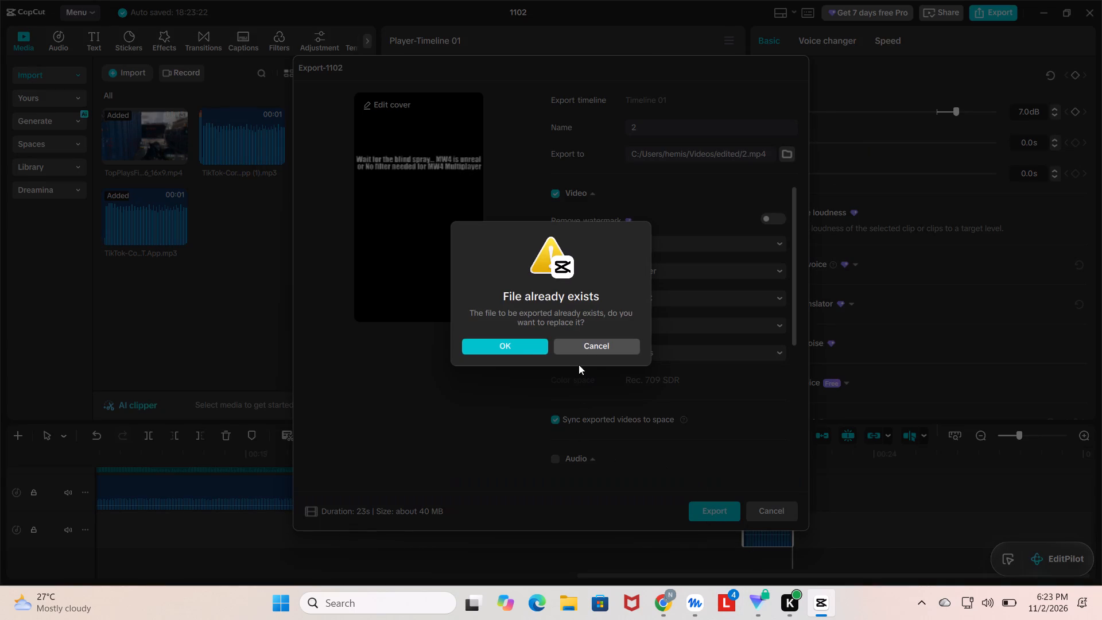
click(520, 343)
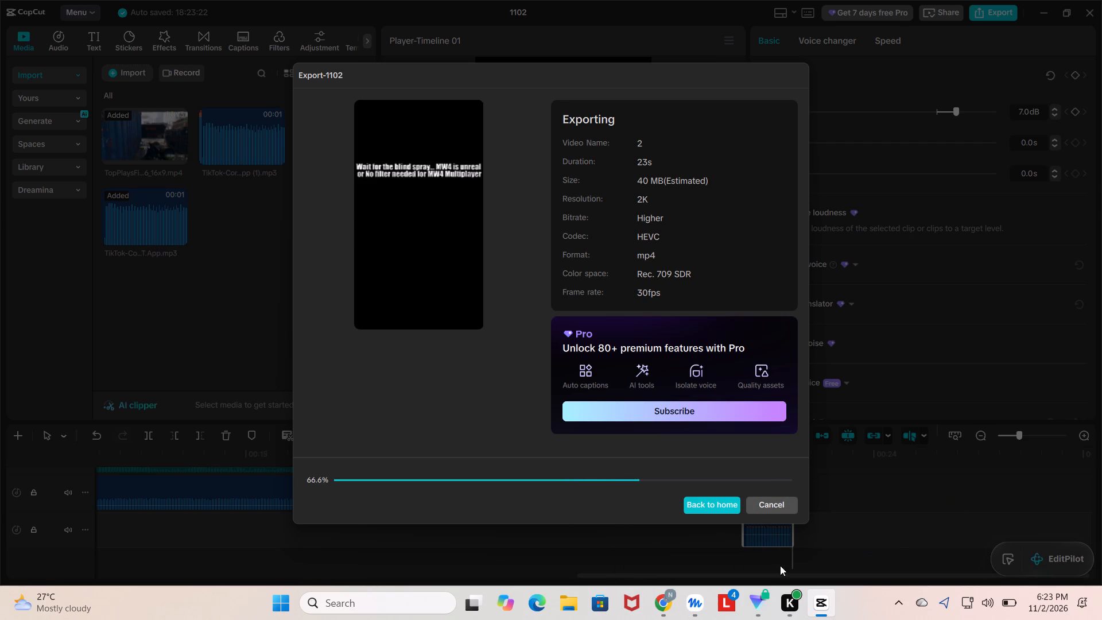
Switch to File Explorer and delete the videos 1 10 and 2 10 from the Videos/edited folder.
click(575, 594)
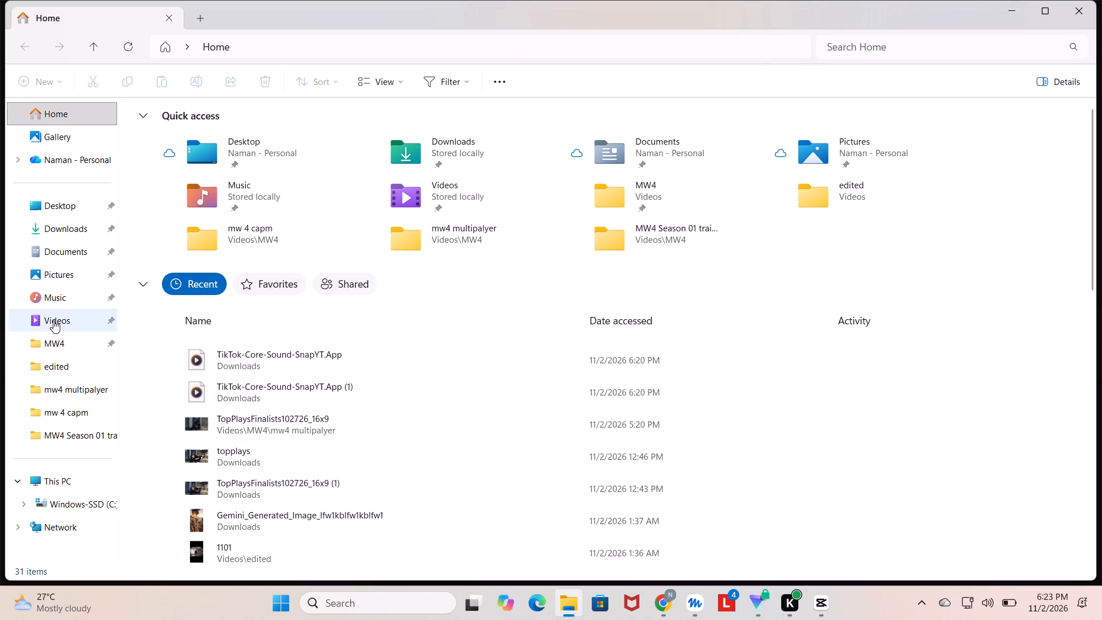
click(36, 371)
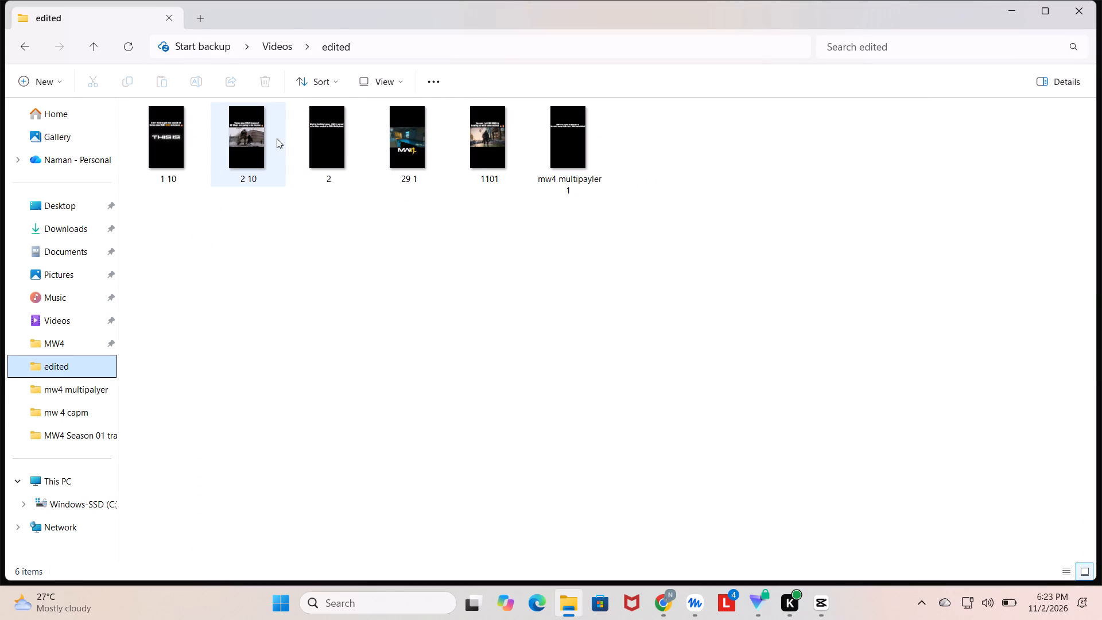
drag(188, 213, 231, 154)
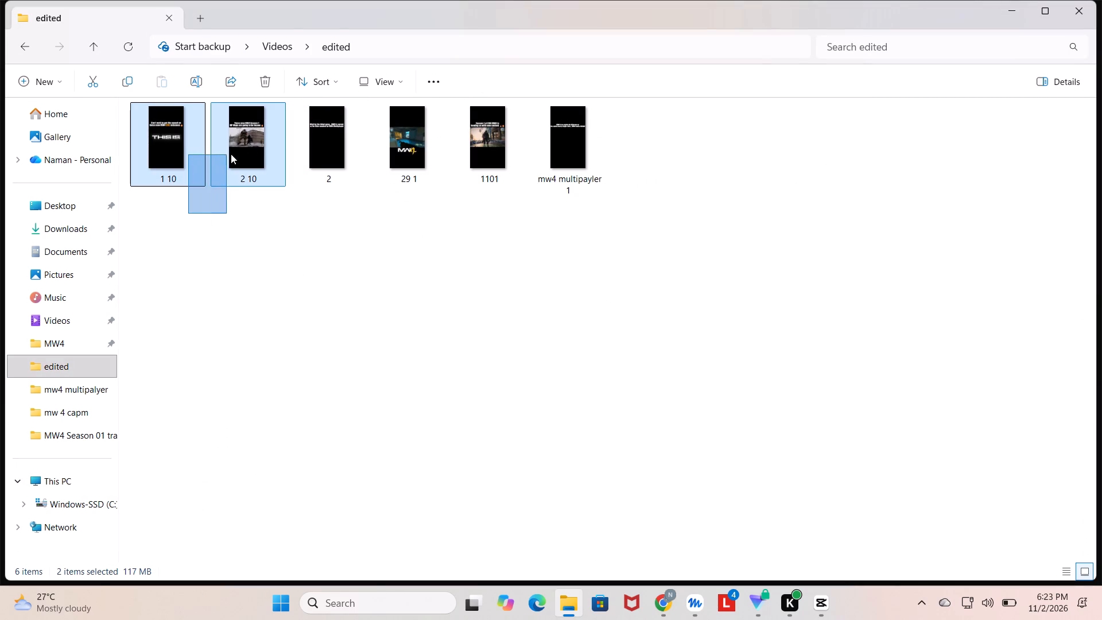
drag(231, 154, 246, 150)
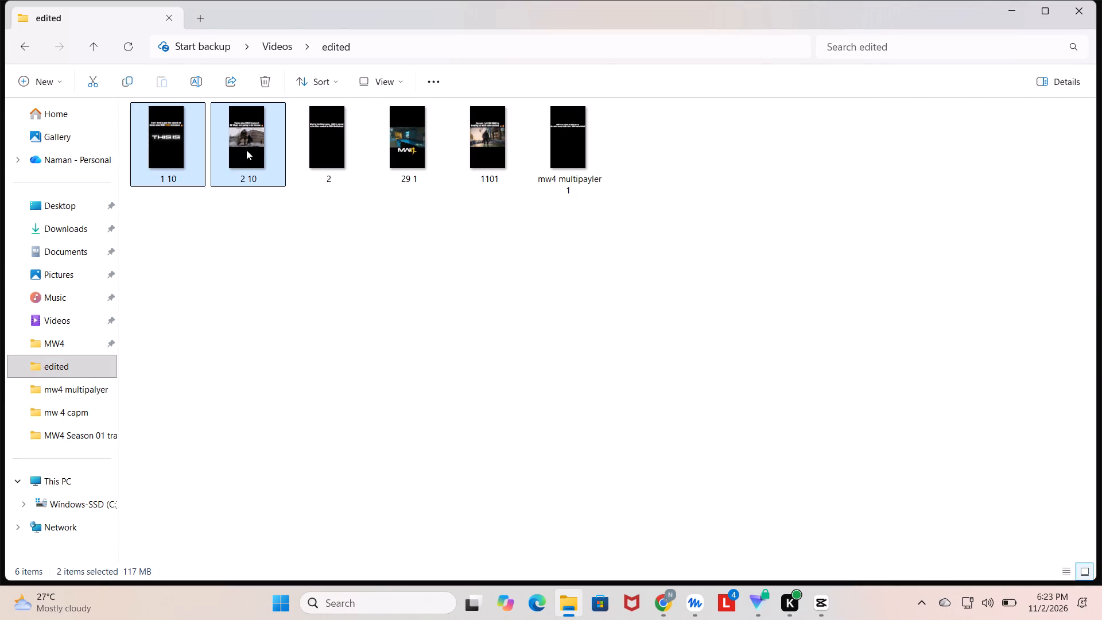
key(BackSpace)
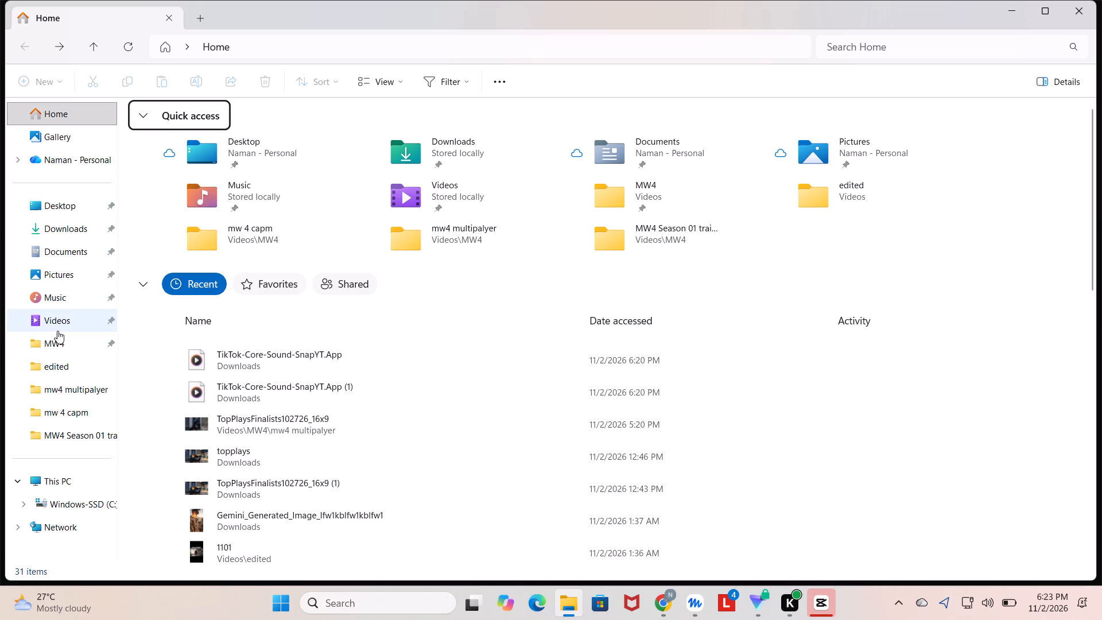
click(59, 341)
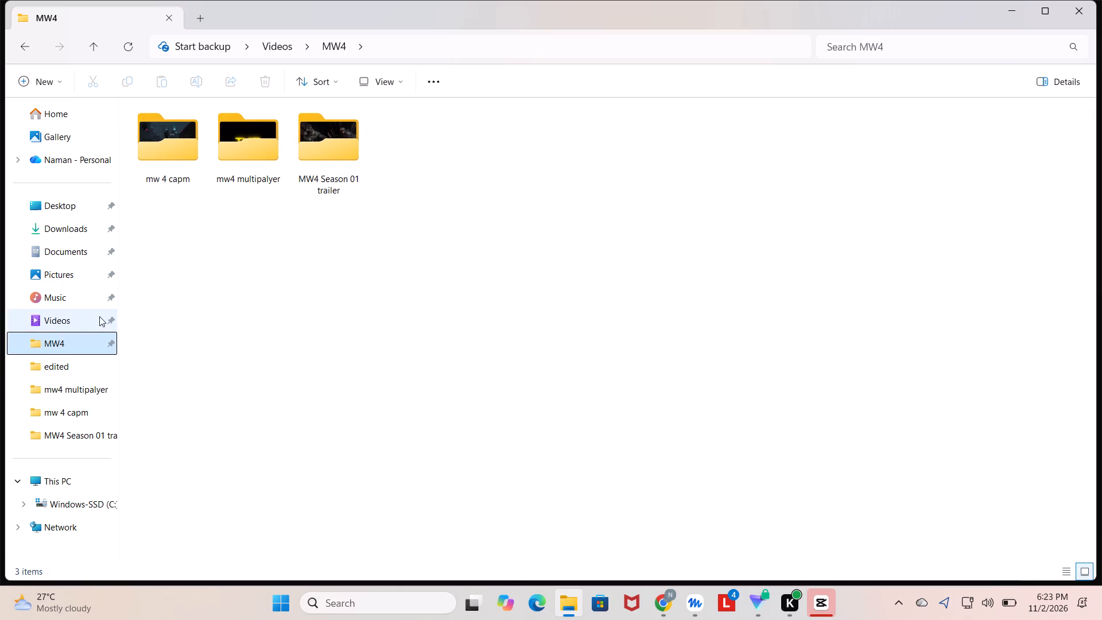
click(93, 369)
drag(182, 228, 192, 182)
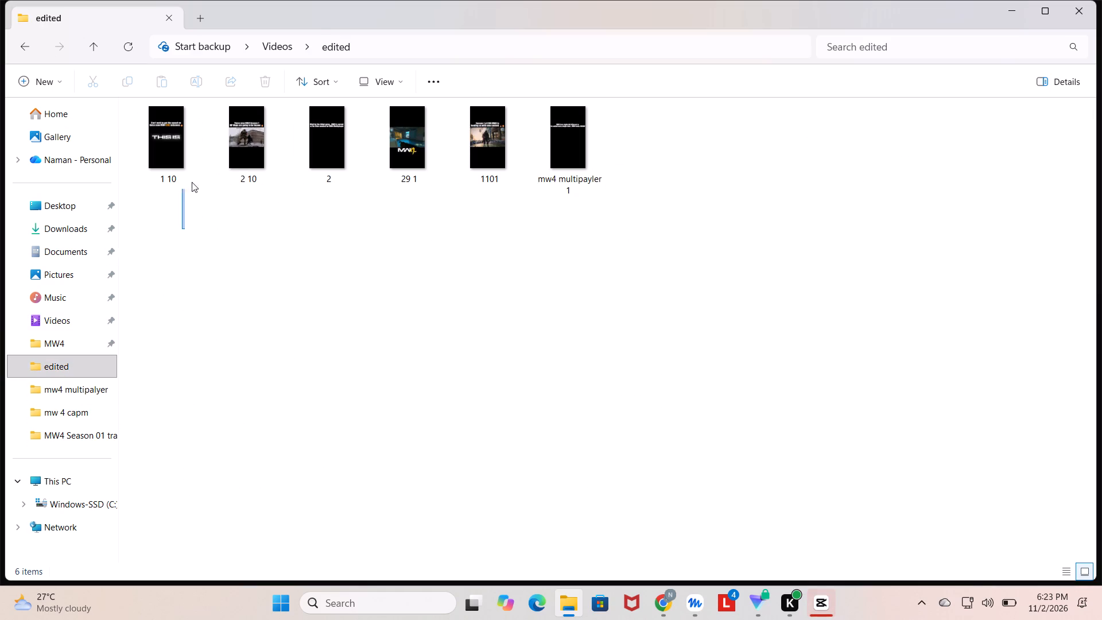
drag(192, 182, 235, 164)
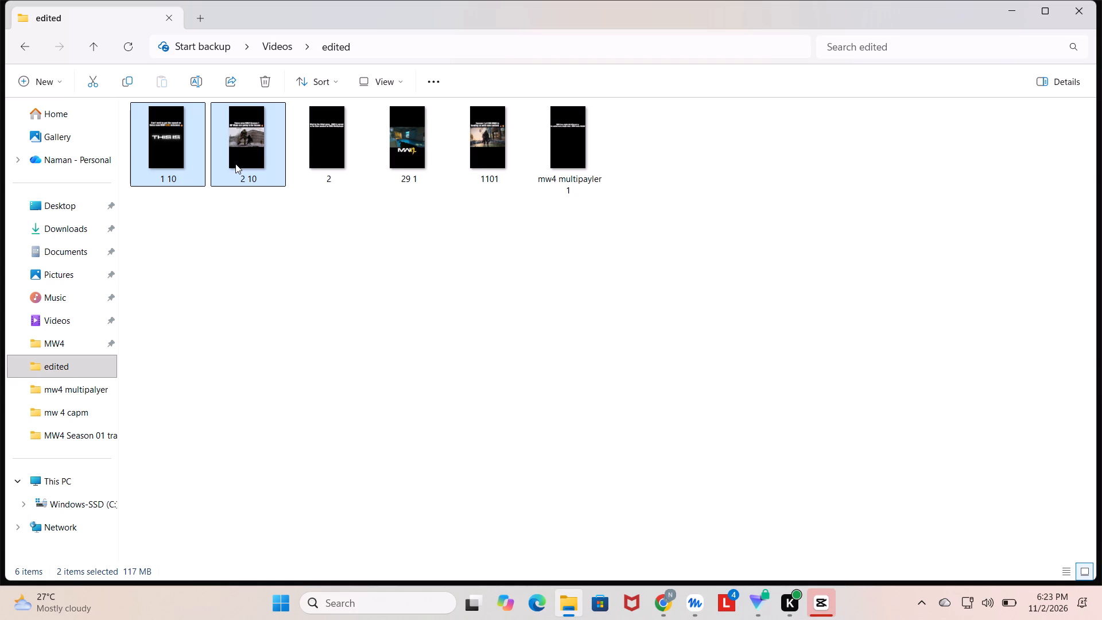
key(Delete)
Delete the videos 29 1 and 1101 from the edited folder.
right_click(246, 158)
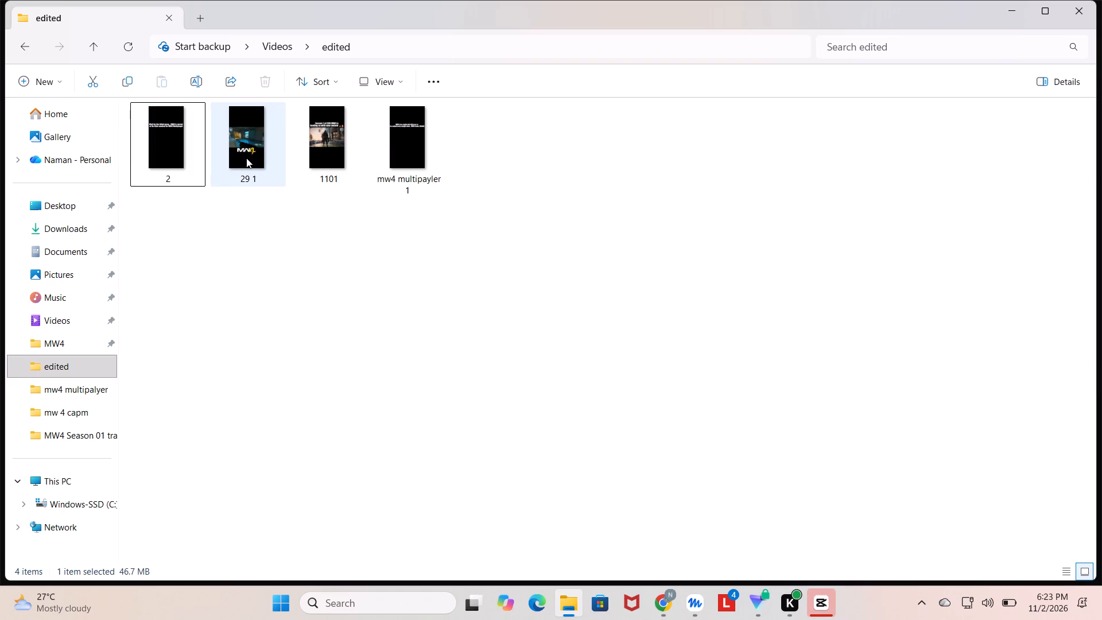
right_click(261, 134)
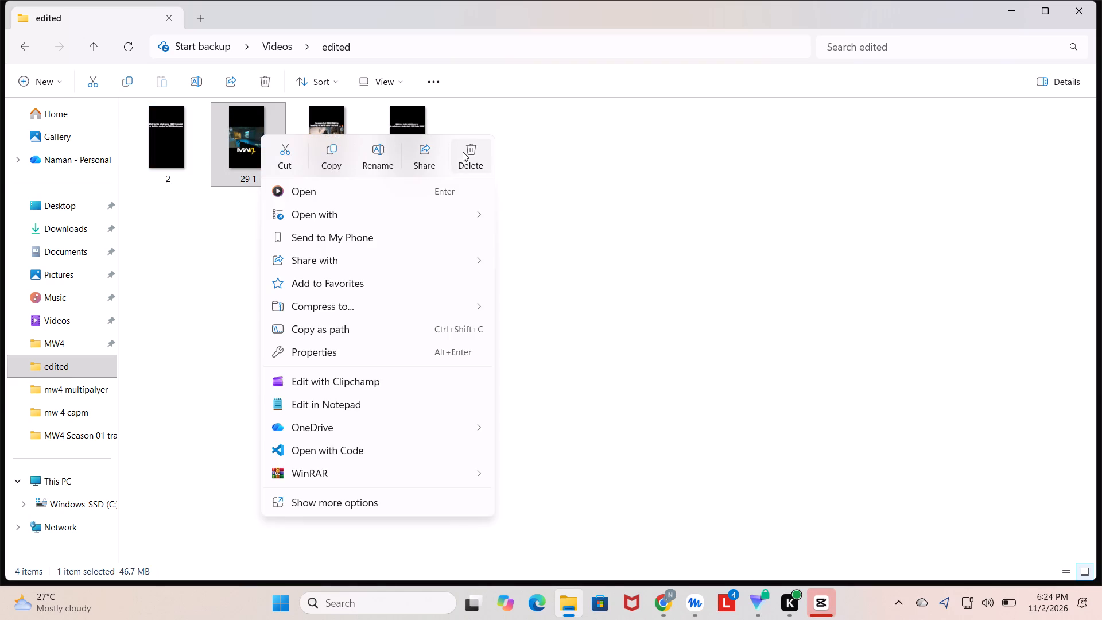
click(463, 152)
right_click(267, 160)
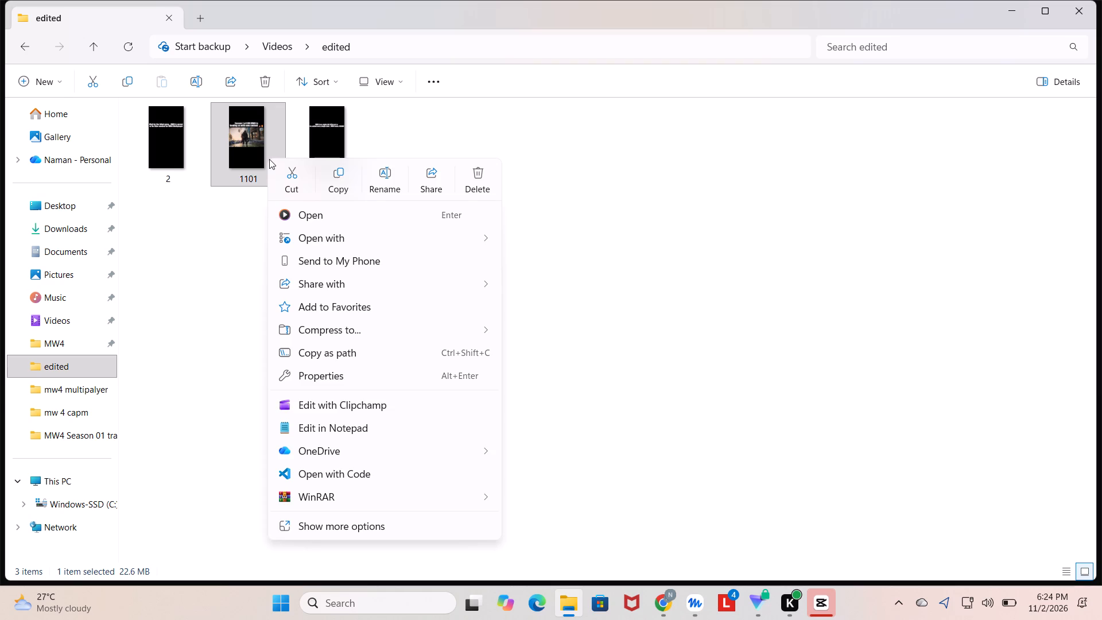
key(Delete)
Play the video mw4 multipayler 1 from the edited folder to review it, and close the player.
double_click(263, 162)
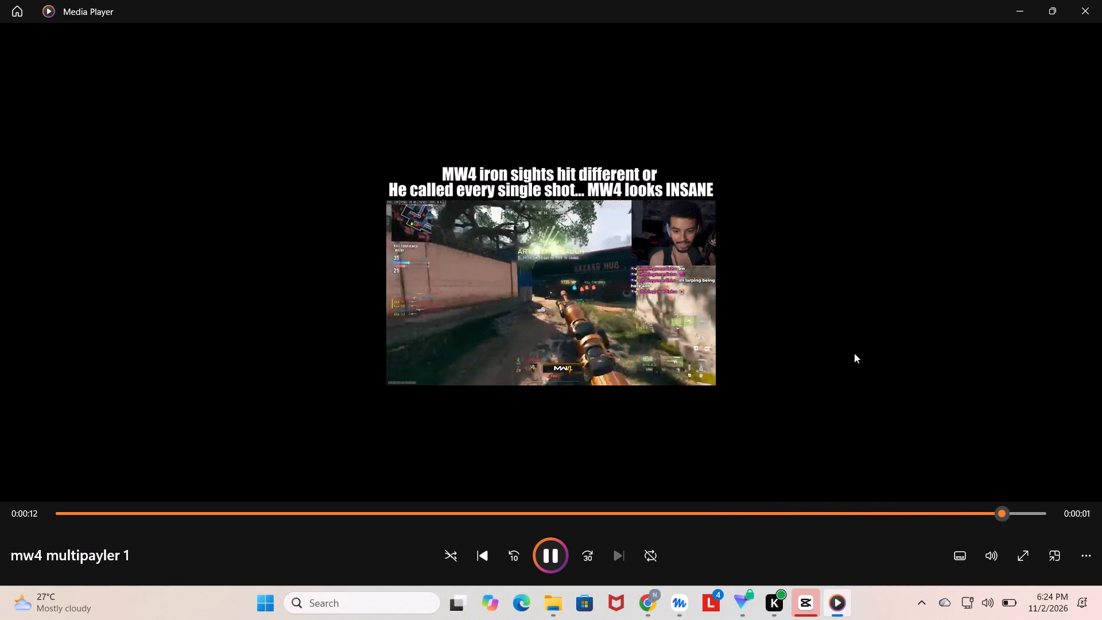
click(1084, 0)
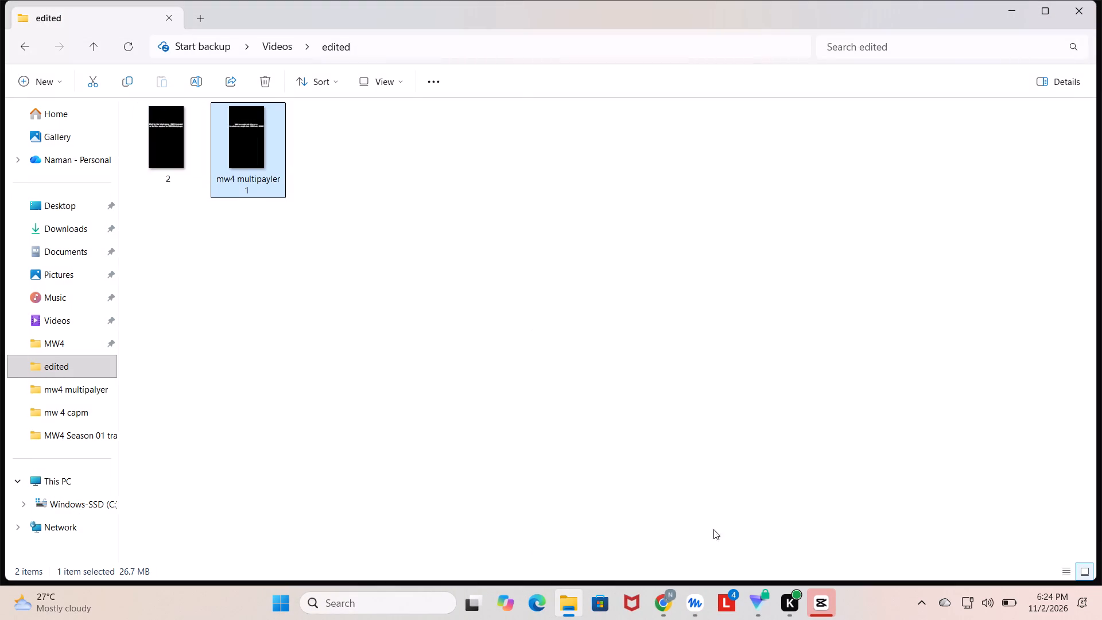
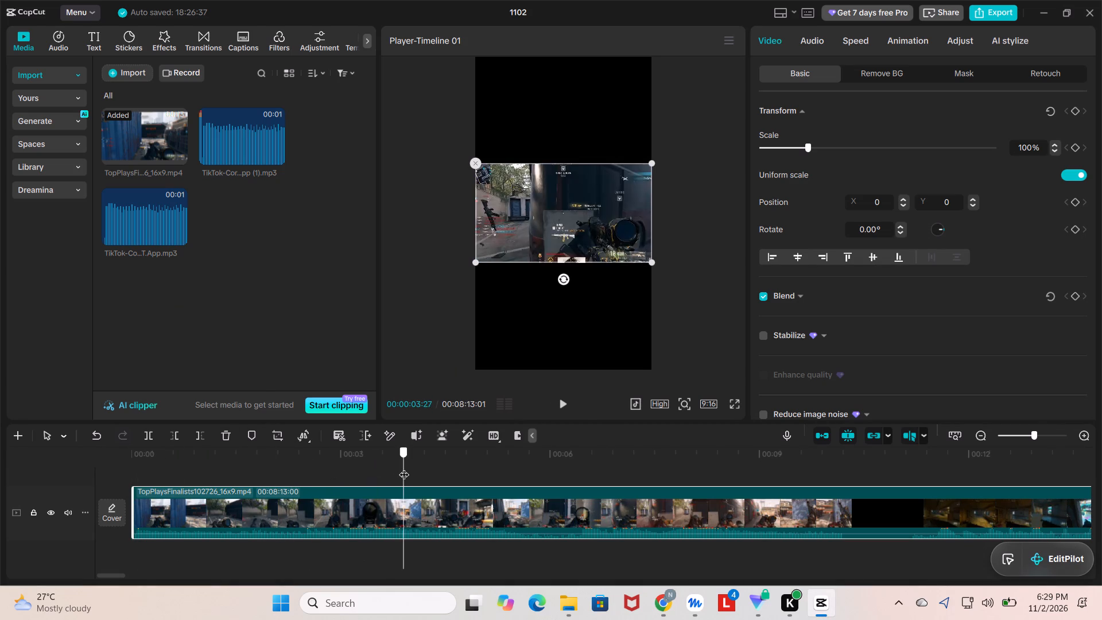
drag(404, 467, 406, 475)
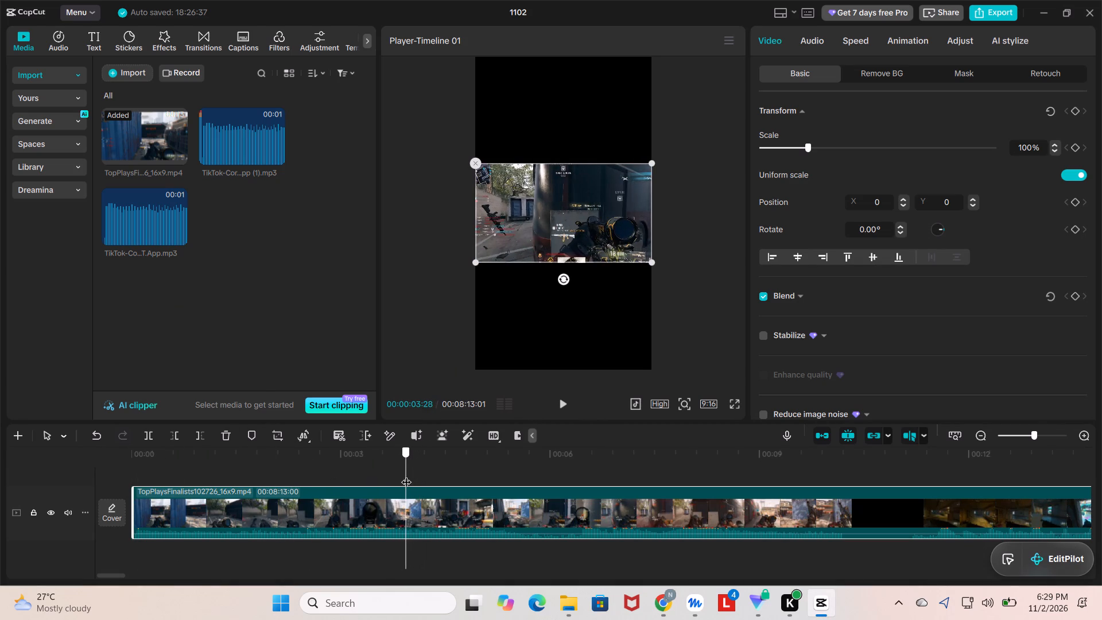
drag(406, 475, 416, 479)
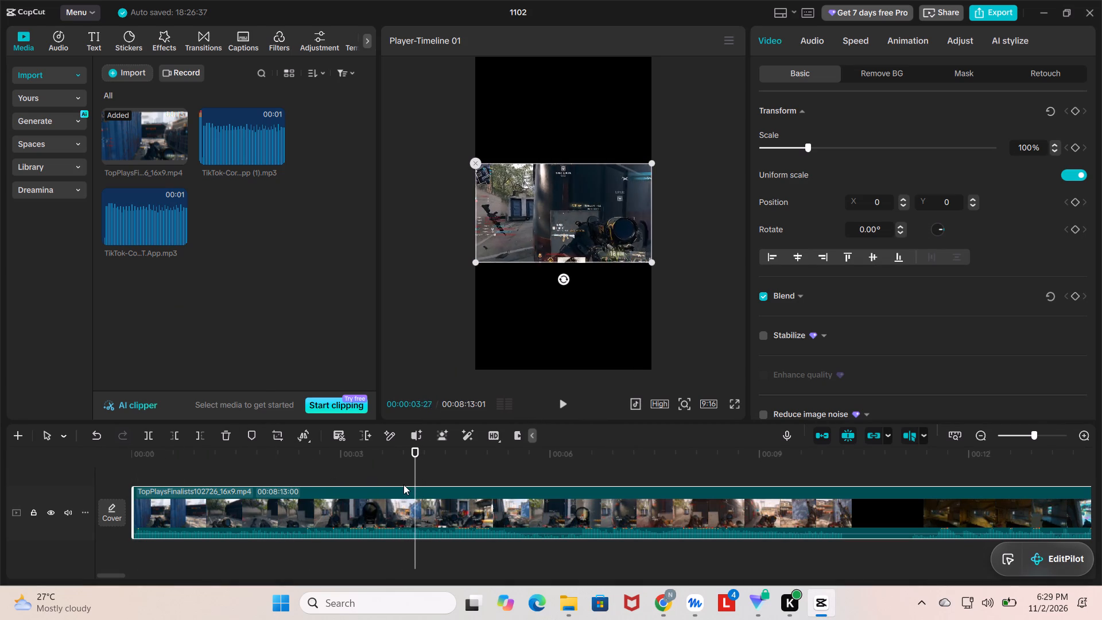
key(Left)
key(Left)
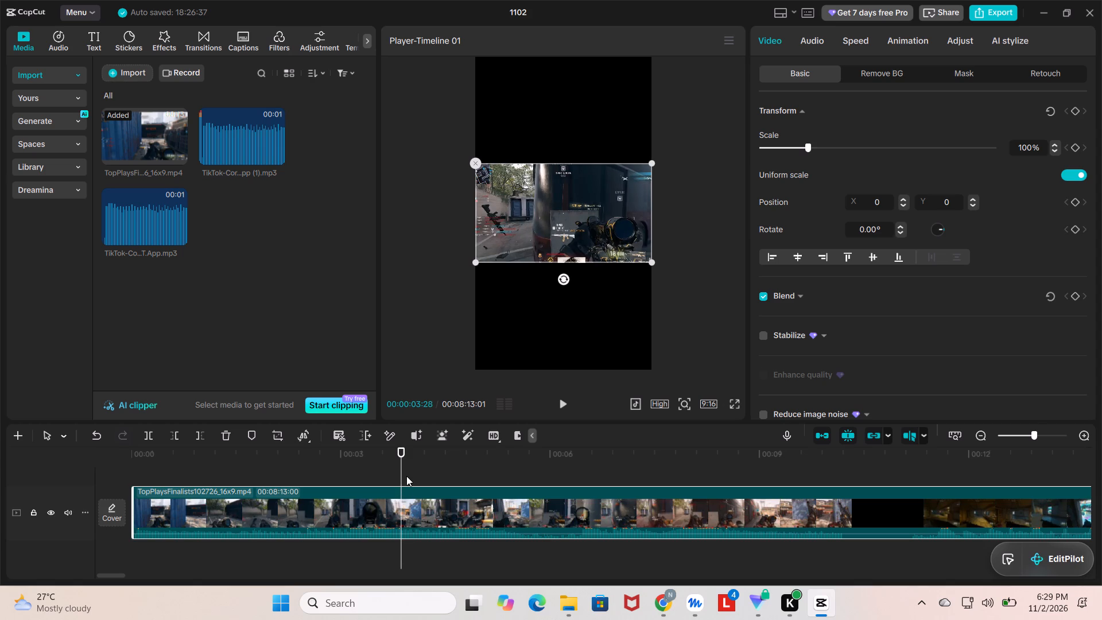
key(Right)
key(Right)
key(Right)
key(Right)
key(Right)
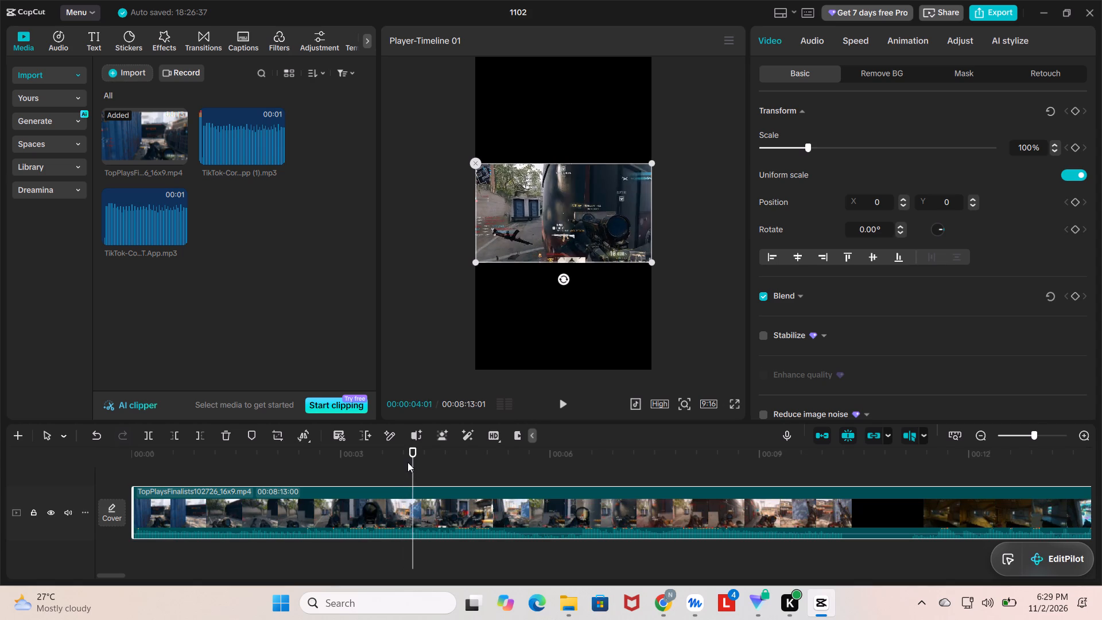
Search the full gameplay footage for the Snow S&D sniper segment, bringing the playhead to about 03:34.
drag(406, 462, 1101, 526)
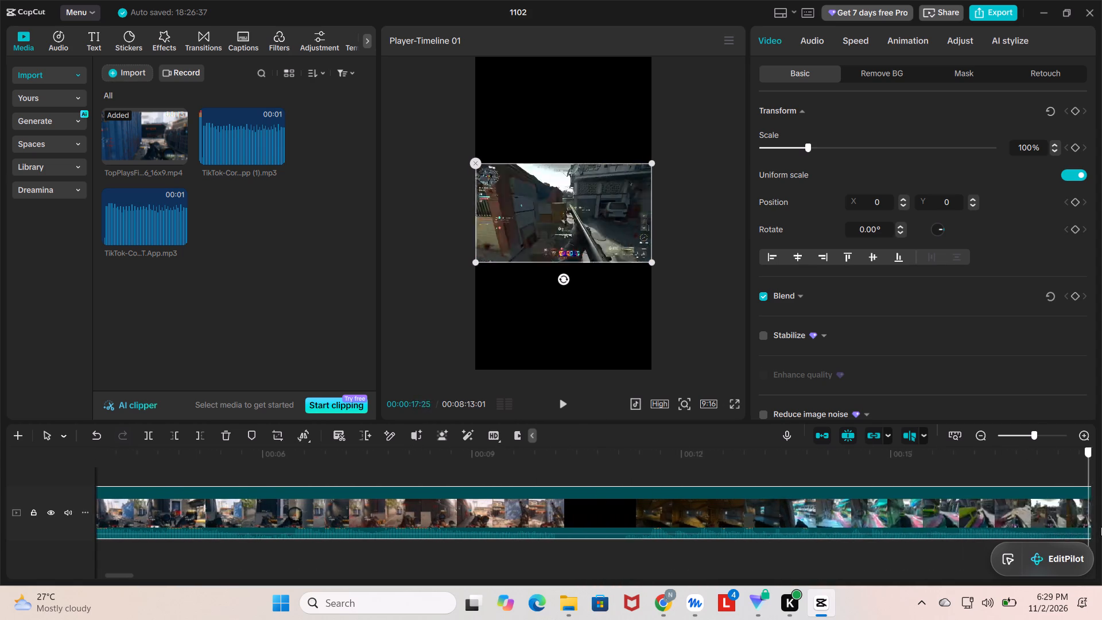
drag(1101, 526, 323, 437)
ctrl+scroll(320, 424, down, 3)
ctrl+scroll(322, 426, up, 9)
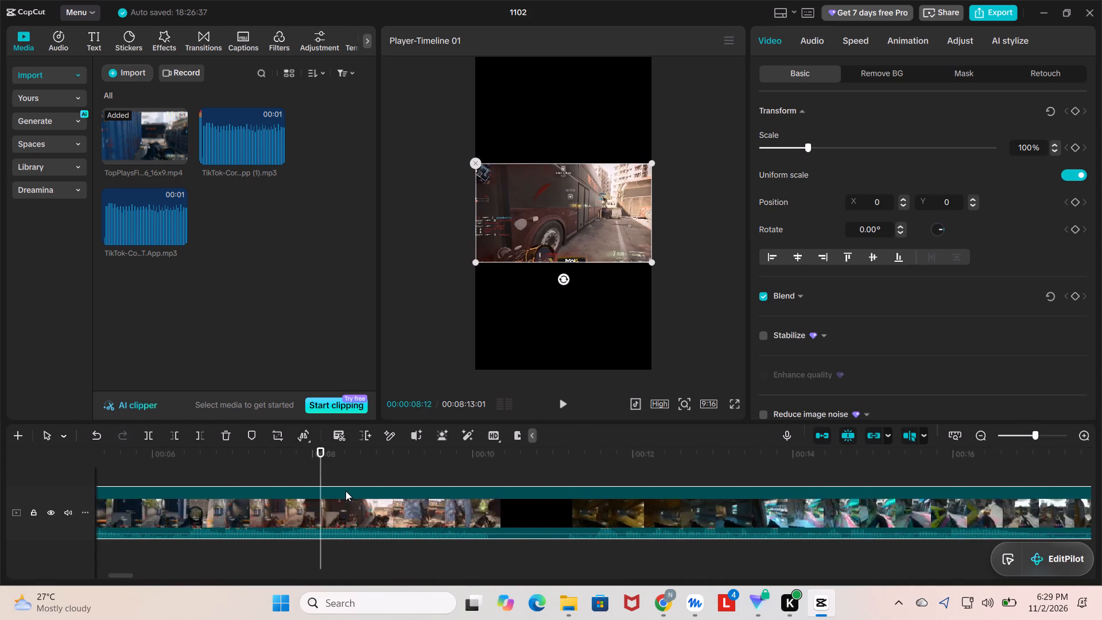
ctrl+scroll(348, 489, down, 20)
ctrl+scroll(352, 472, down, 6)
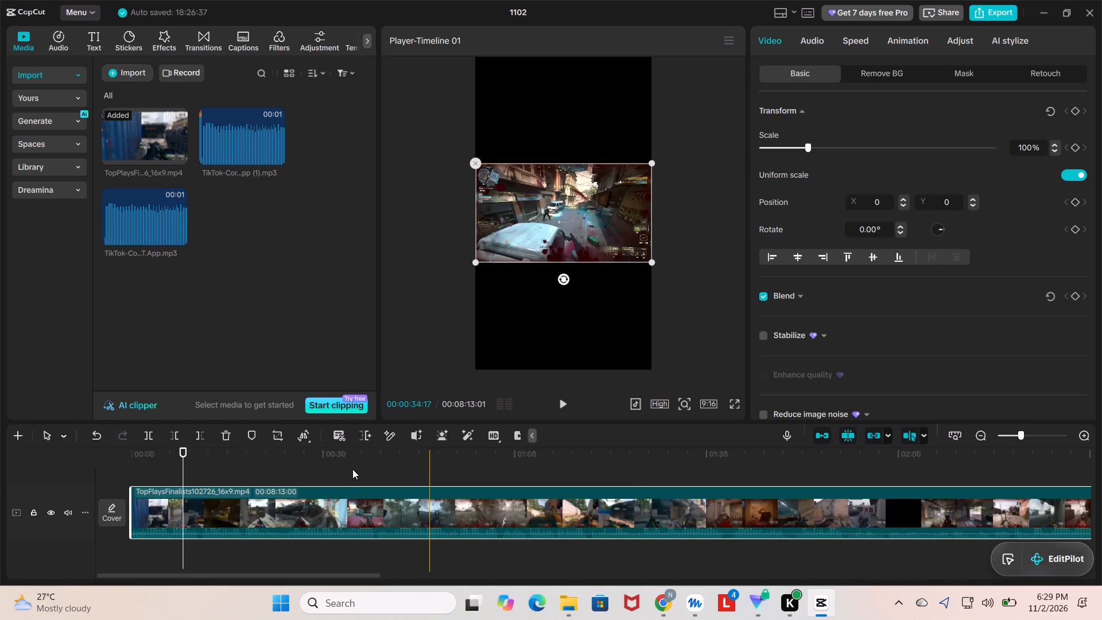
ctrl+scroll(352, 469, down, 3)
drag(169, 466, 380, 493)
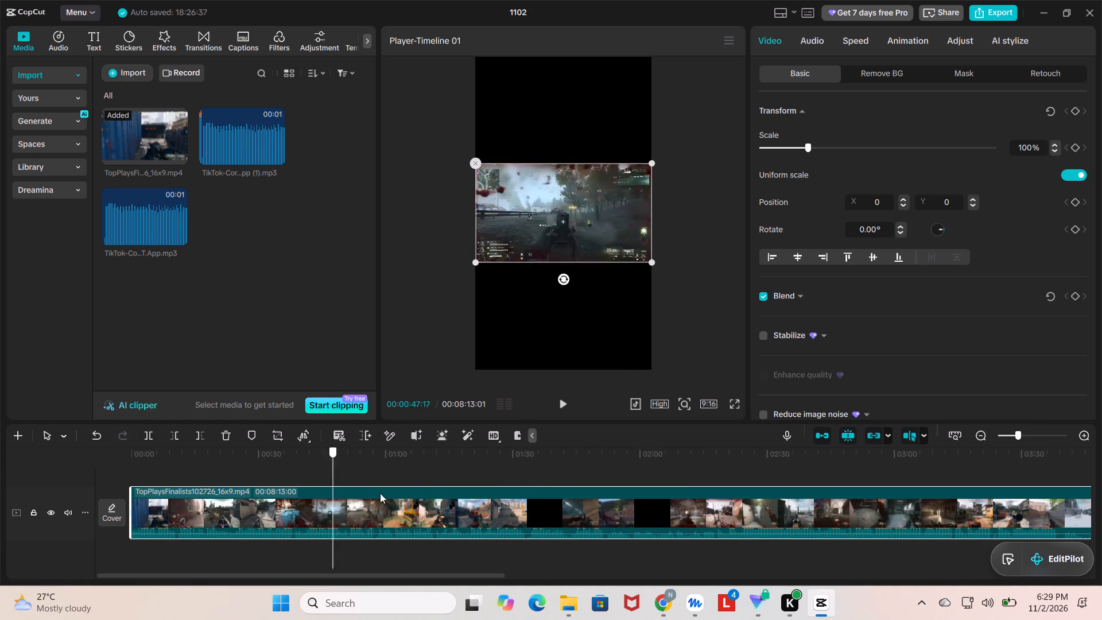
drag(380, 493, 352, 472)
ctrl+scroll(339, 455, down, 4)
ctrl+scroll(416, 481, down, 2)
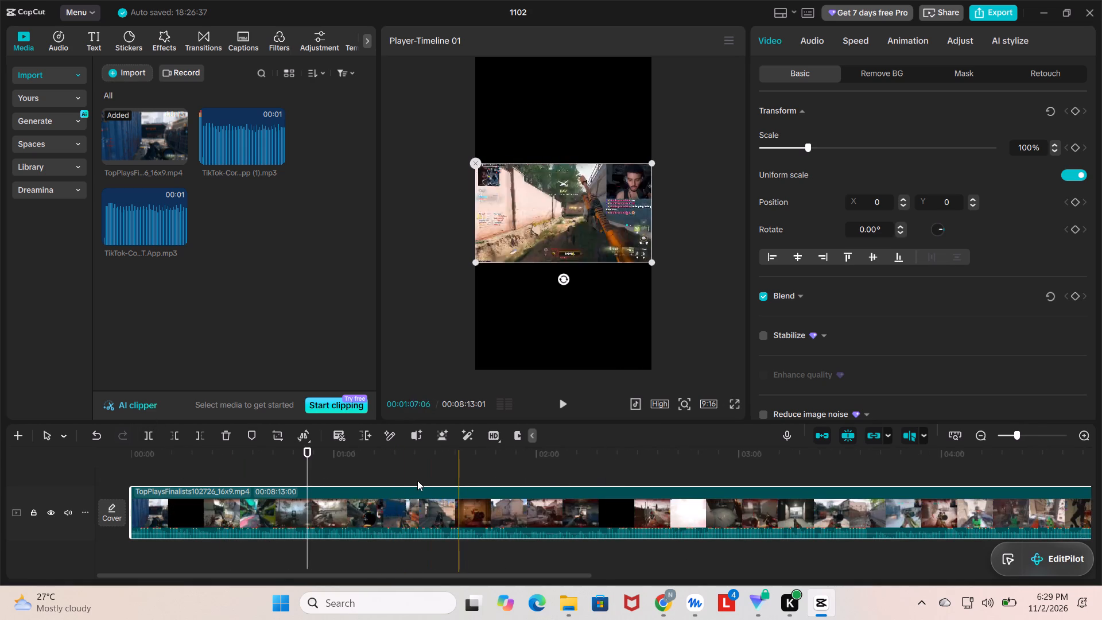
ctrl+scroll(388, 476, down, 6)
drag(216, 462, 217, 462)
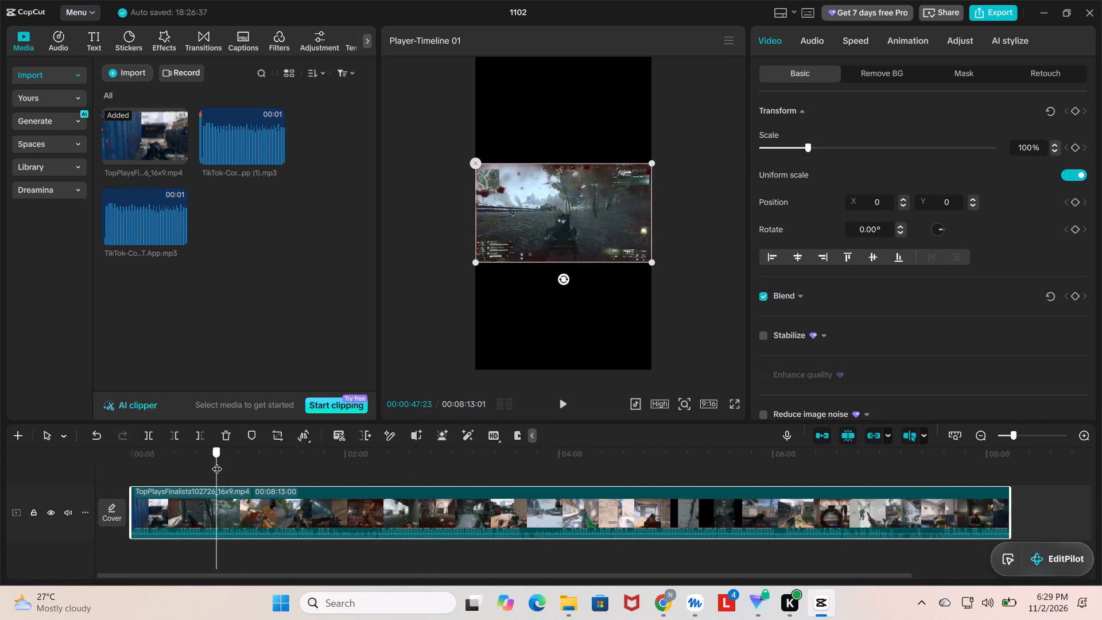
drag(217, 462, 498, 491)
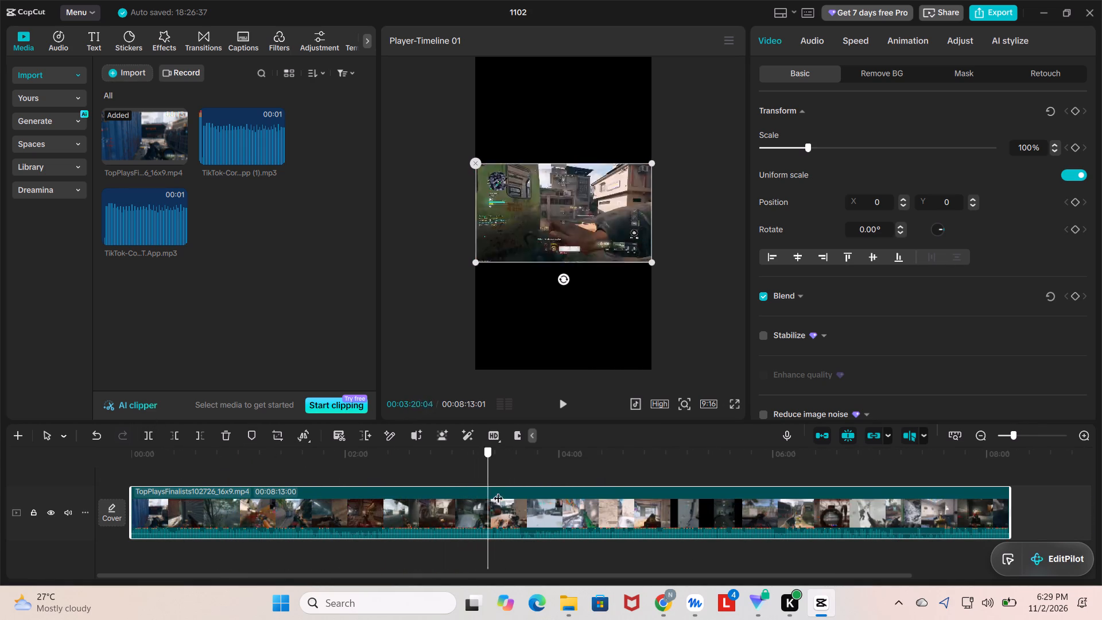
drag(498, 491, 524, 505)
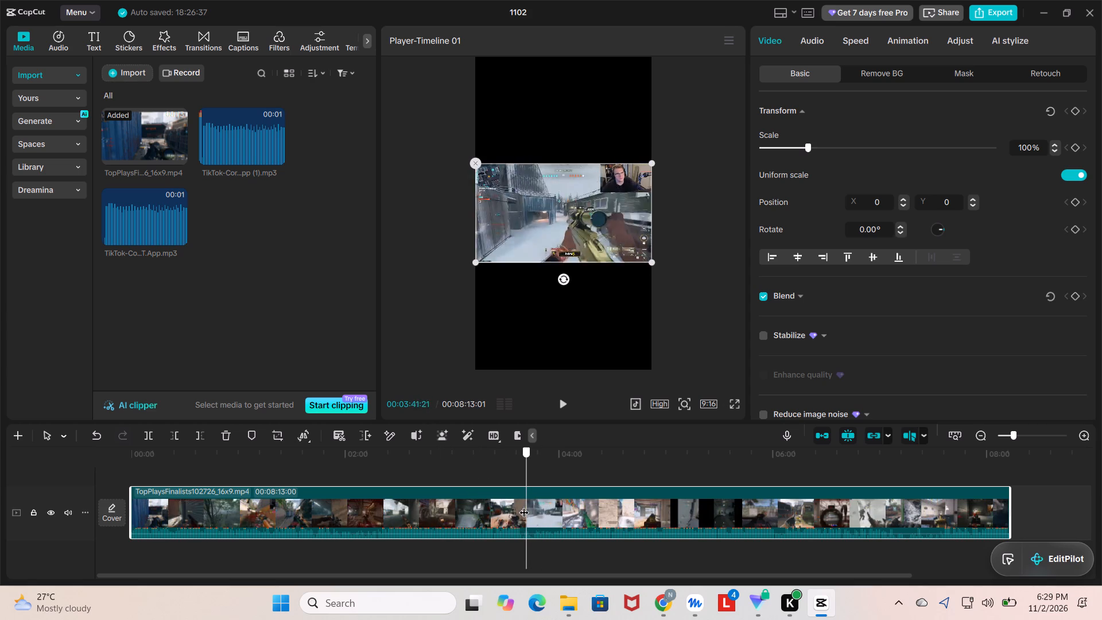
drag(524, 505, 513, 510)
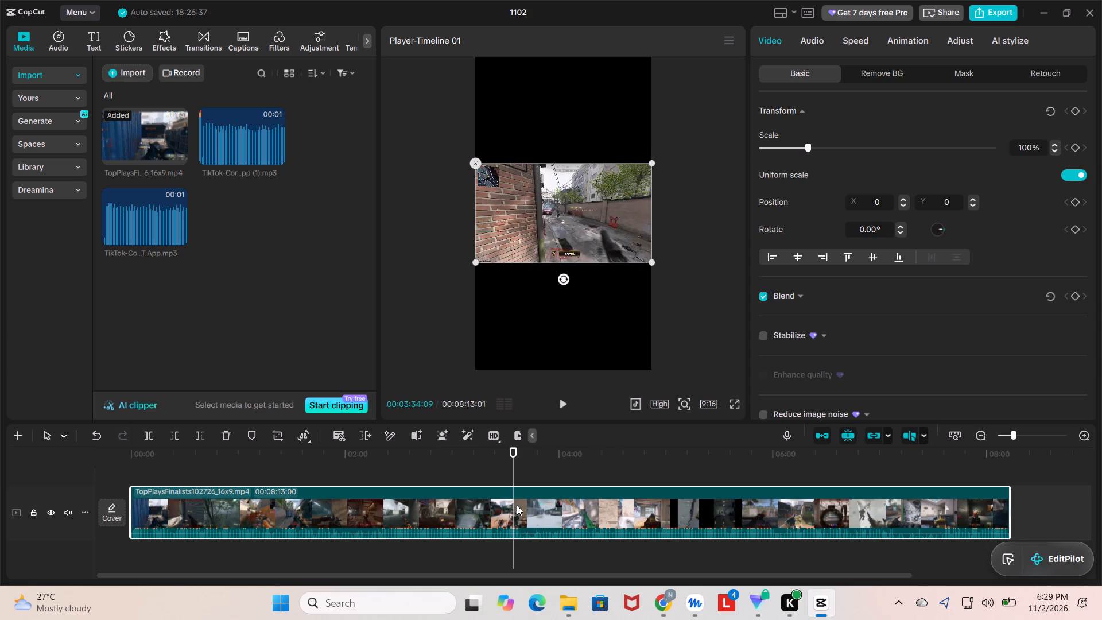
Play the TopPlaysFinalists footage on from 03:34 in short bursts to examine where the snow sniper segment begins.
key(space)
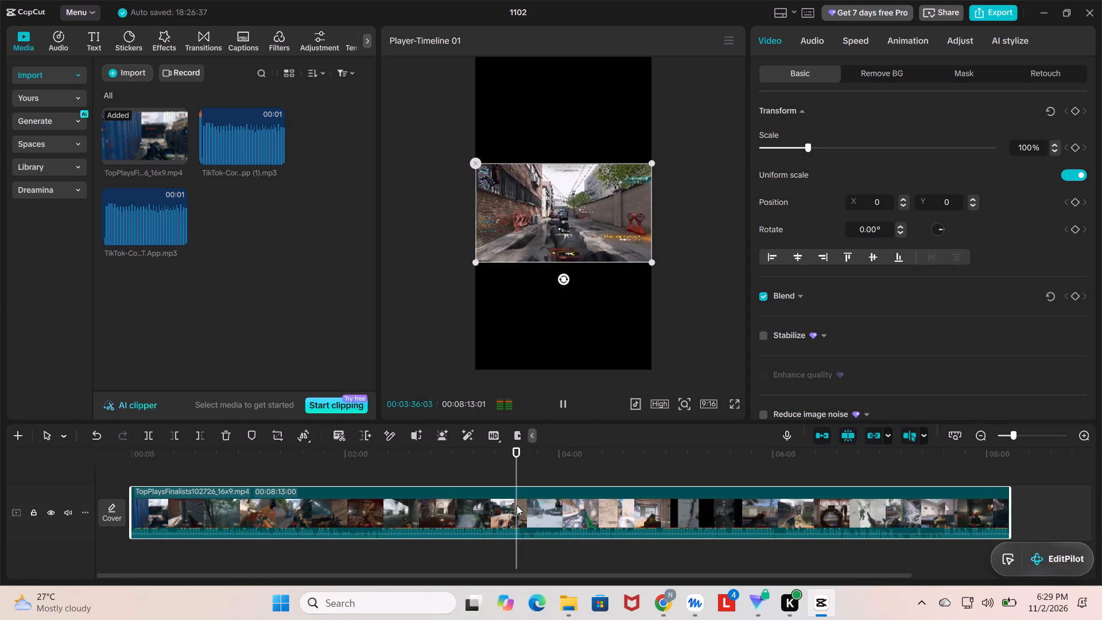
key(space)
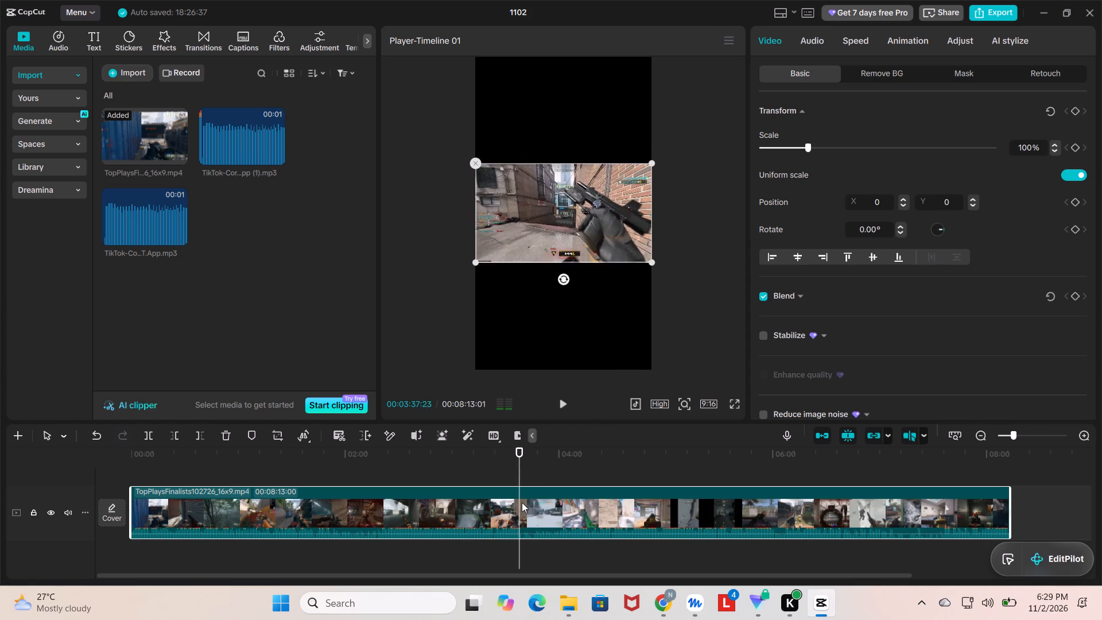
key(space)
key(space)
key(space)
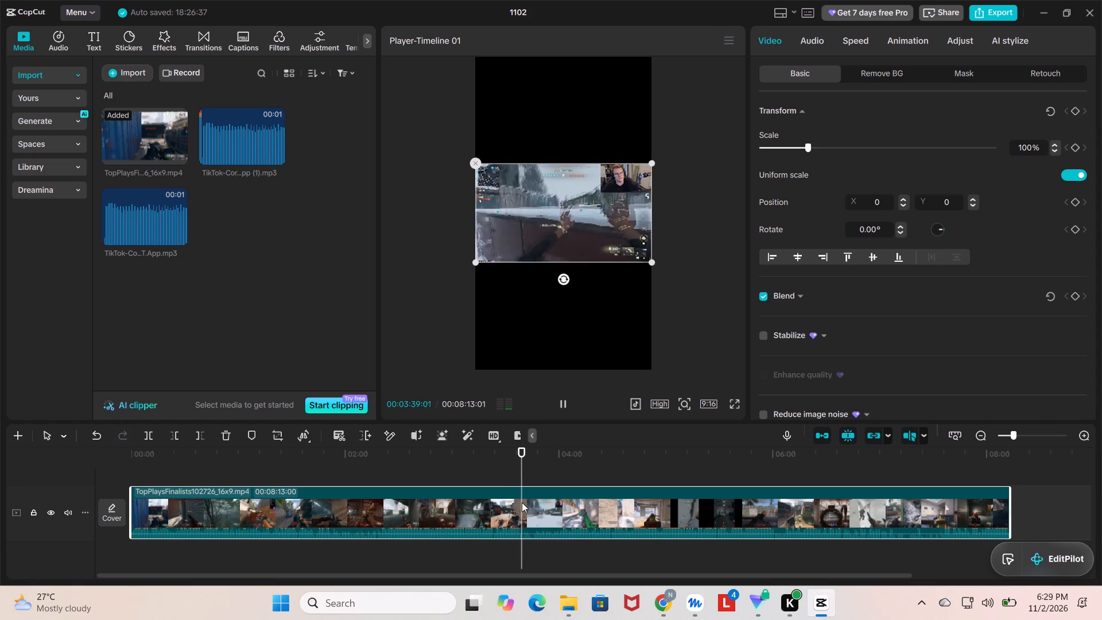
key(space)
key(space)
key(space)
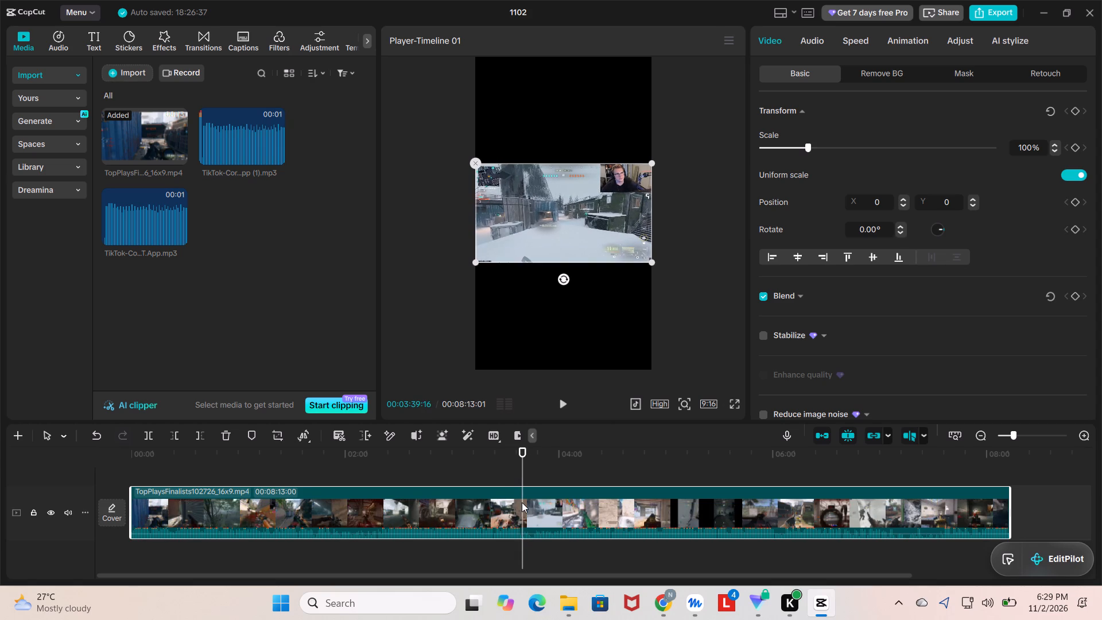
key(space)
key(space)
key(space)
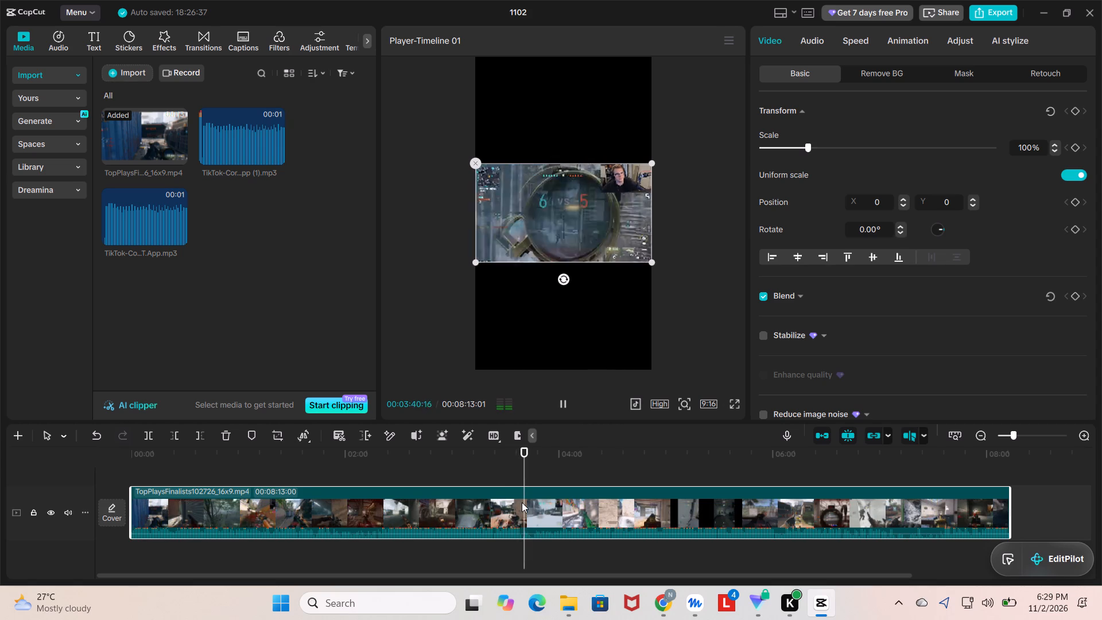
key(space)
Position the playhead on the first snow gameplay frame at 03:38:28 and split the footage there.
click(521, 474)
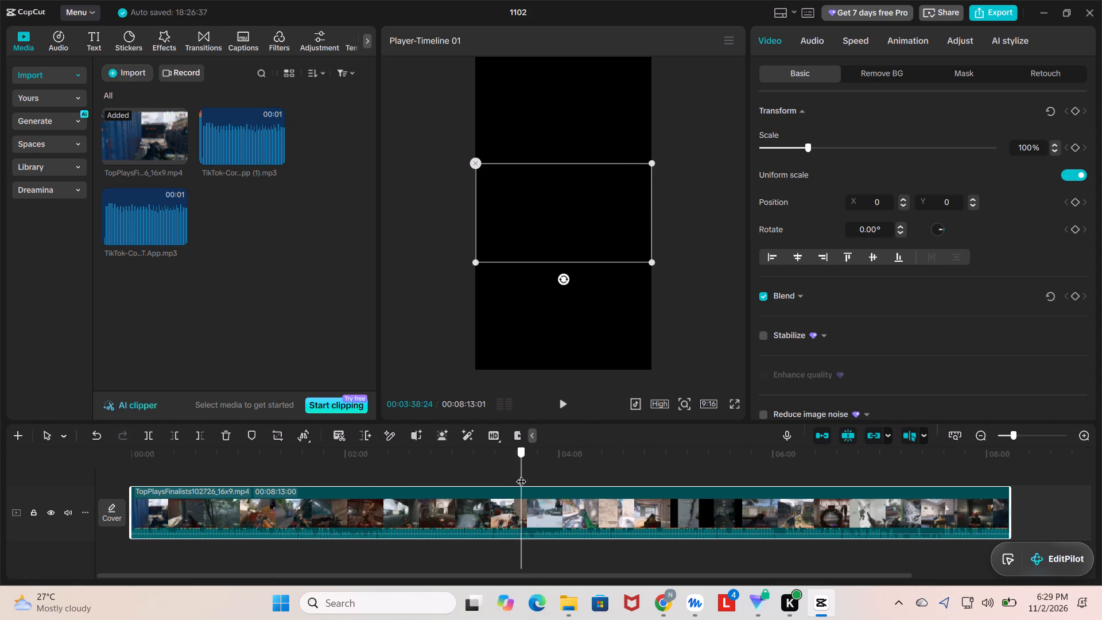
key(space)
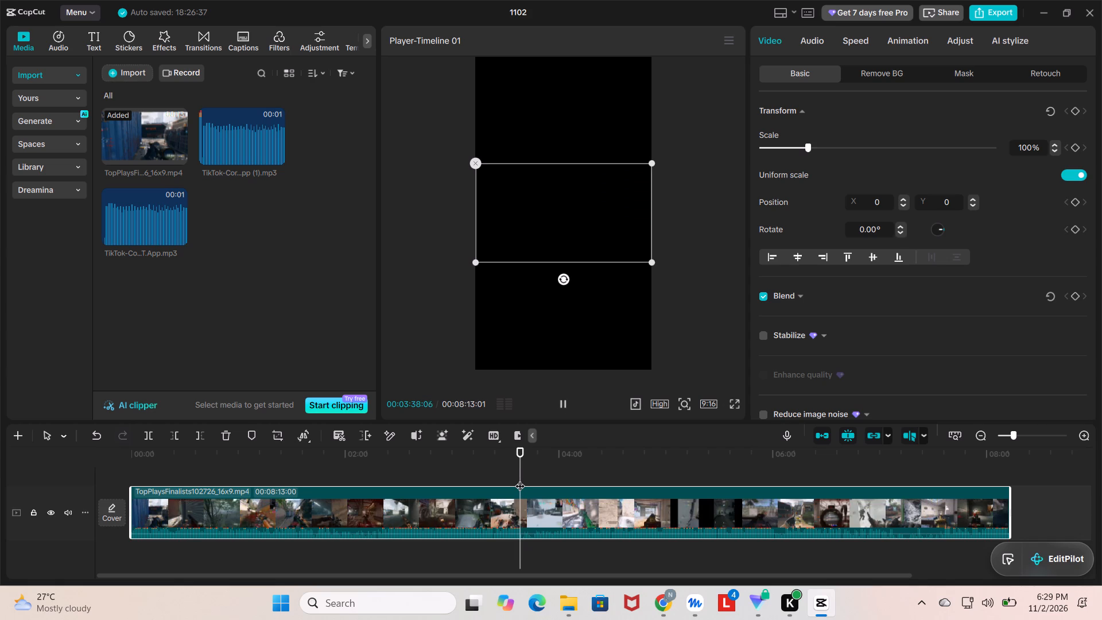
key(space)
key(space)
key(space)
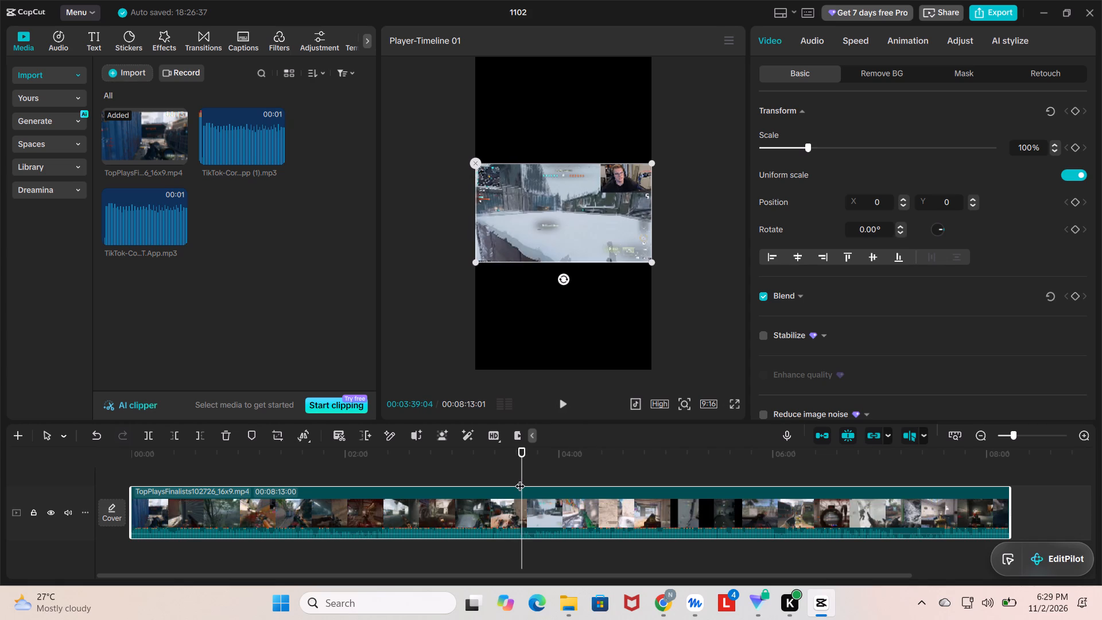
key(Left)
key(Left)
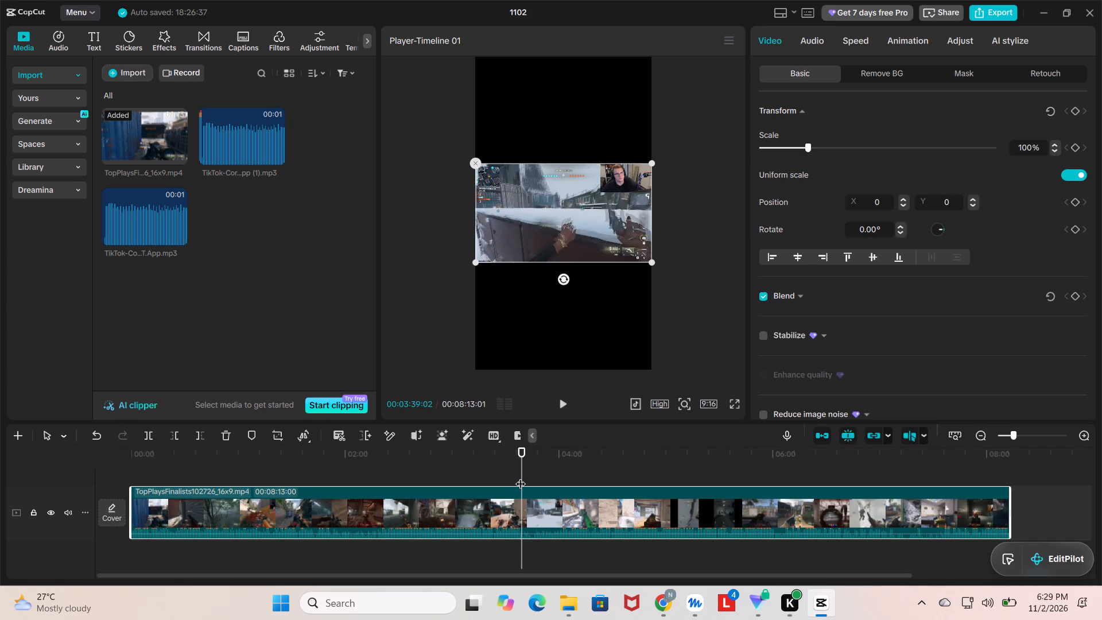
key(Left)
key(Left)
key(Left)
key(Left)
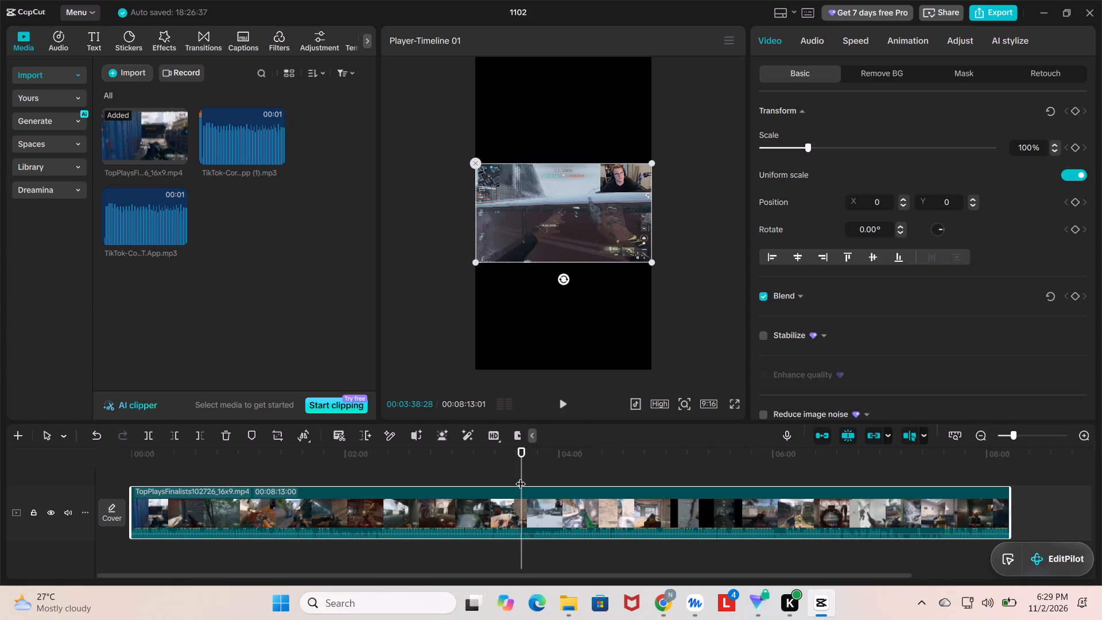
key(Left)
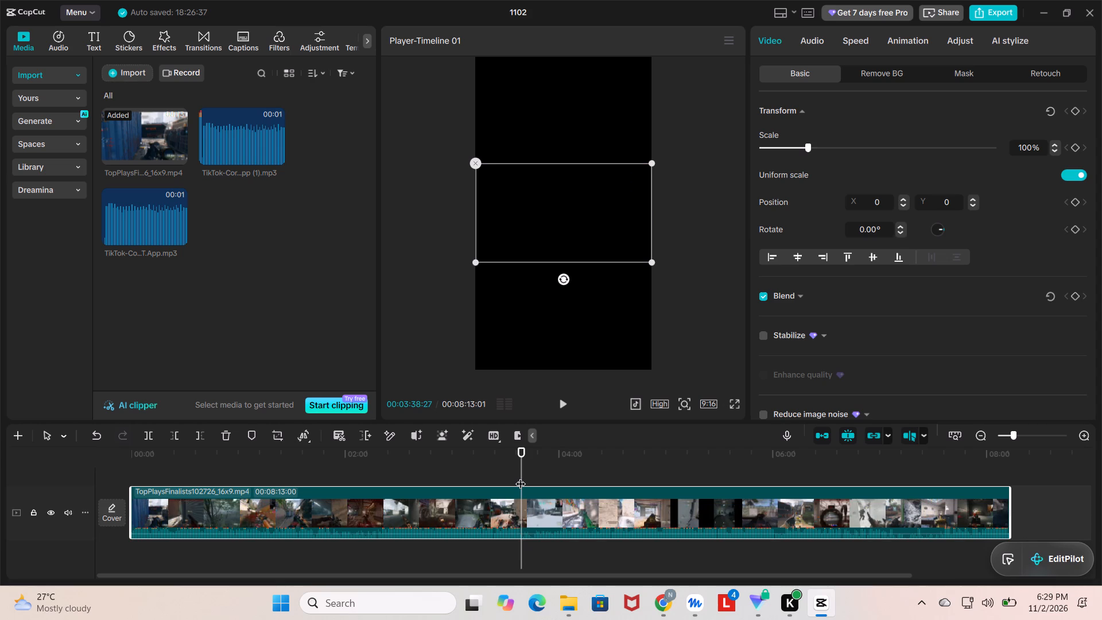
key(Right)
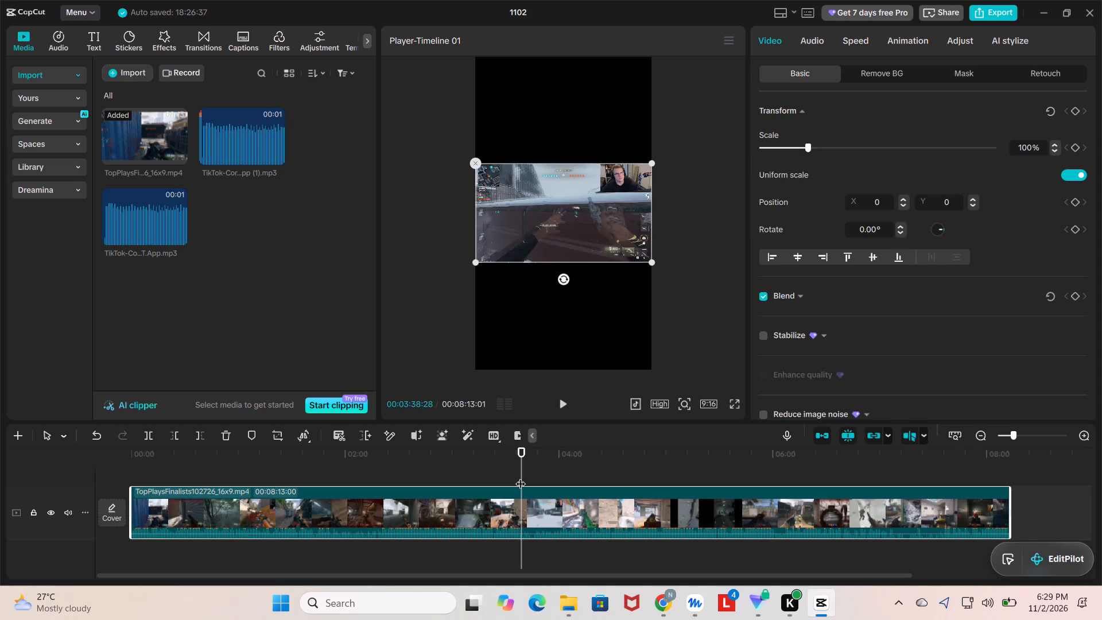
key(ctrl+b)
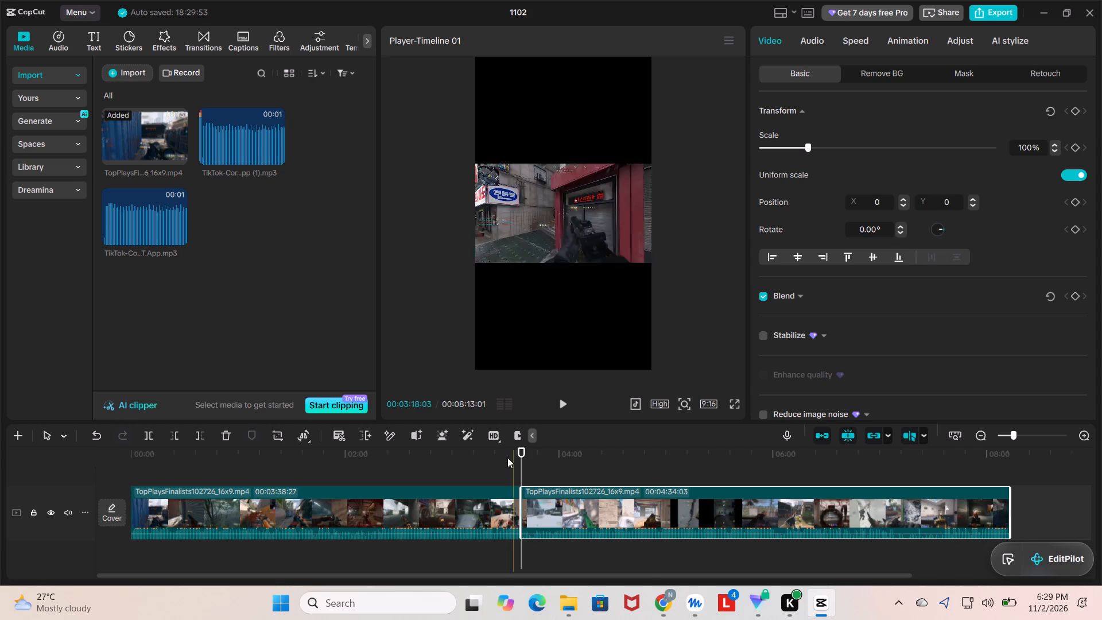
Find the end of the snow sniper segment and set the playhead at 03:59:28.
key(space)
drag(517, 462, 527, 462)
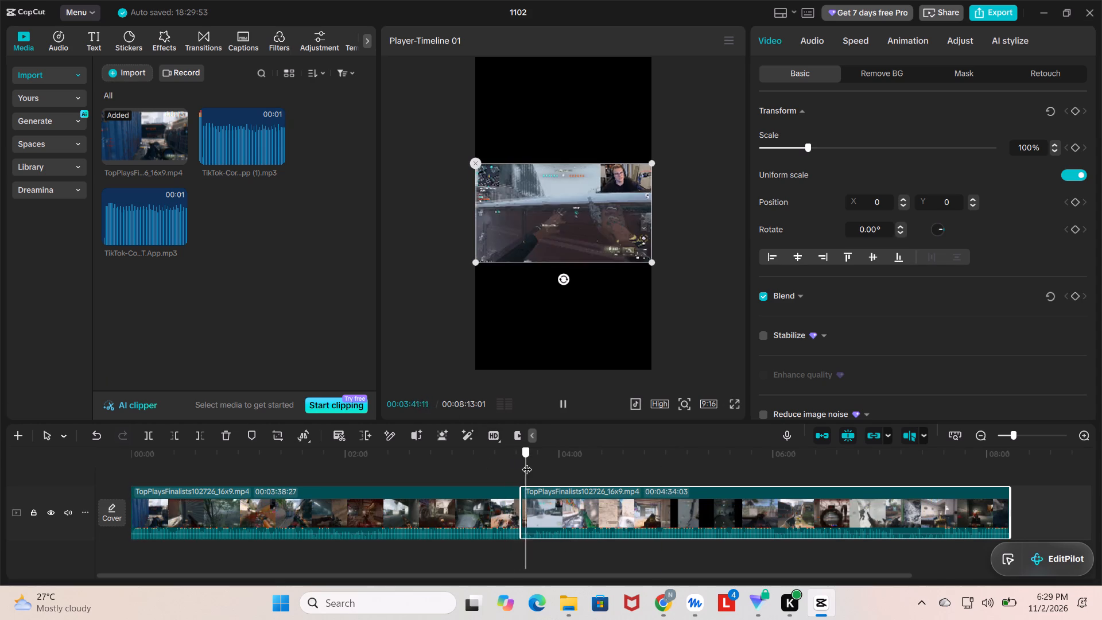
drag(527, 462, 561, 483)
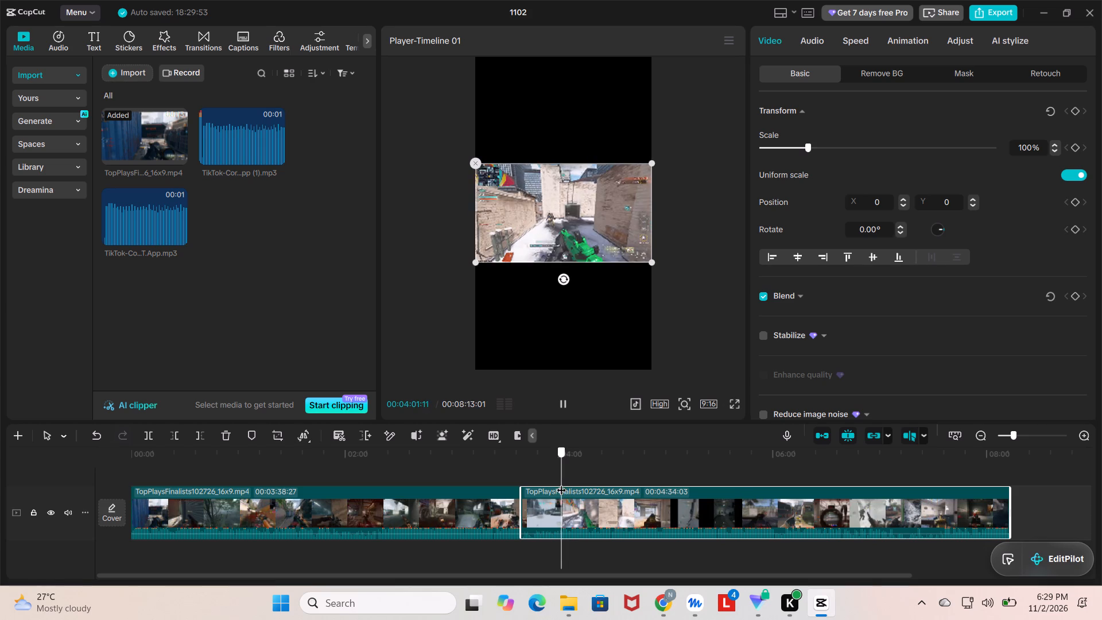
drag(561, 483, 558, 485)
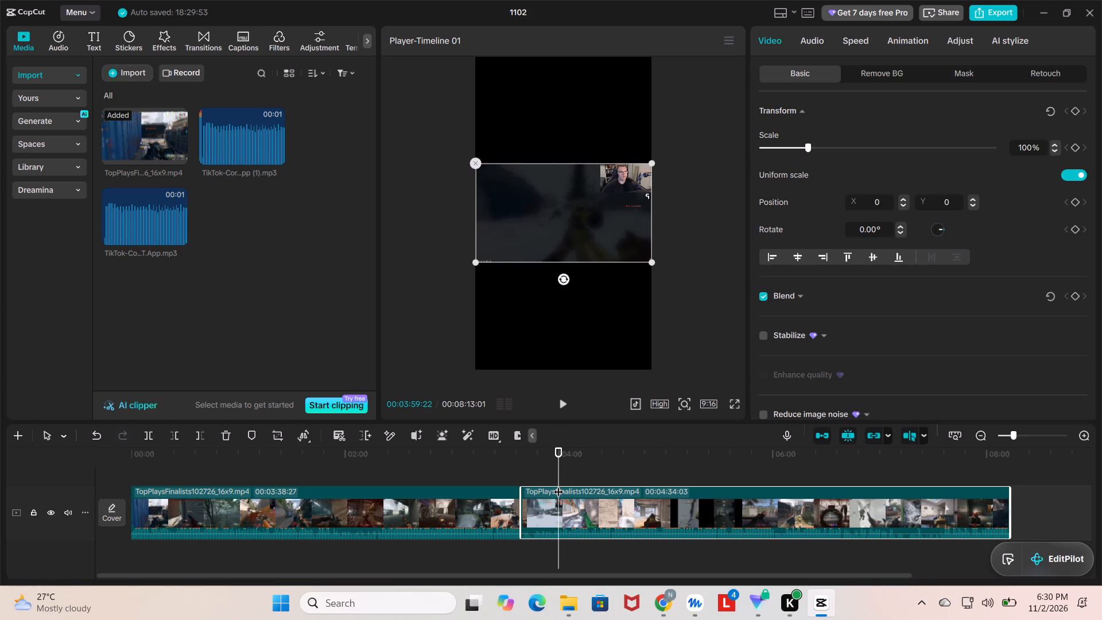
key(space)
key(space)
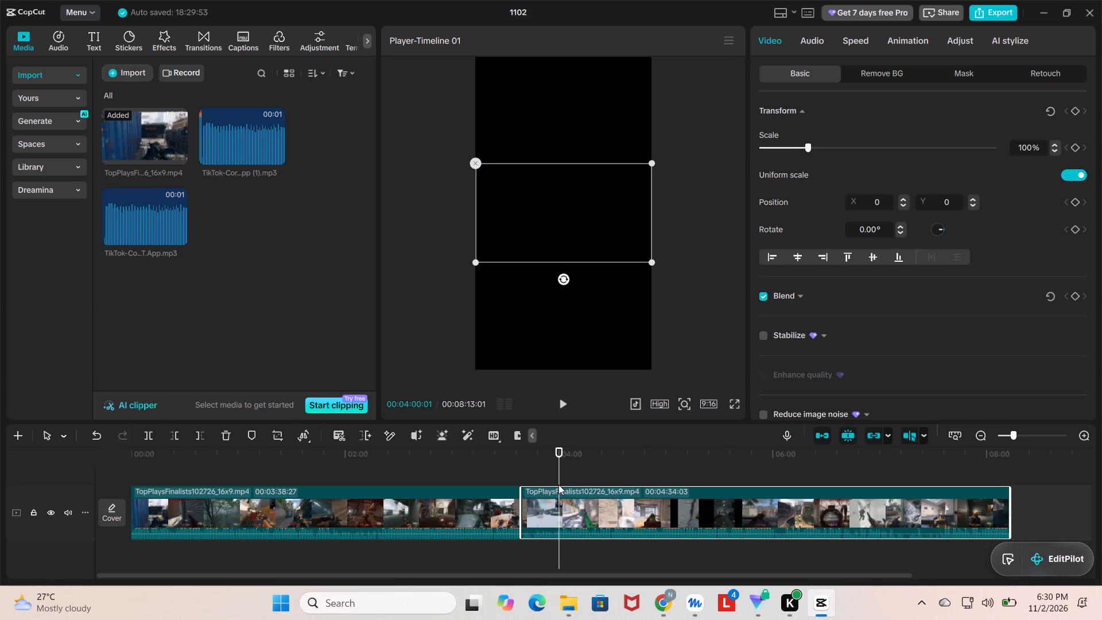
key(Left)
key(Left)
key(Left)
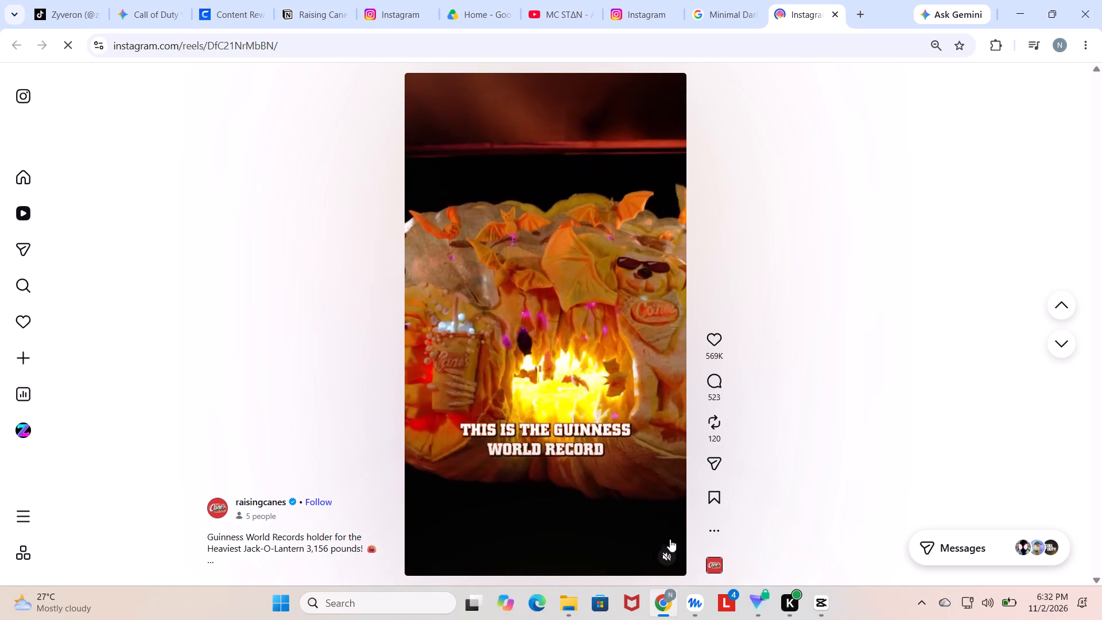
Unmute the raisingcanes reel about the heaviest jack-o-lantern and watch it with sound.
click(668, 552)
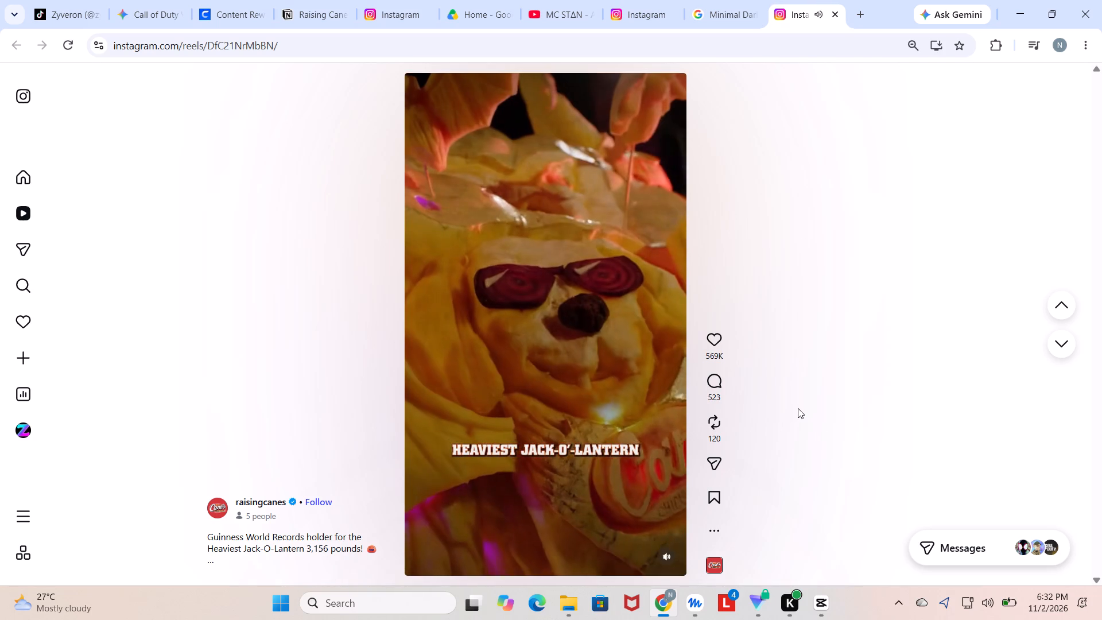